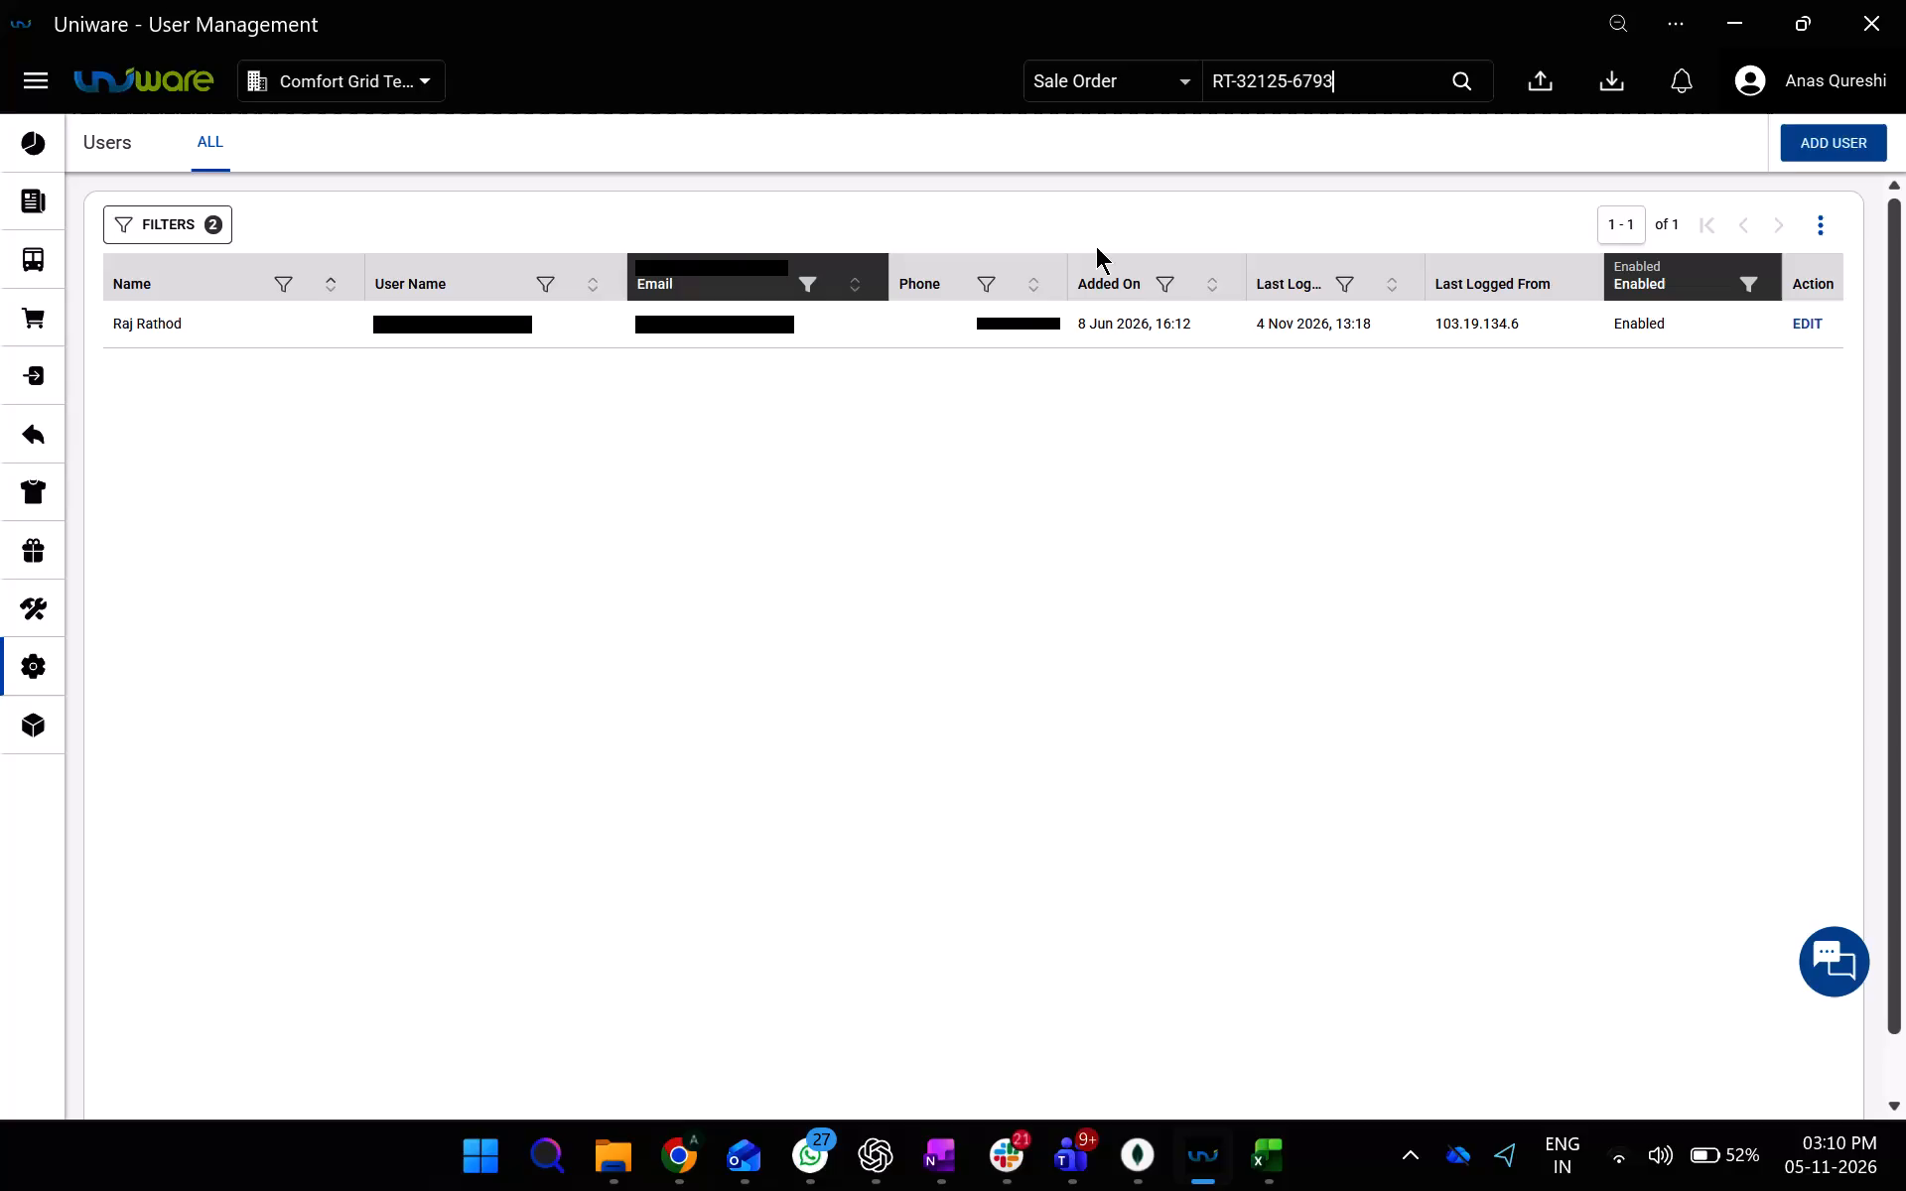
Force a full reload of the Uniware user management page.
key("ctrl+shift+r")
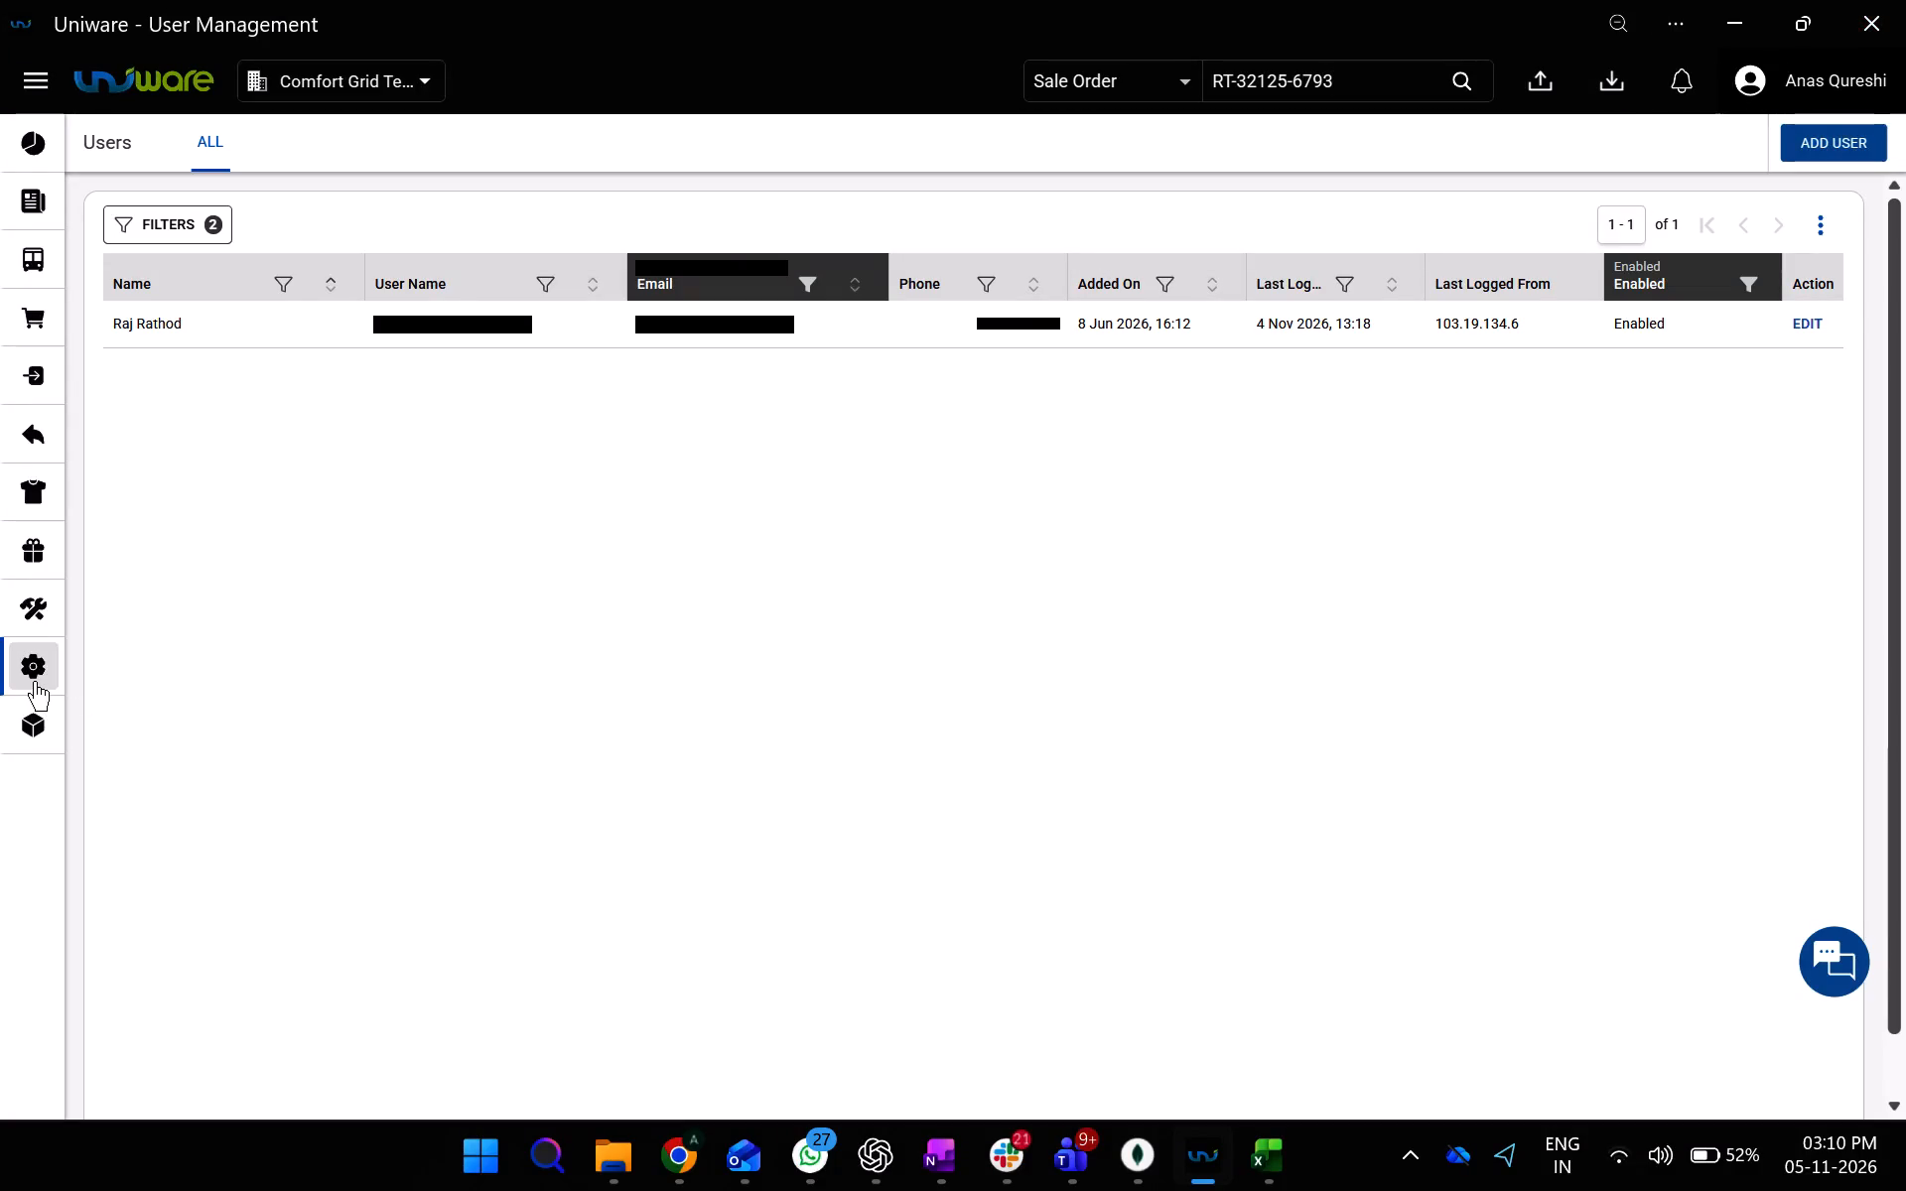
left_click(44, 242)
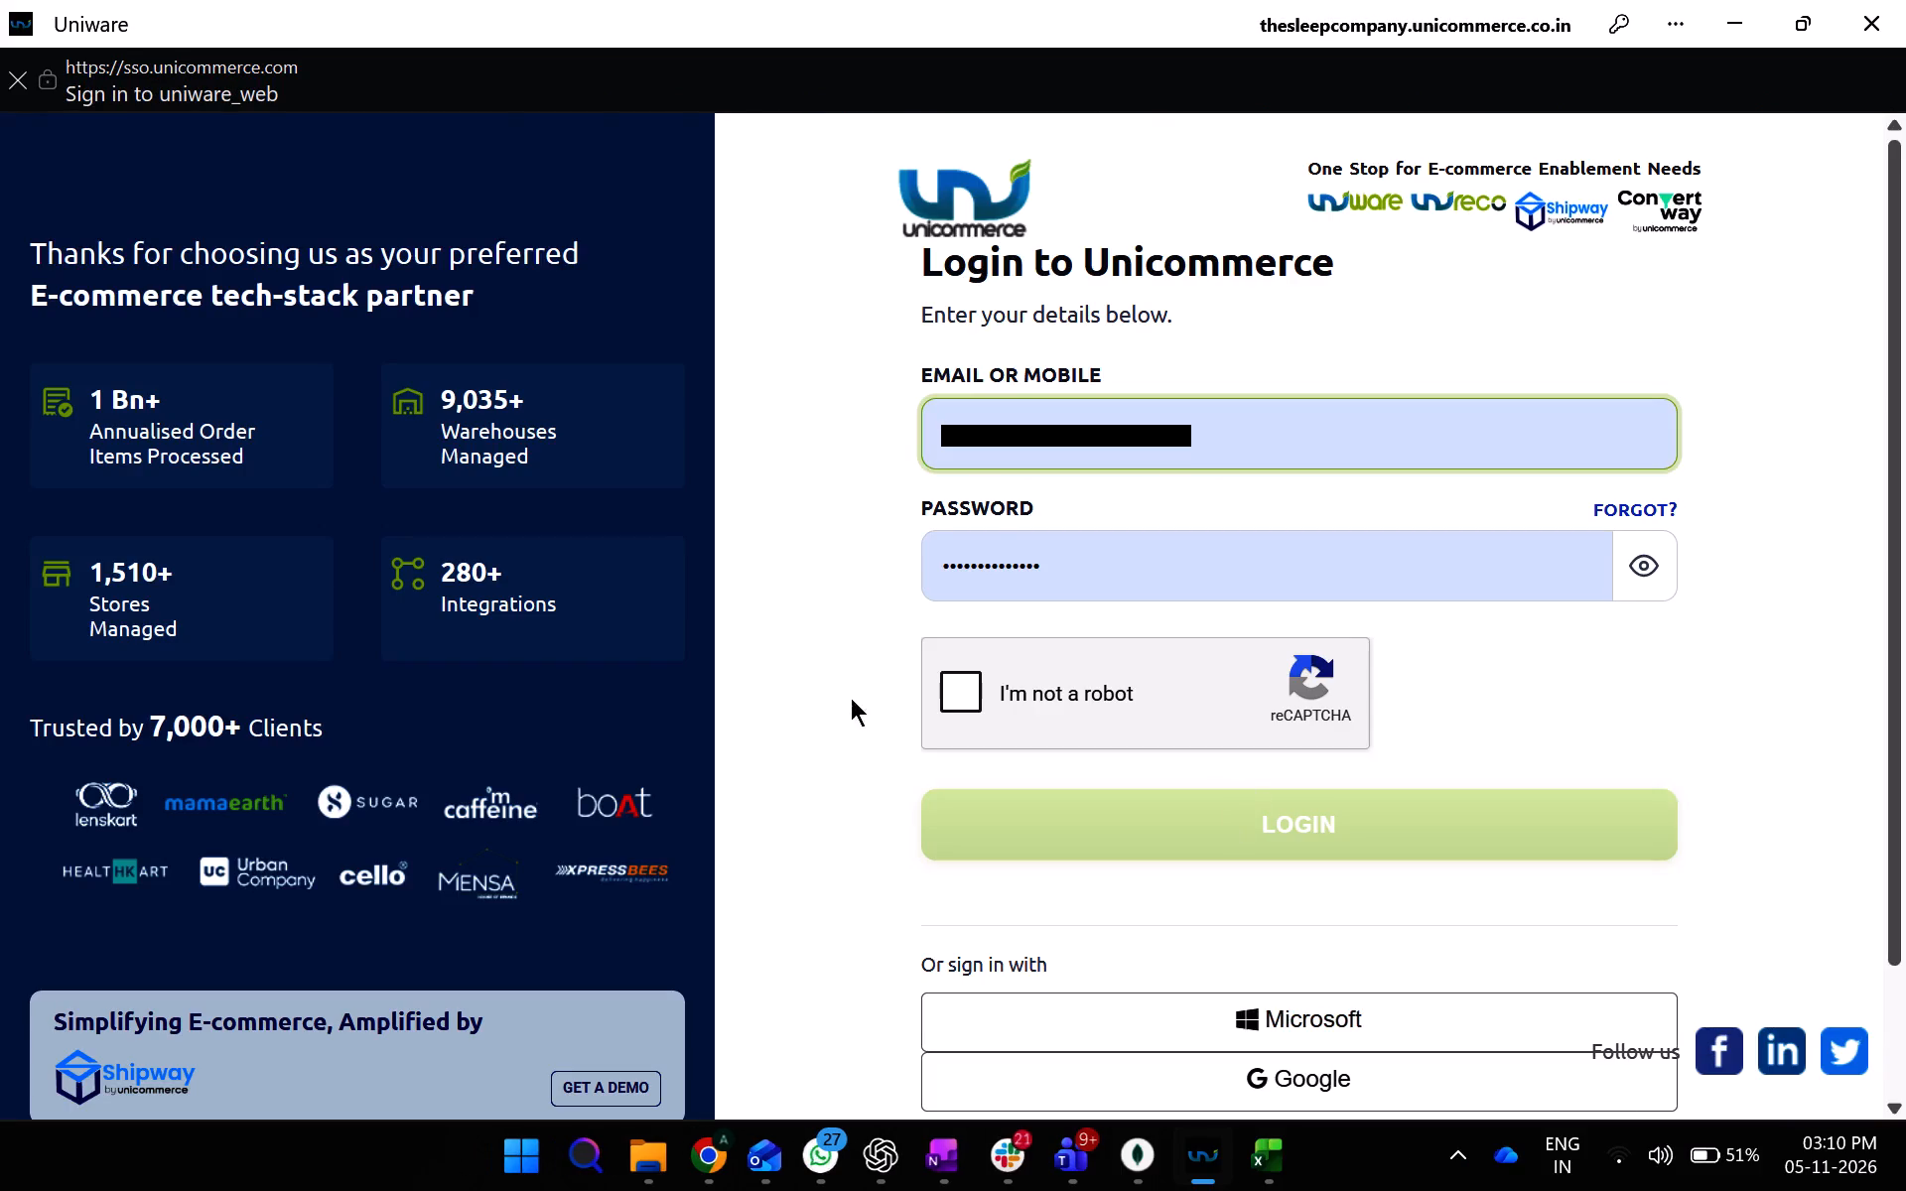
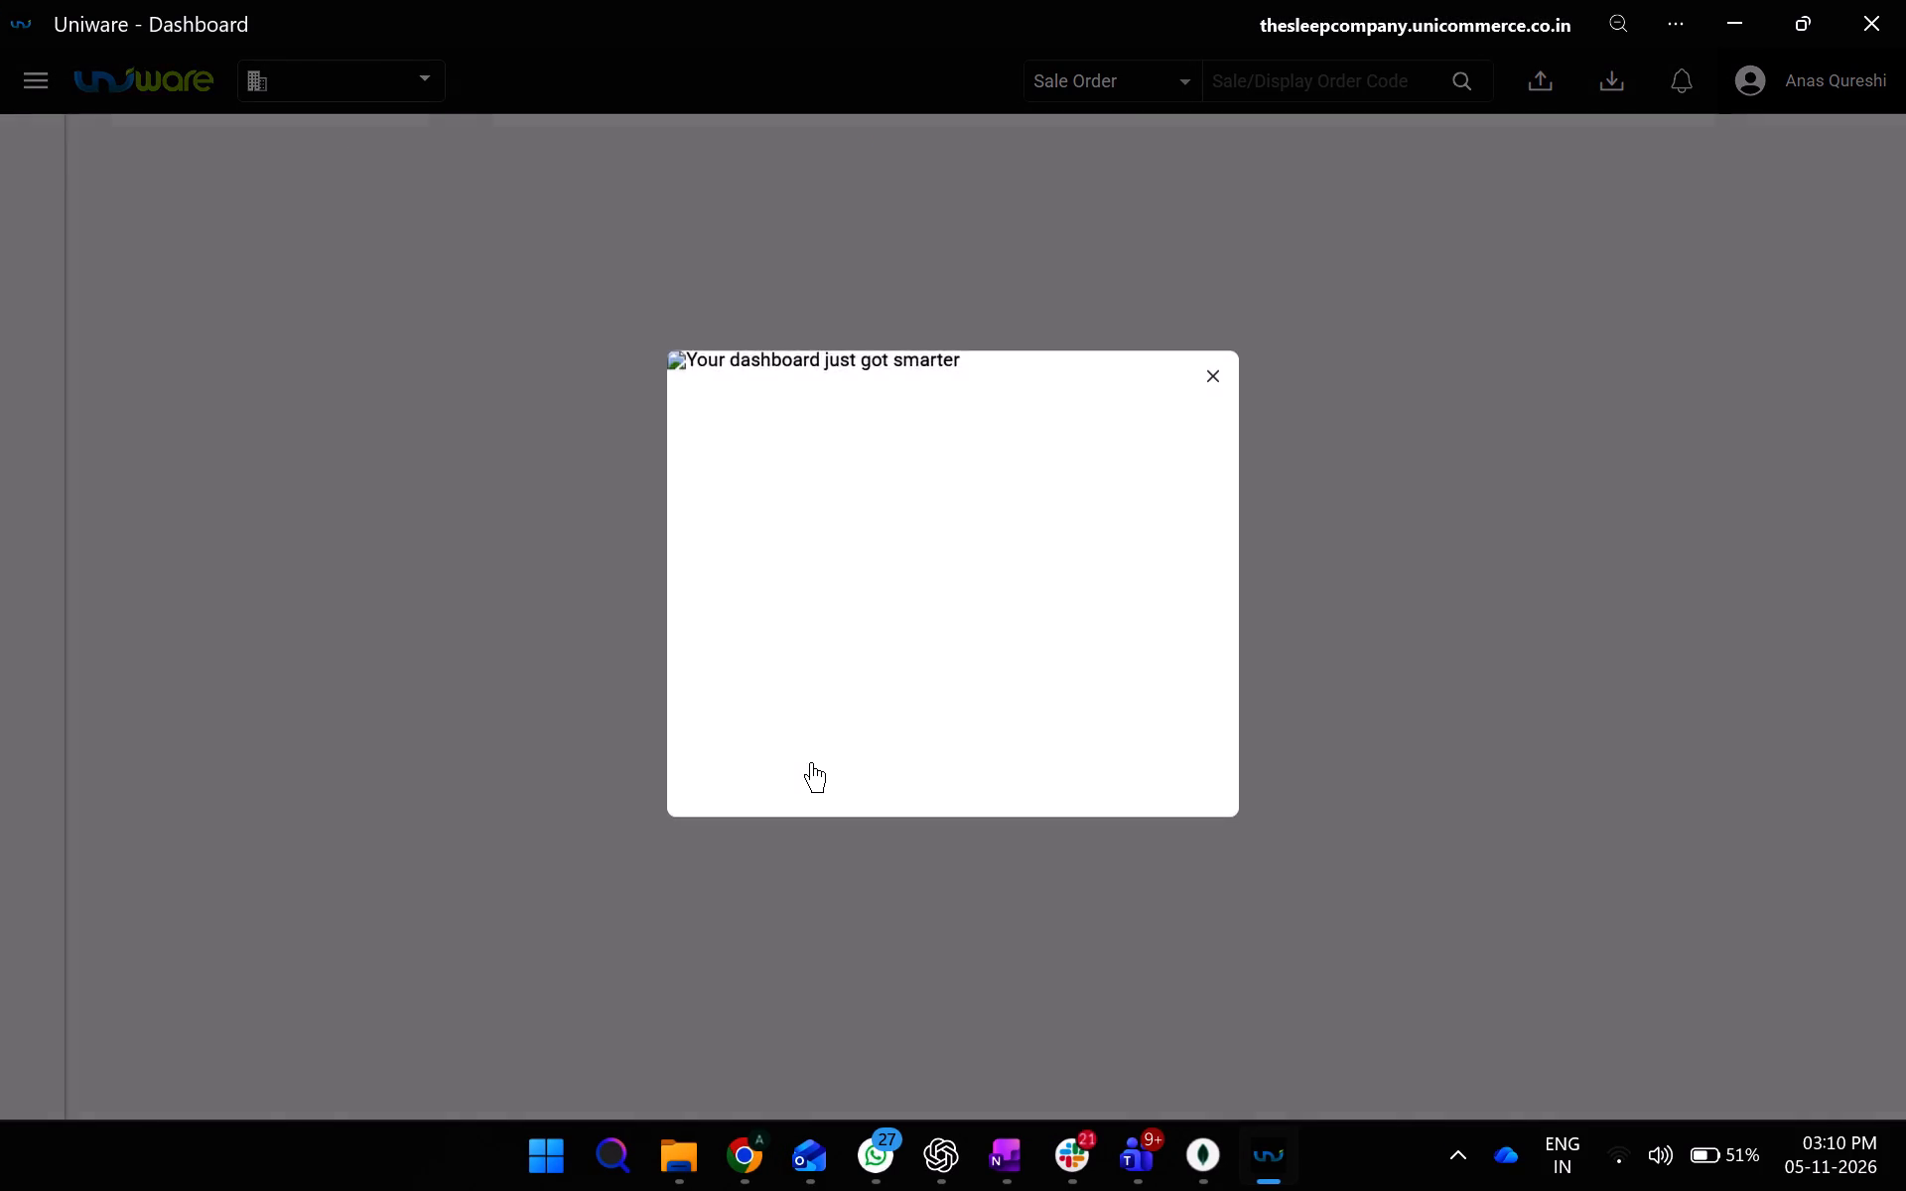
Dismiss the dashboard announcement and open the Users page in the settings.
left_click(1205, 372)
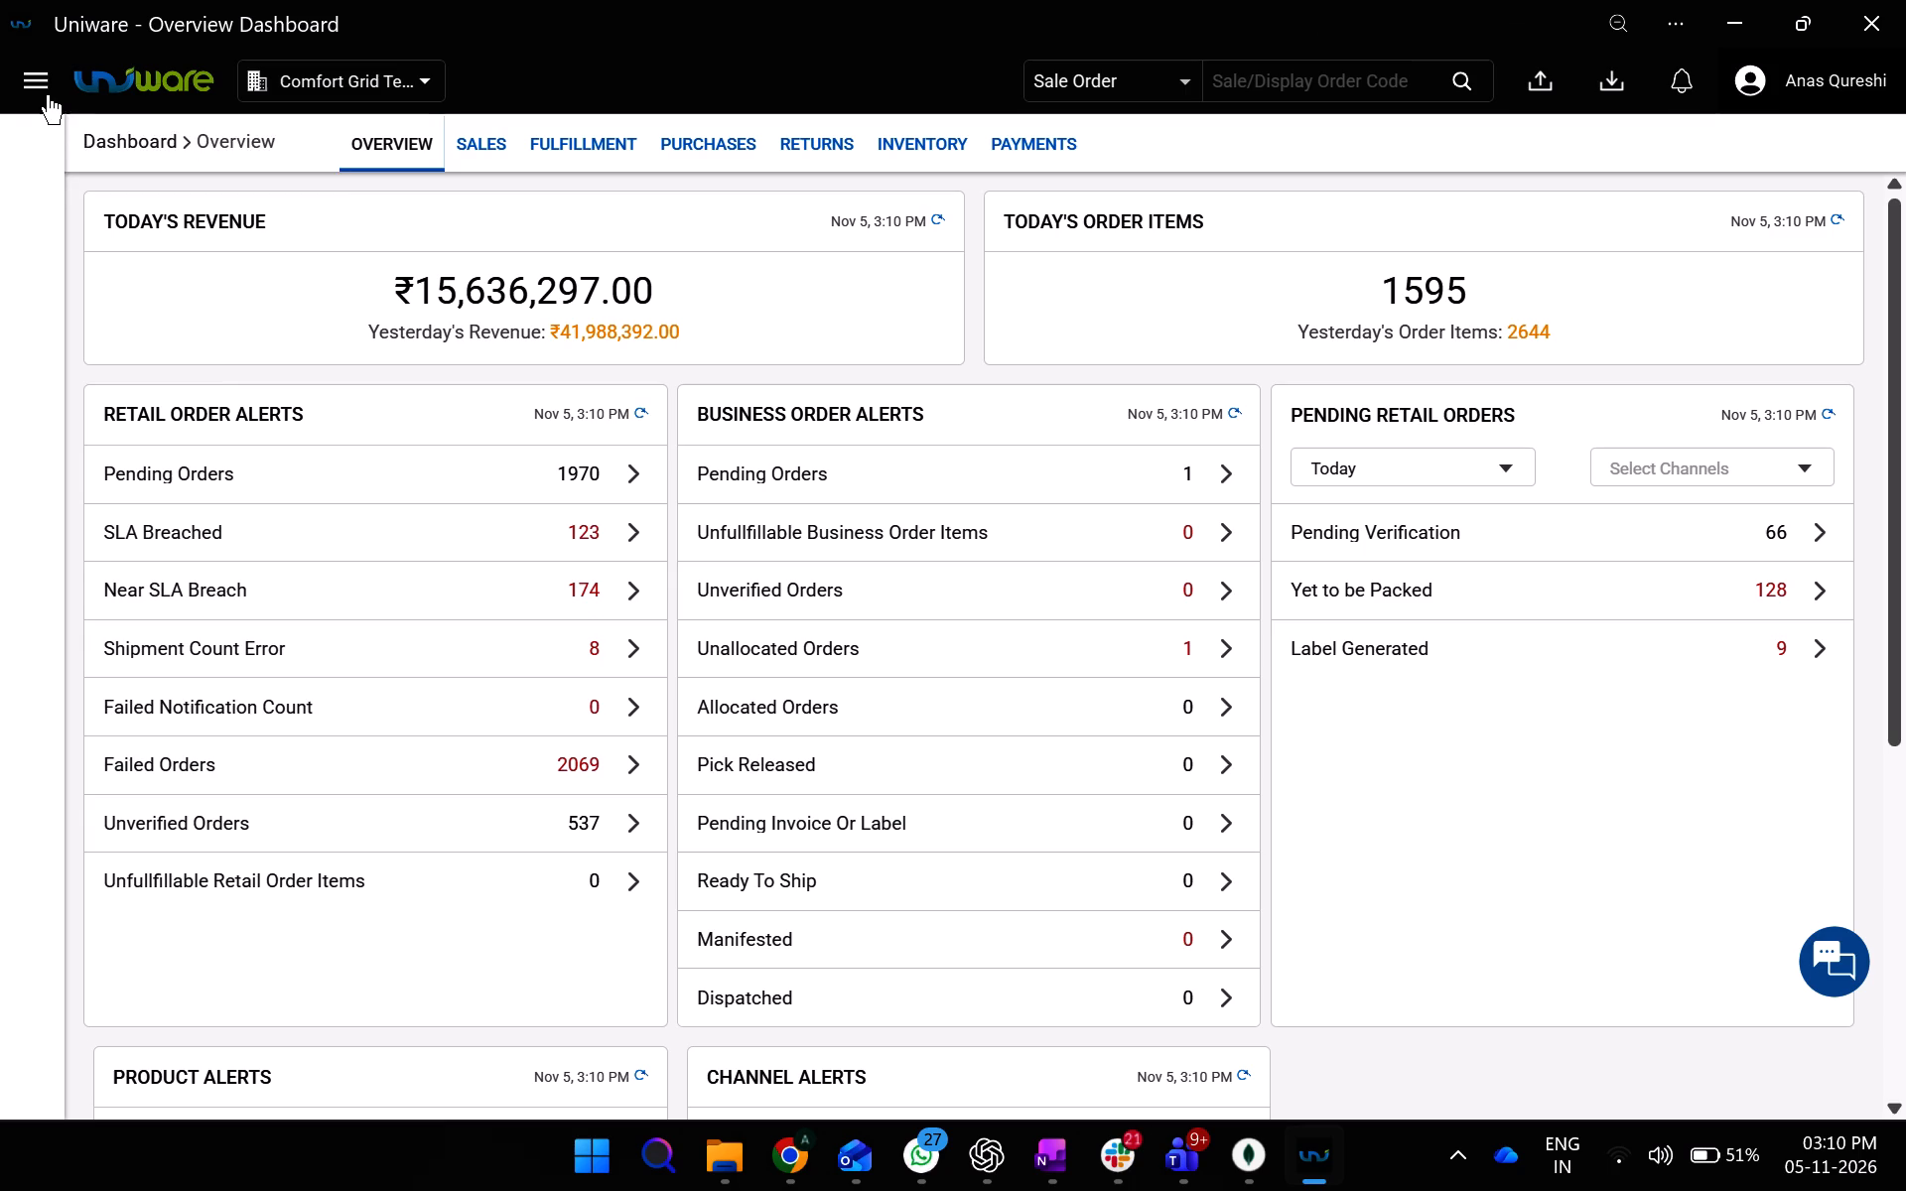
left_click(48, 92)
scroll(164, 1011, "down", 6)
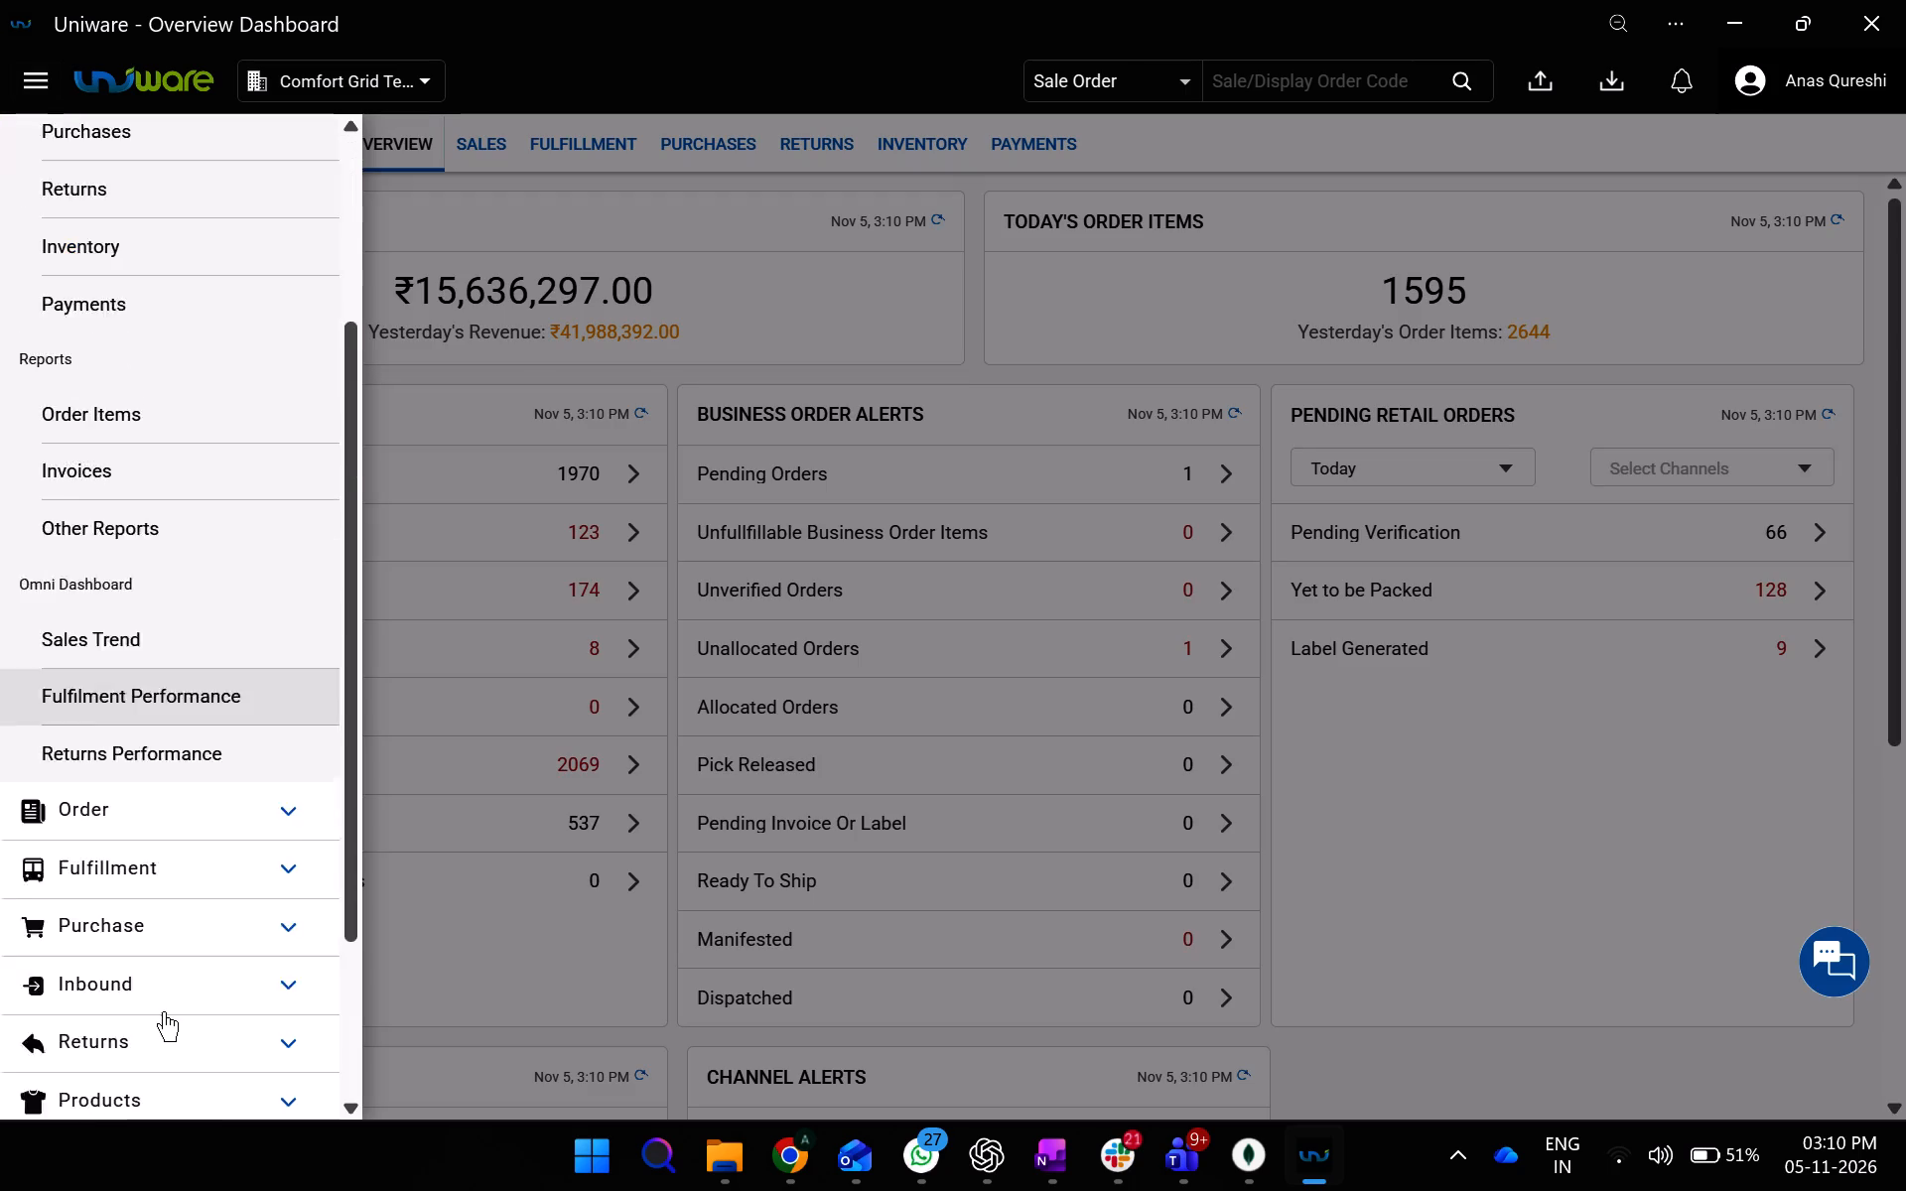
scroll(164, 1011, "down", 2)
left_click(194, 1039)
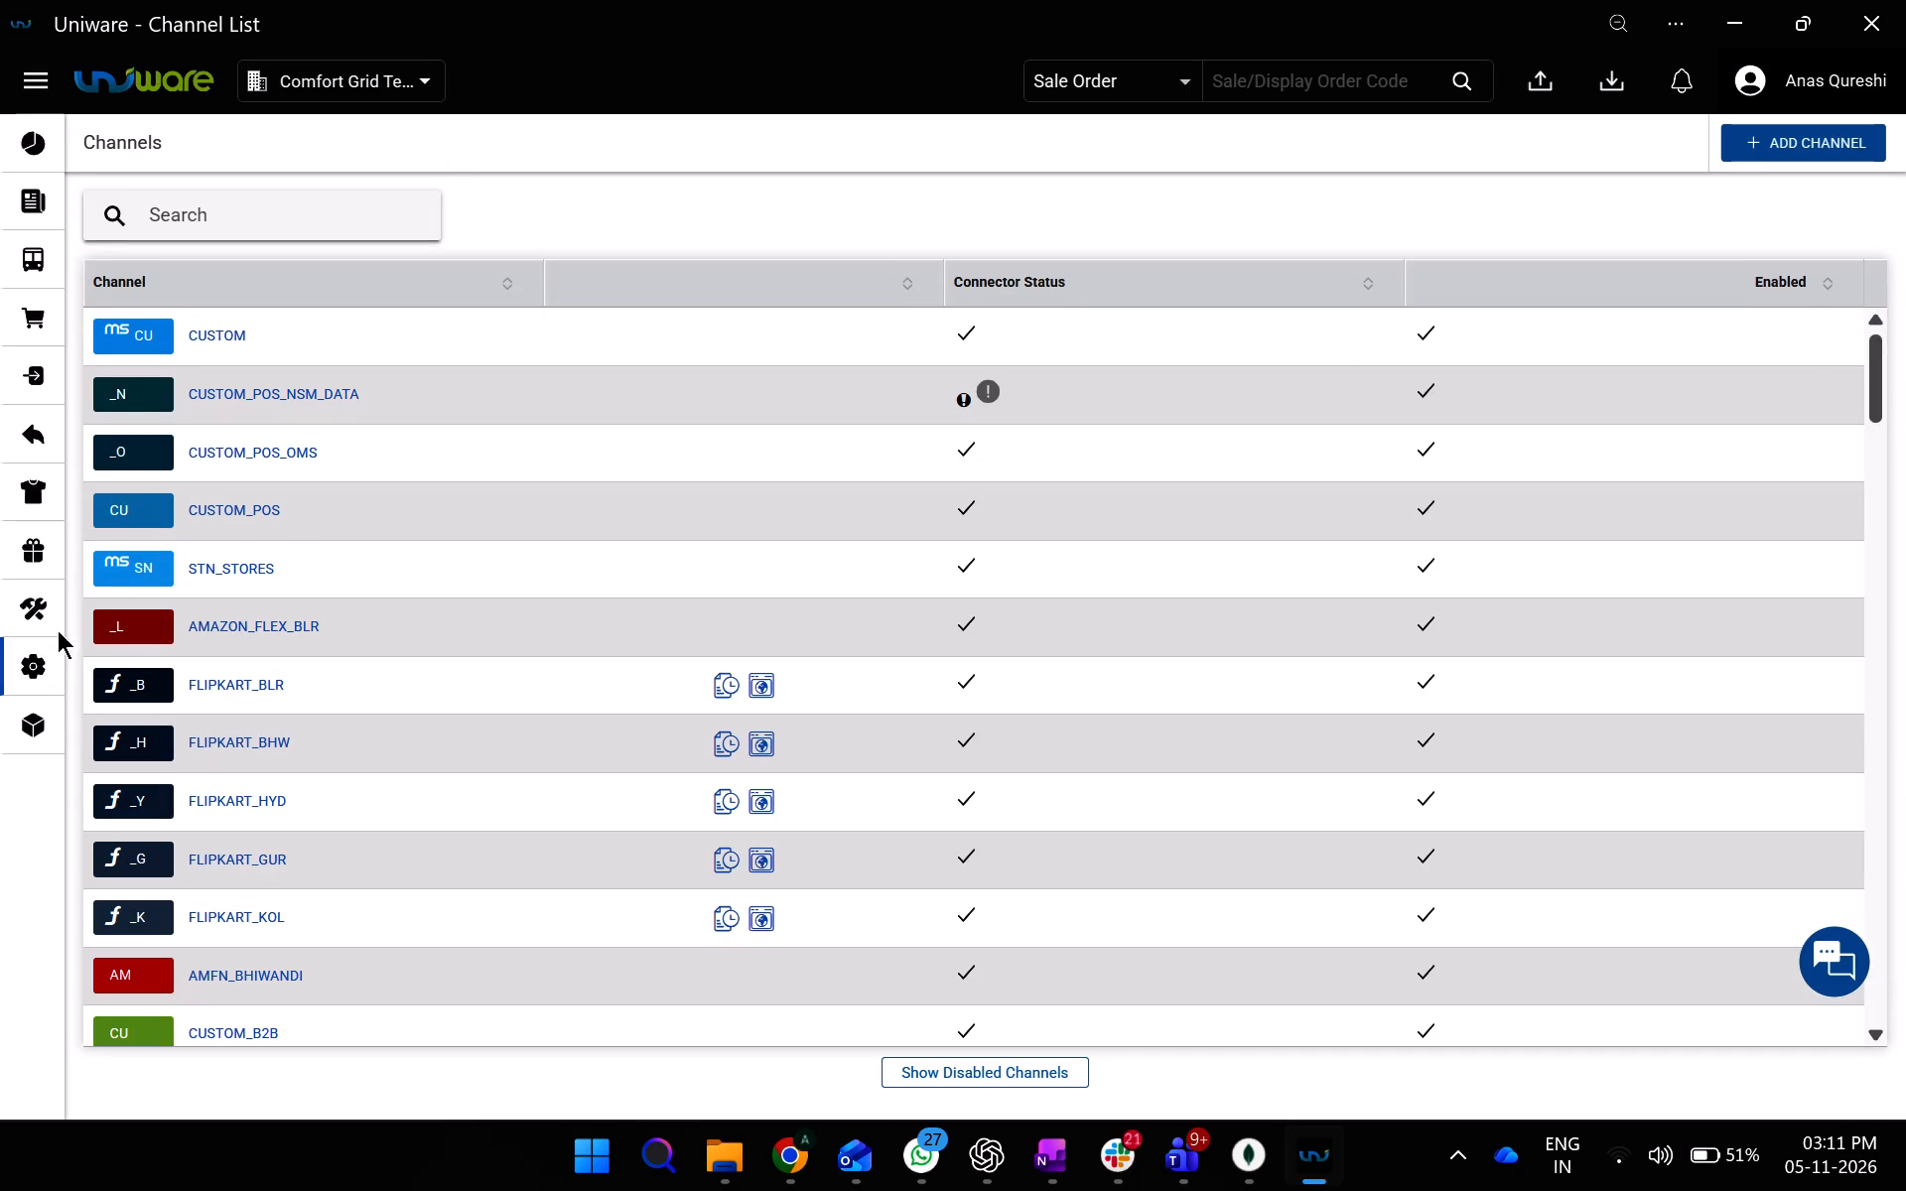
left_click(24, 94)
scroll(269, 729, "down", 4)
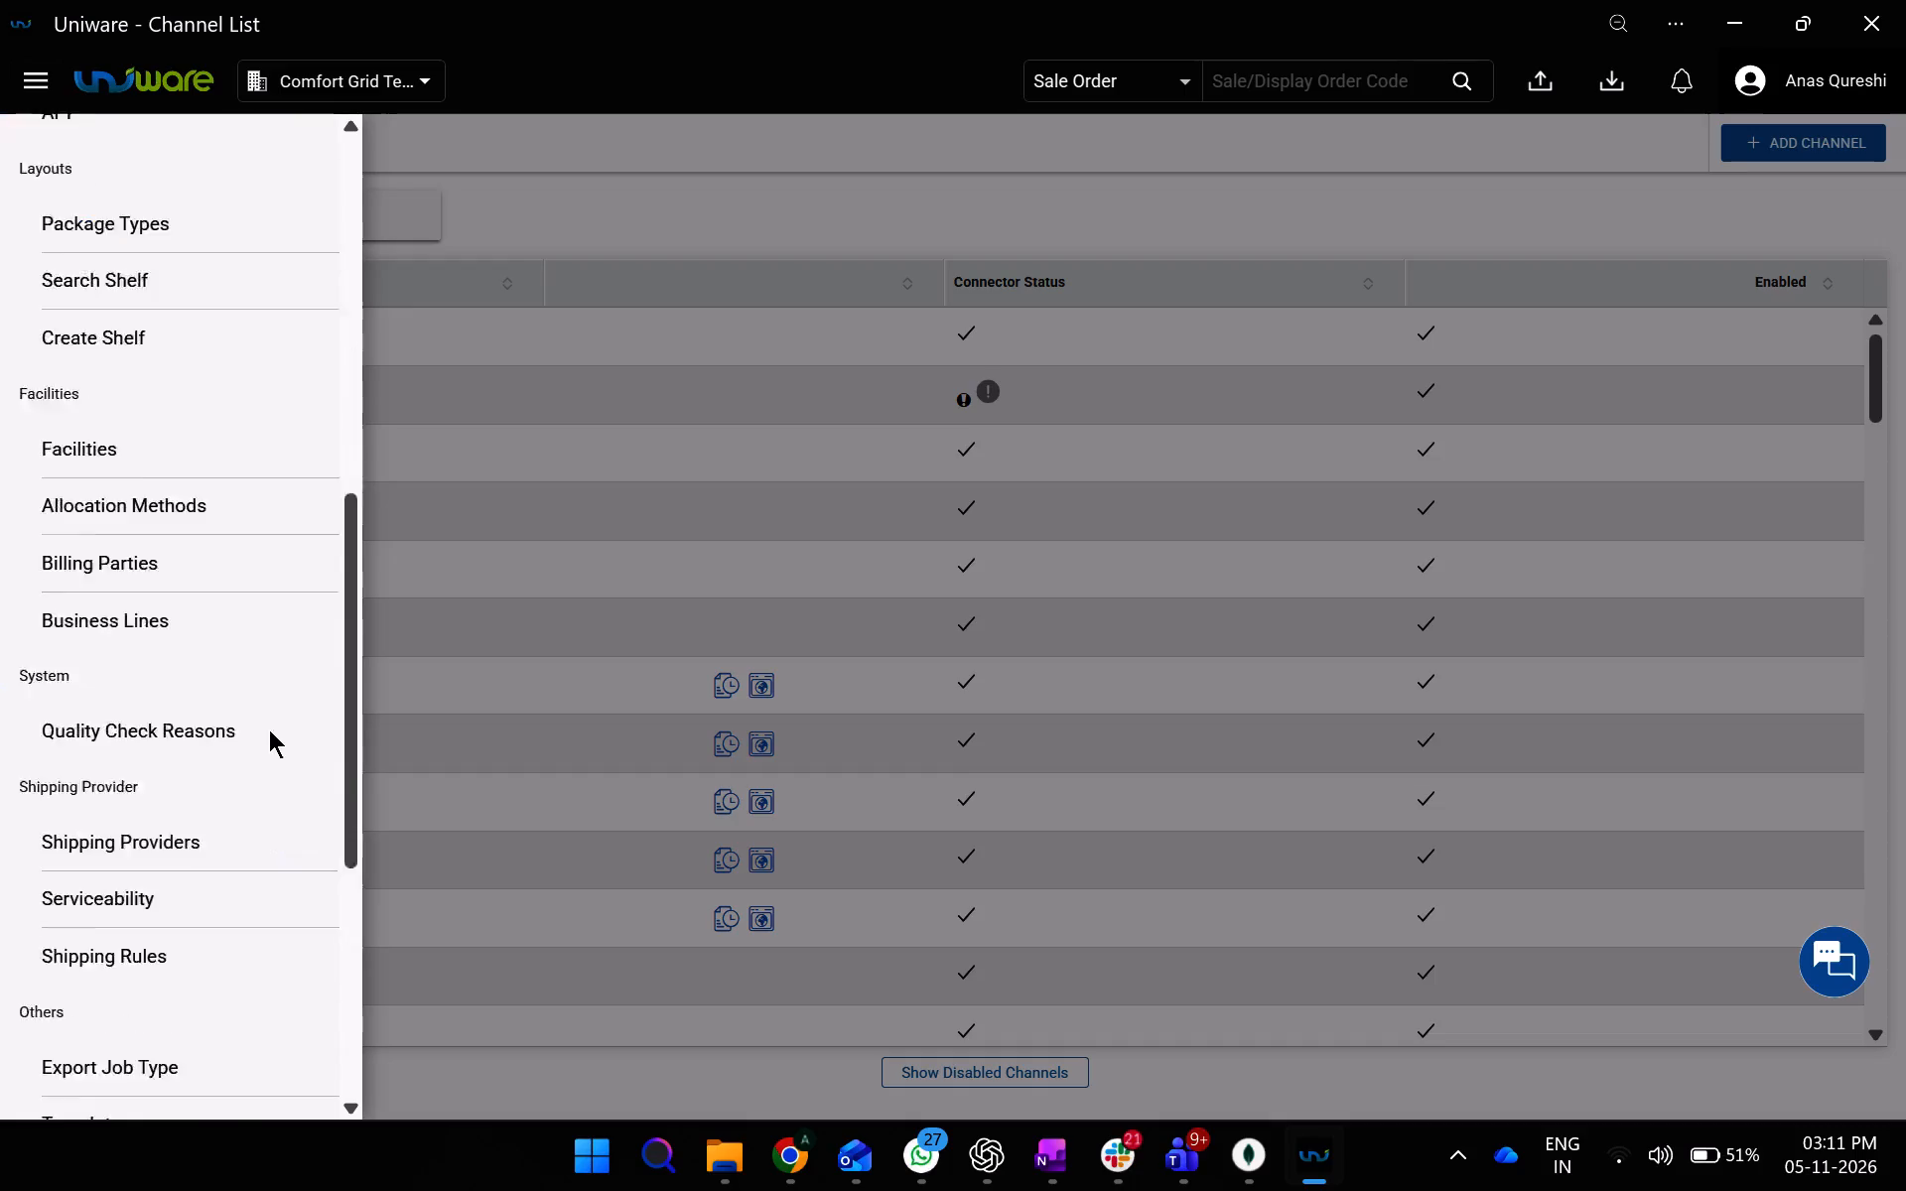
scroll(255, 603, "up", 6)
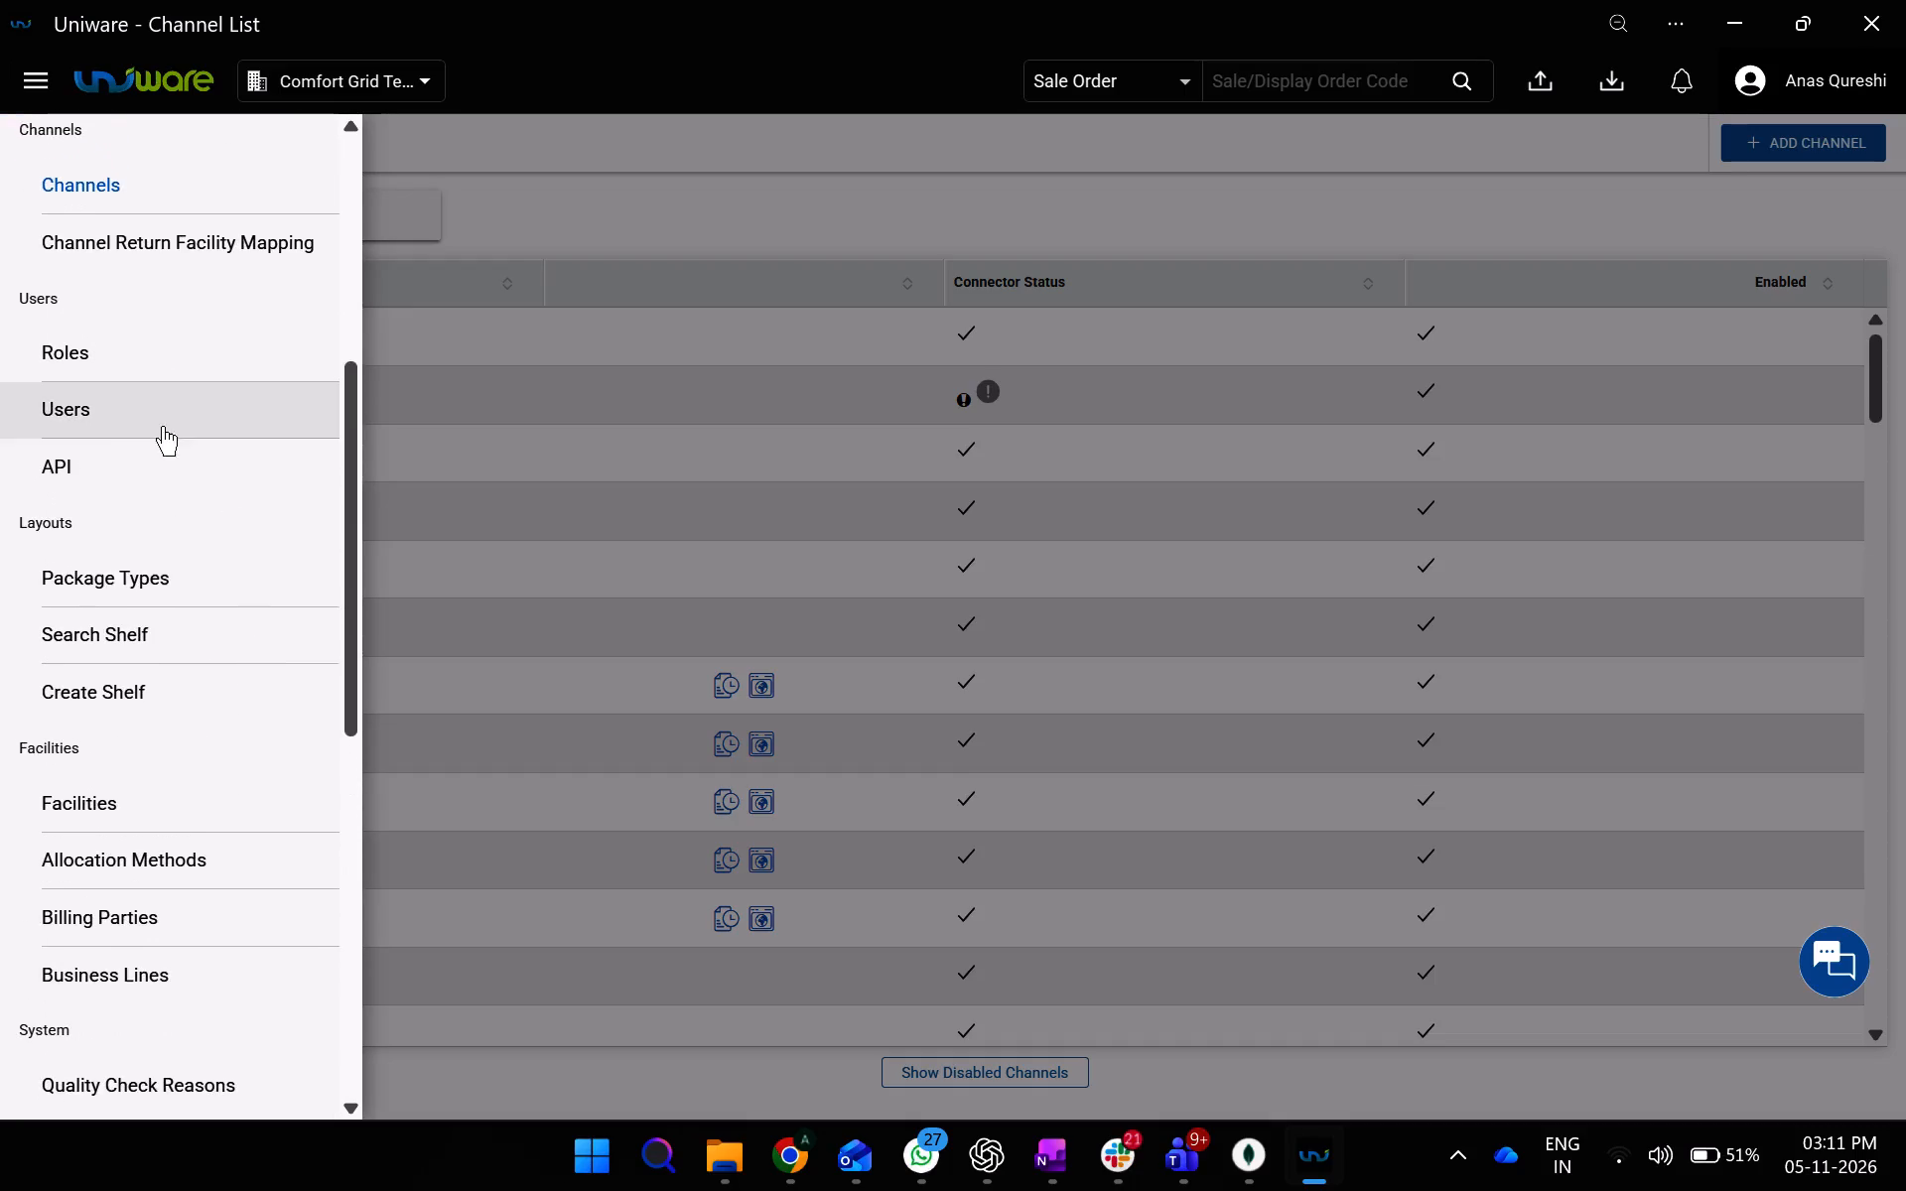
left_click(130, 403)
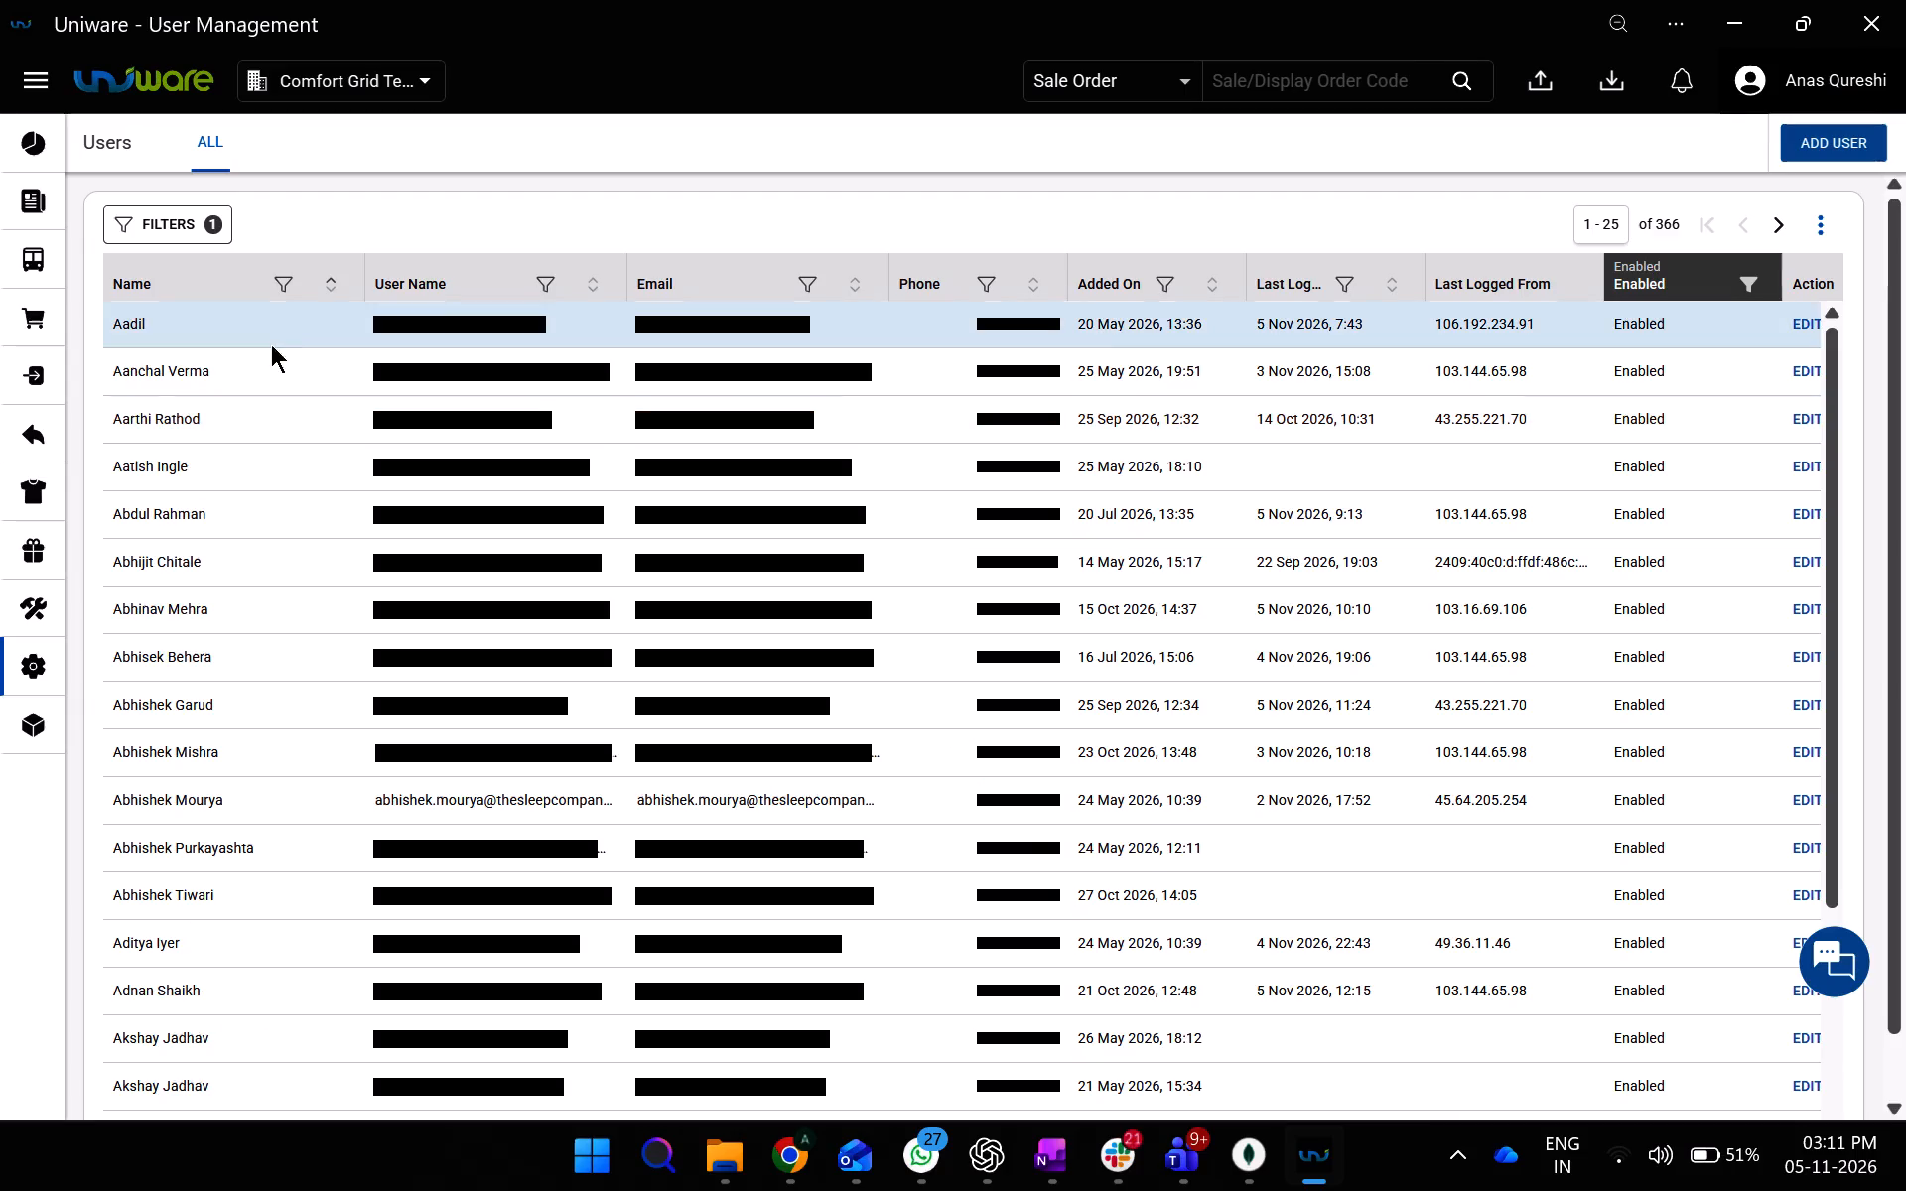
Filter the enabled users by the name Karthik.
left_click(284, 290)
type("Karthik")
key("Return")
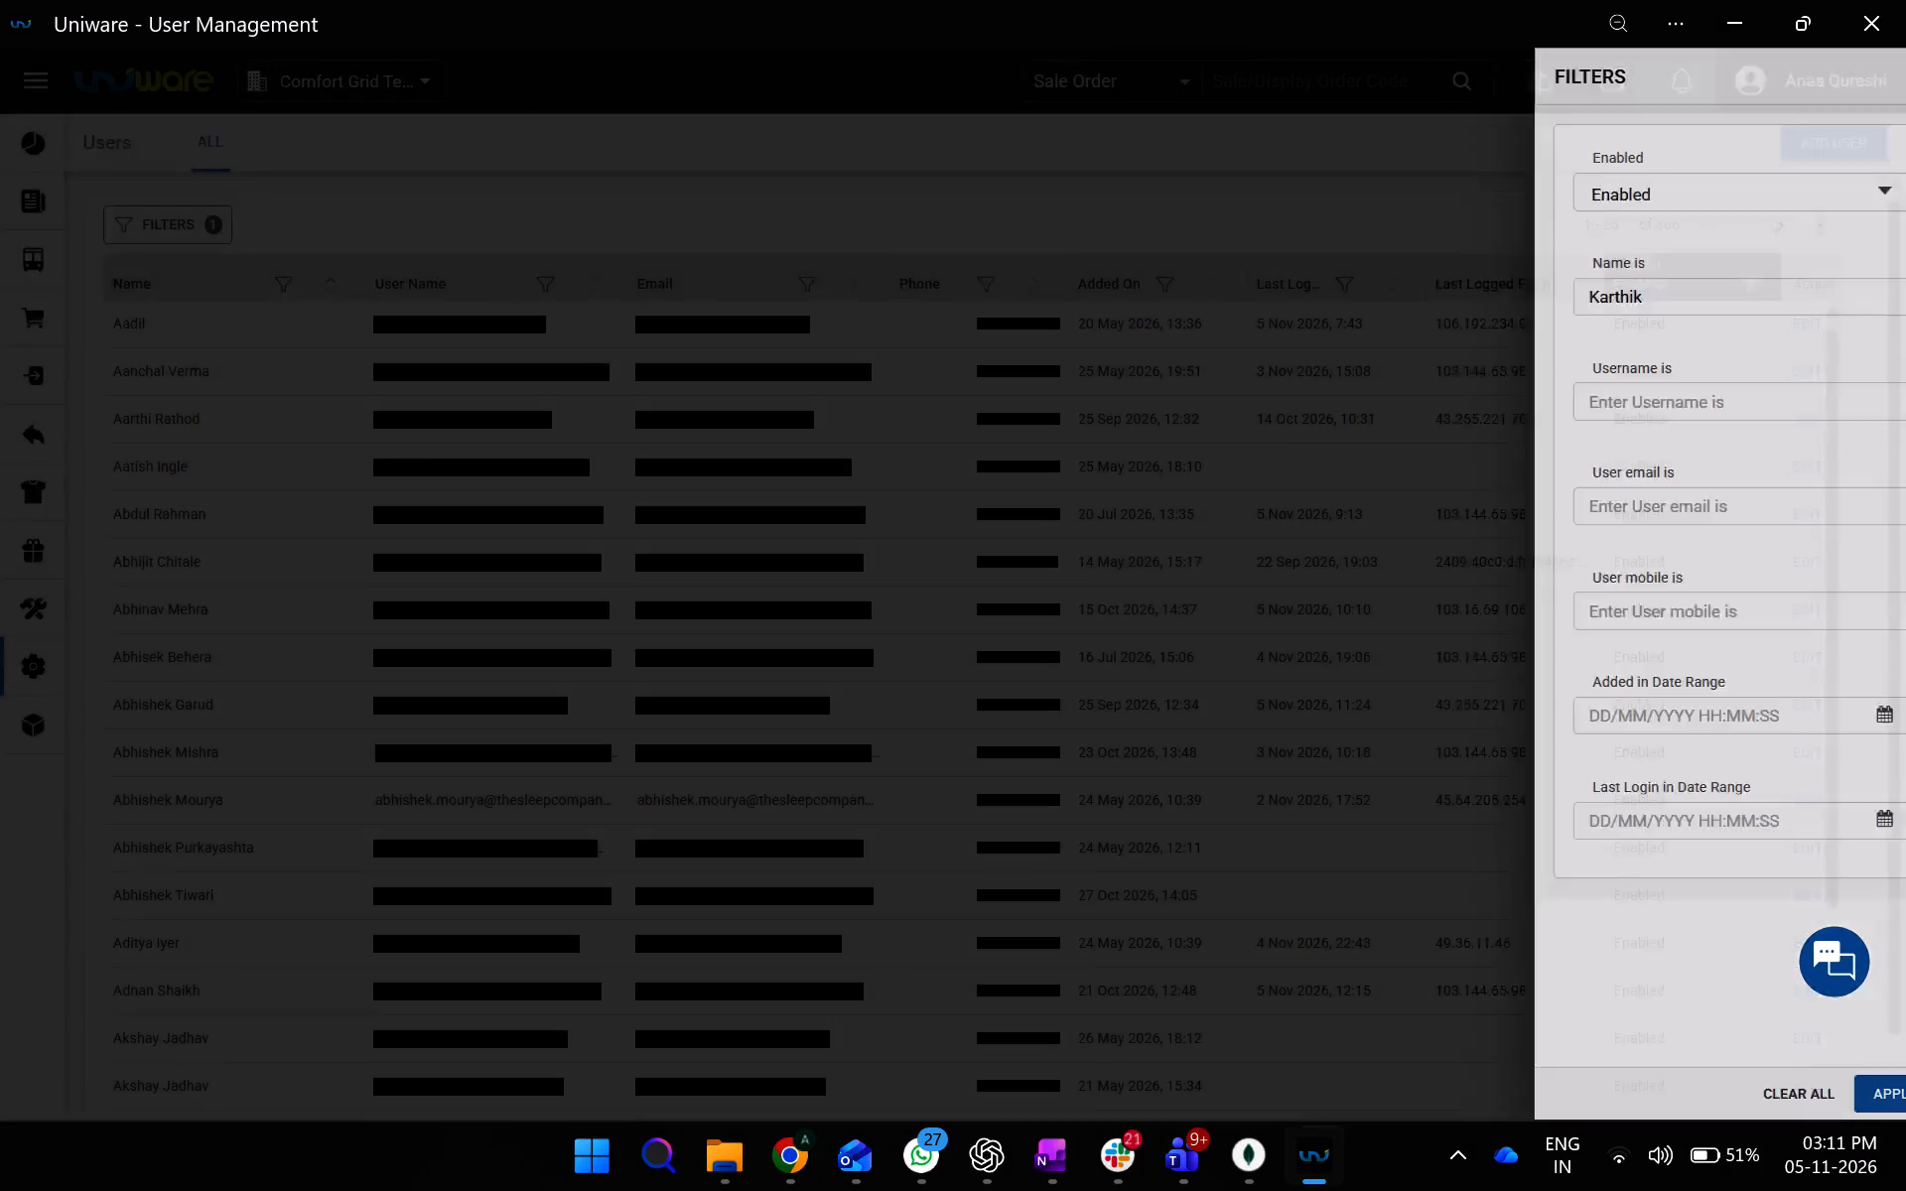
scroll(704, 523, "left", 3)
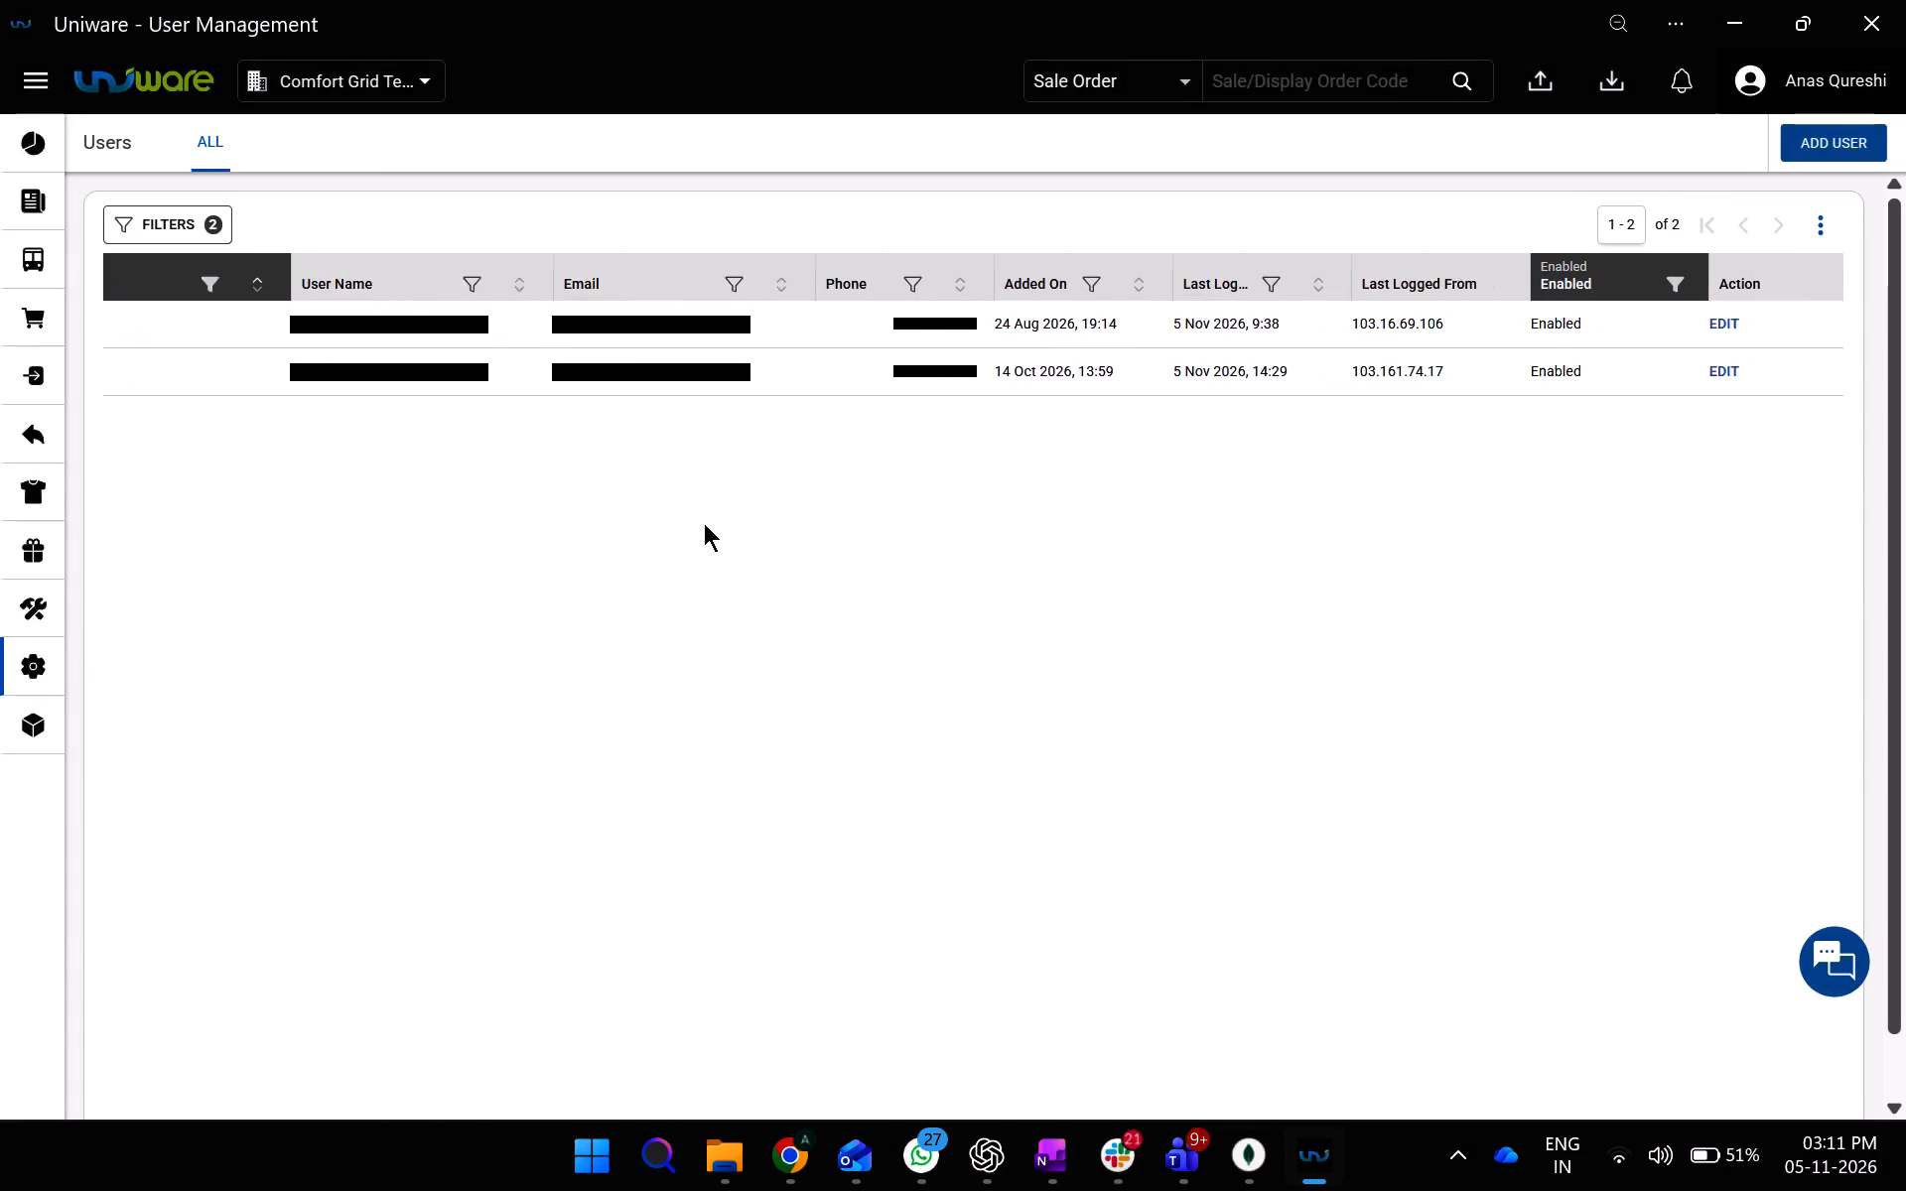
scroll(704, 523, "left", 3)
Open the second filtered user for editing and add the PUTAWAY role to the IN_RECEIVE row.
left_click(1688, 368)
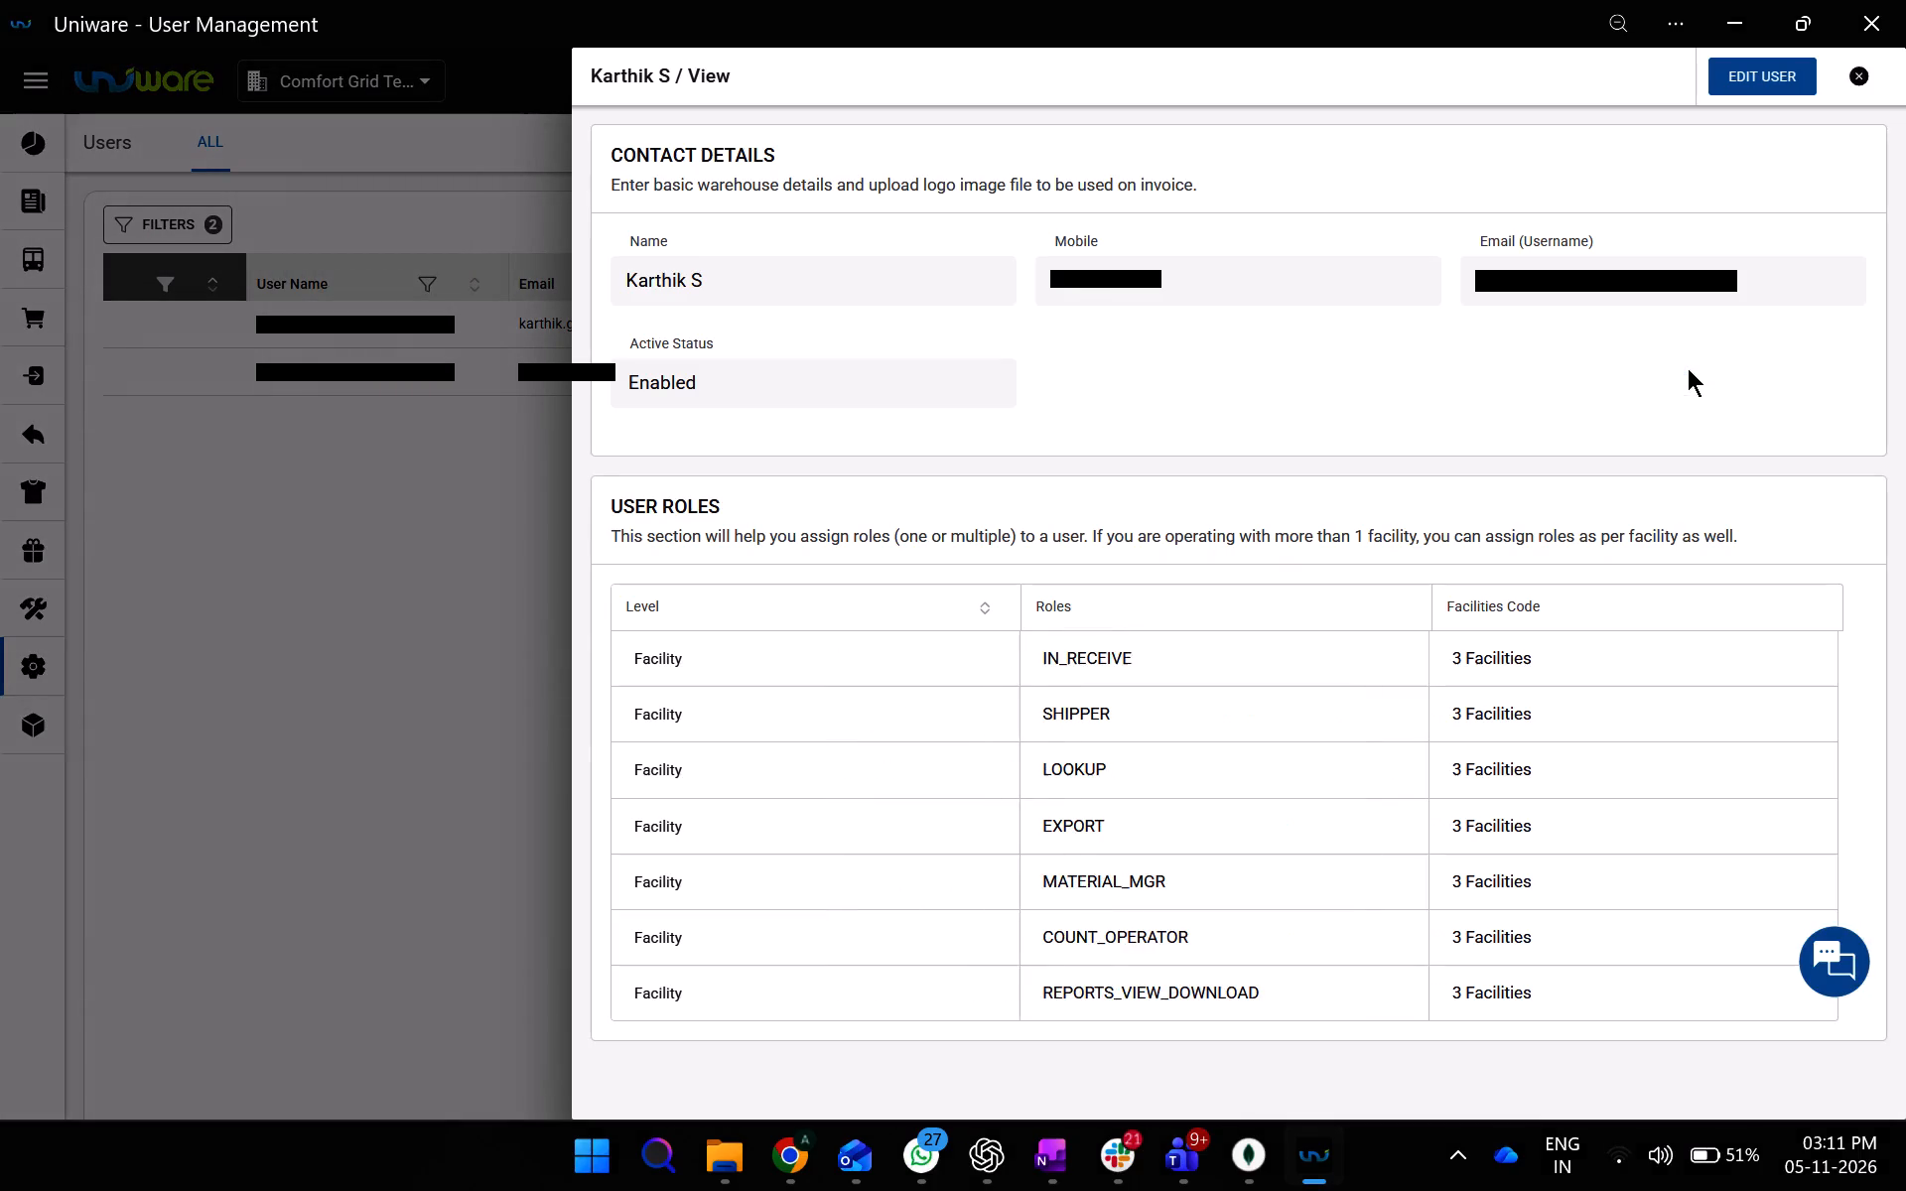
left_click(1745, 66)
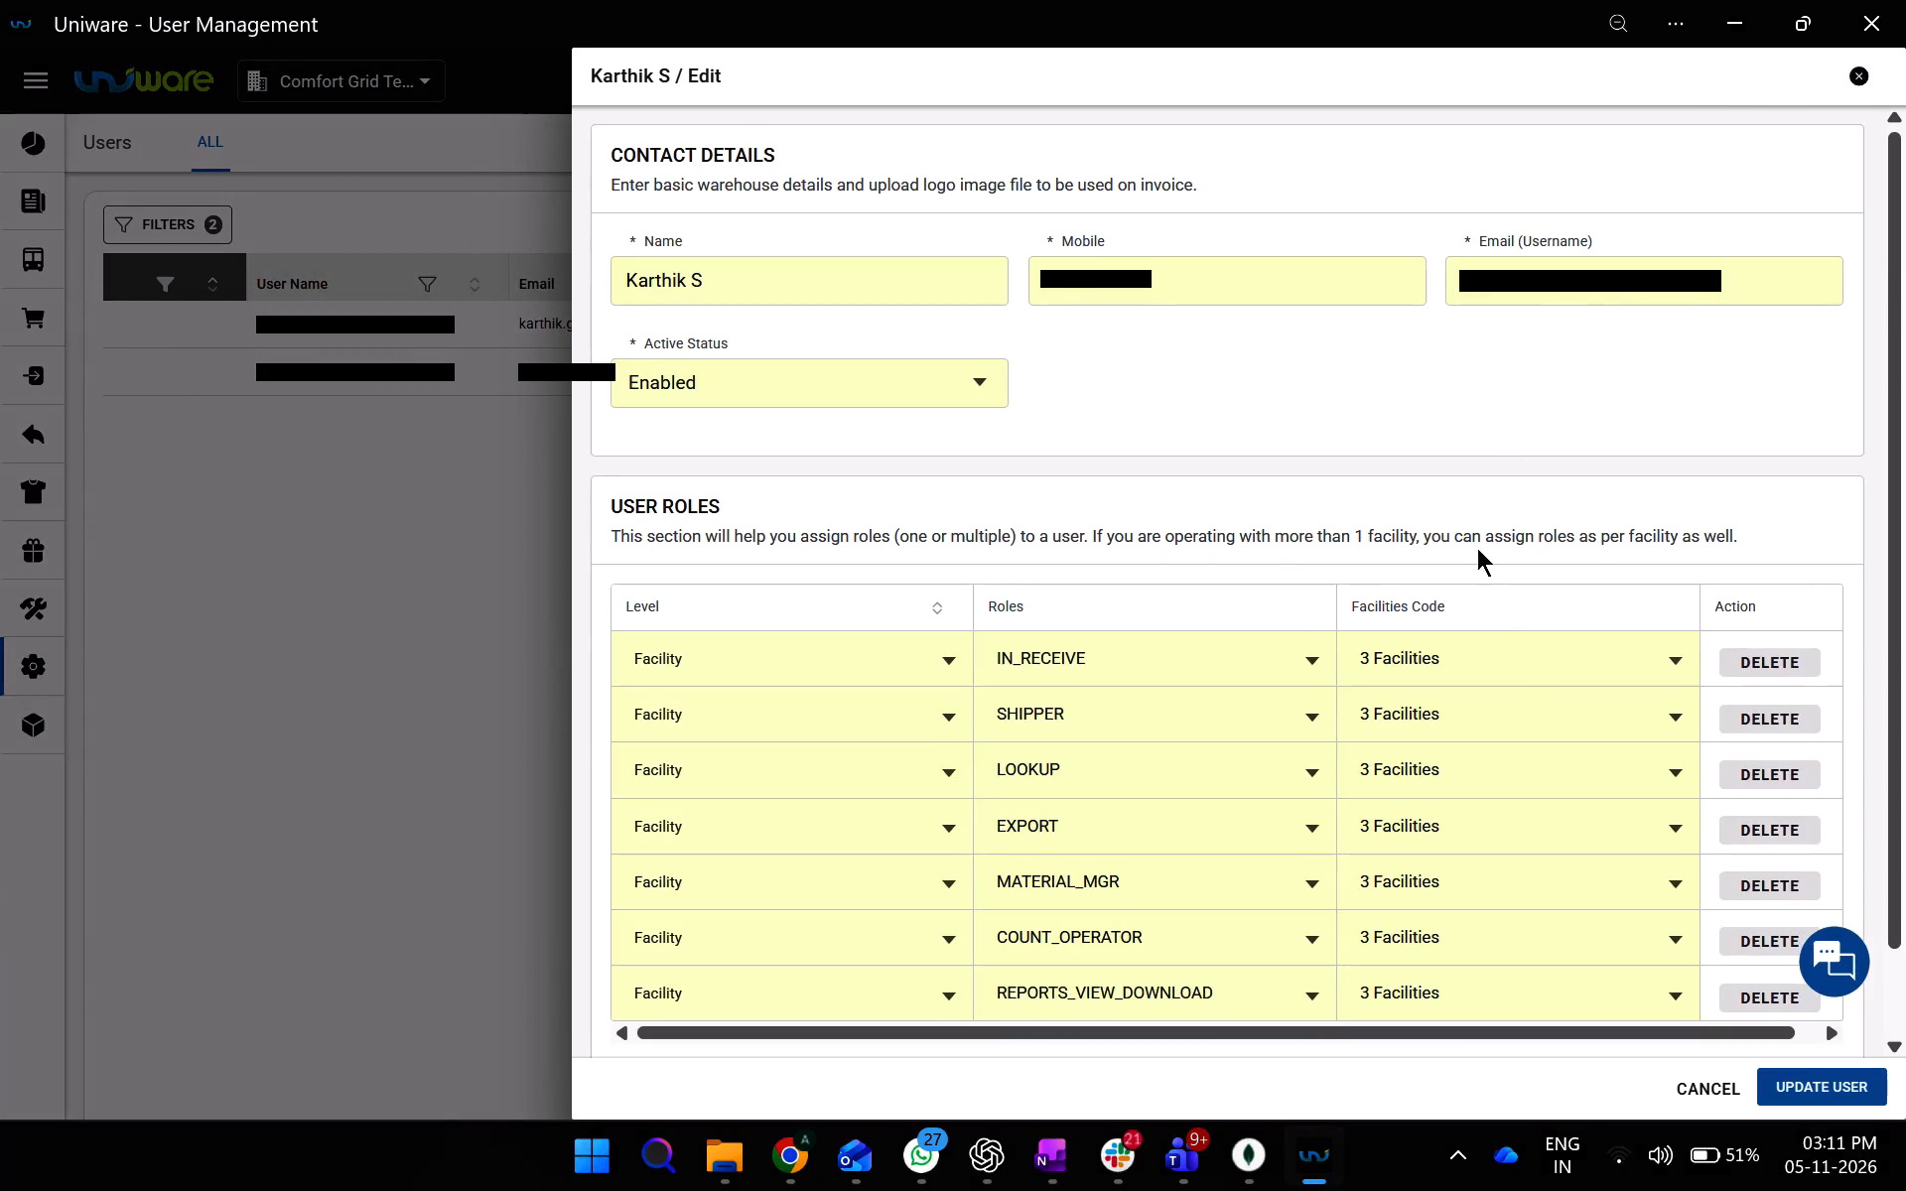
left_click(1216, 655)
type("pu")
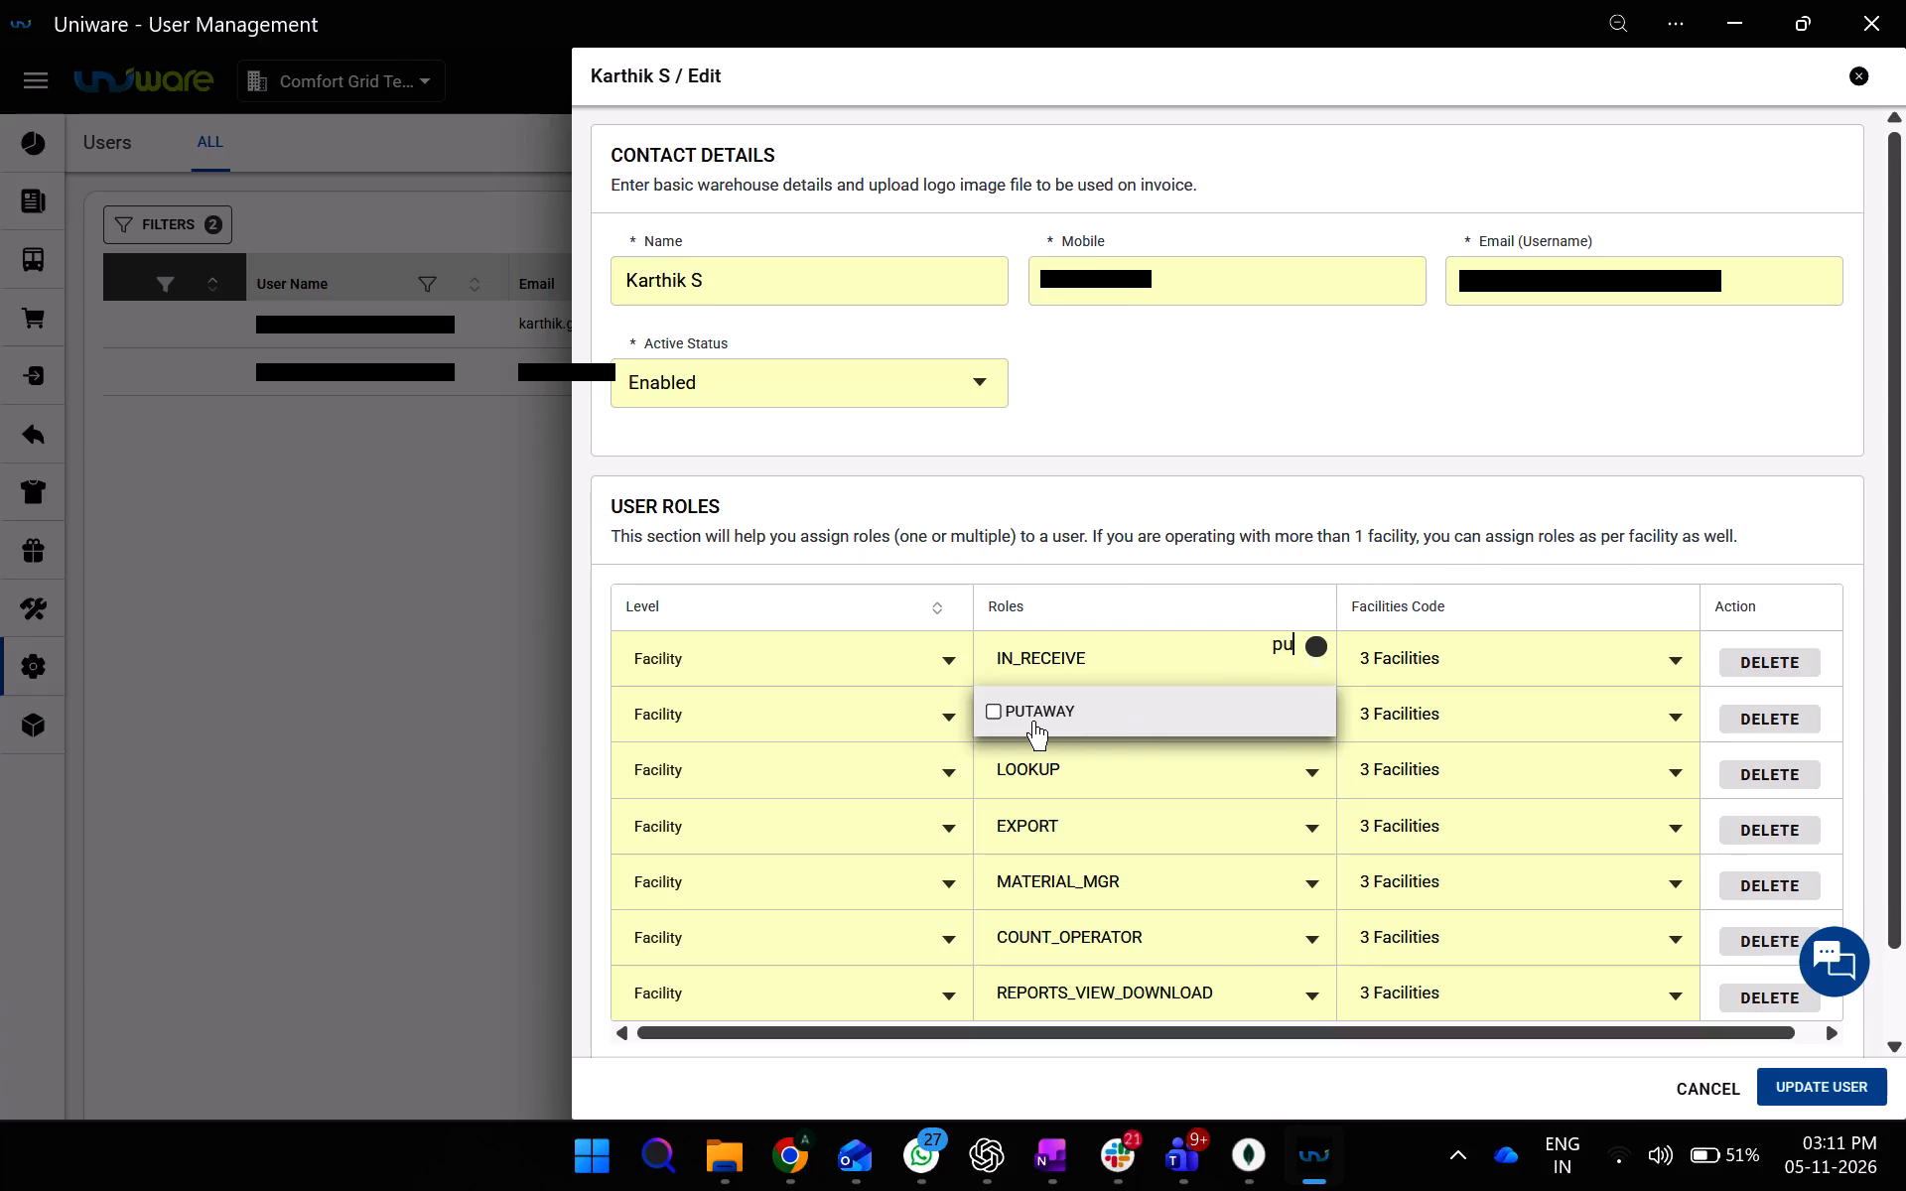
left_click(1033, 719)
left_click(1627, 426)
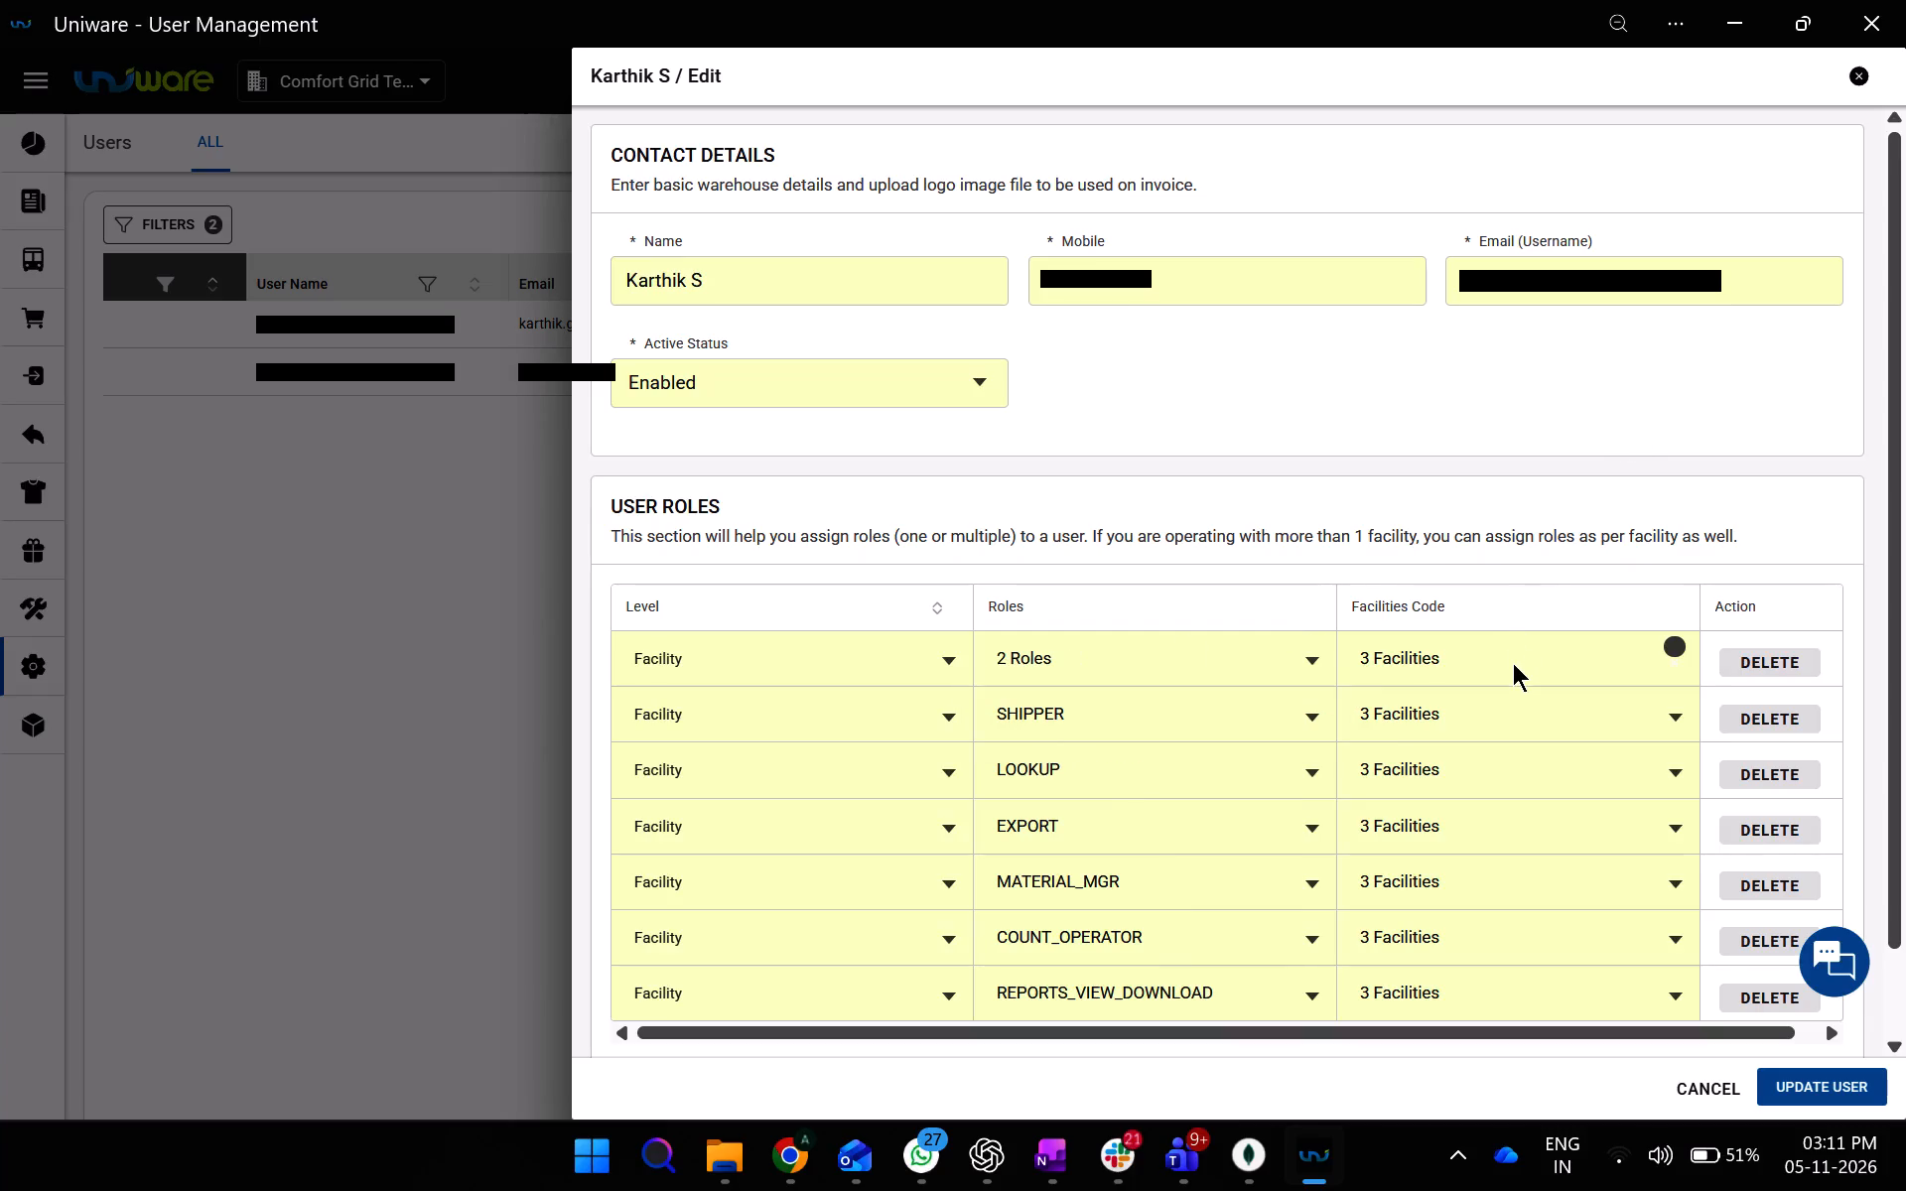
Add the Comfort Grid Technologies Pvt Ltd Hy... facility to the combined IN_RECEIVE and PUTAWAY row and the SHIPPER row.
left_click(1513, 664)
type("hy")
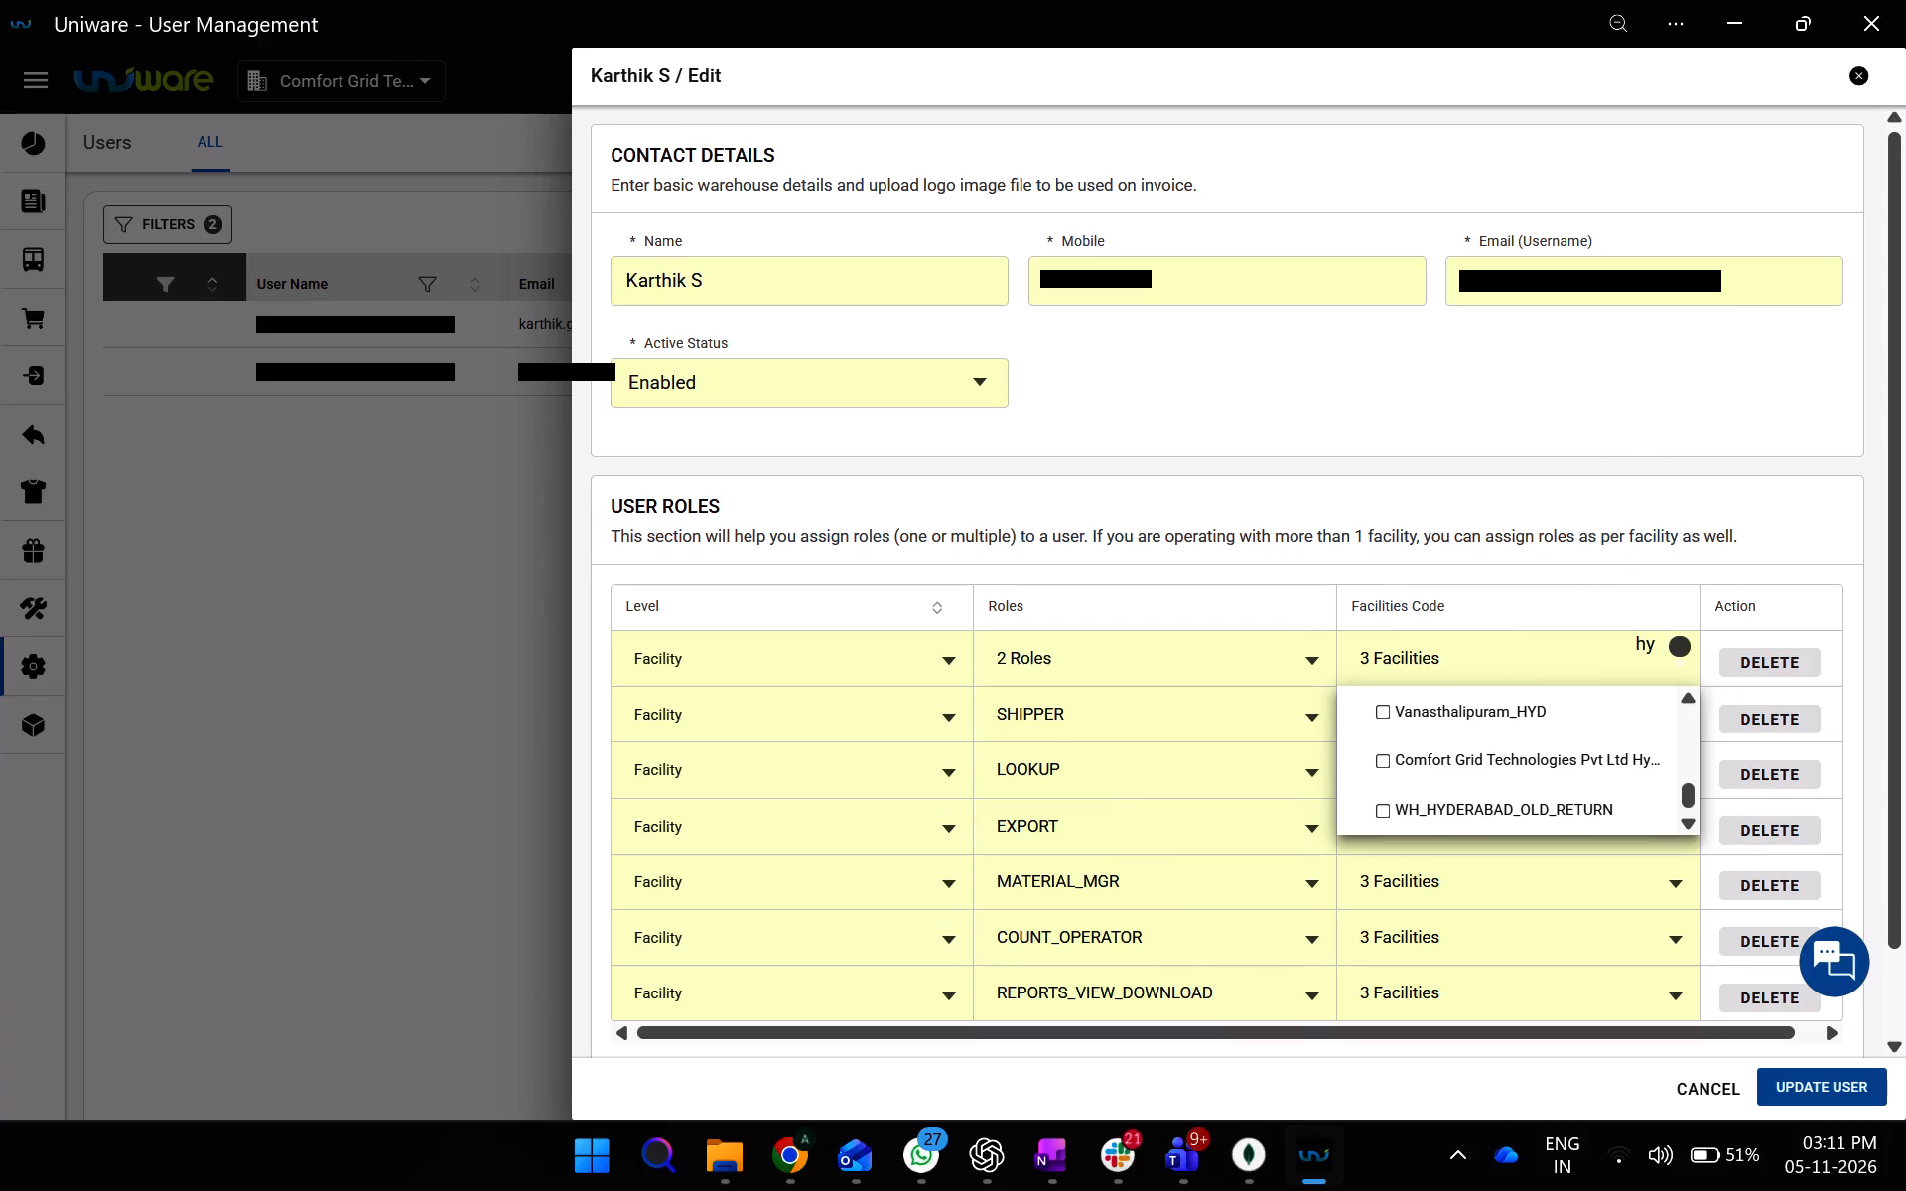
left_click(1624, 764)
left_click(1679, 516)
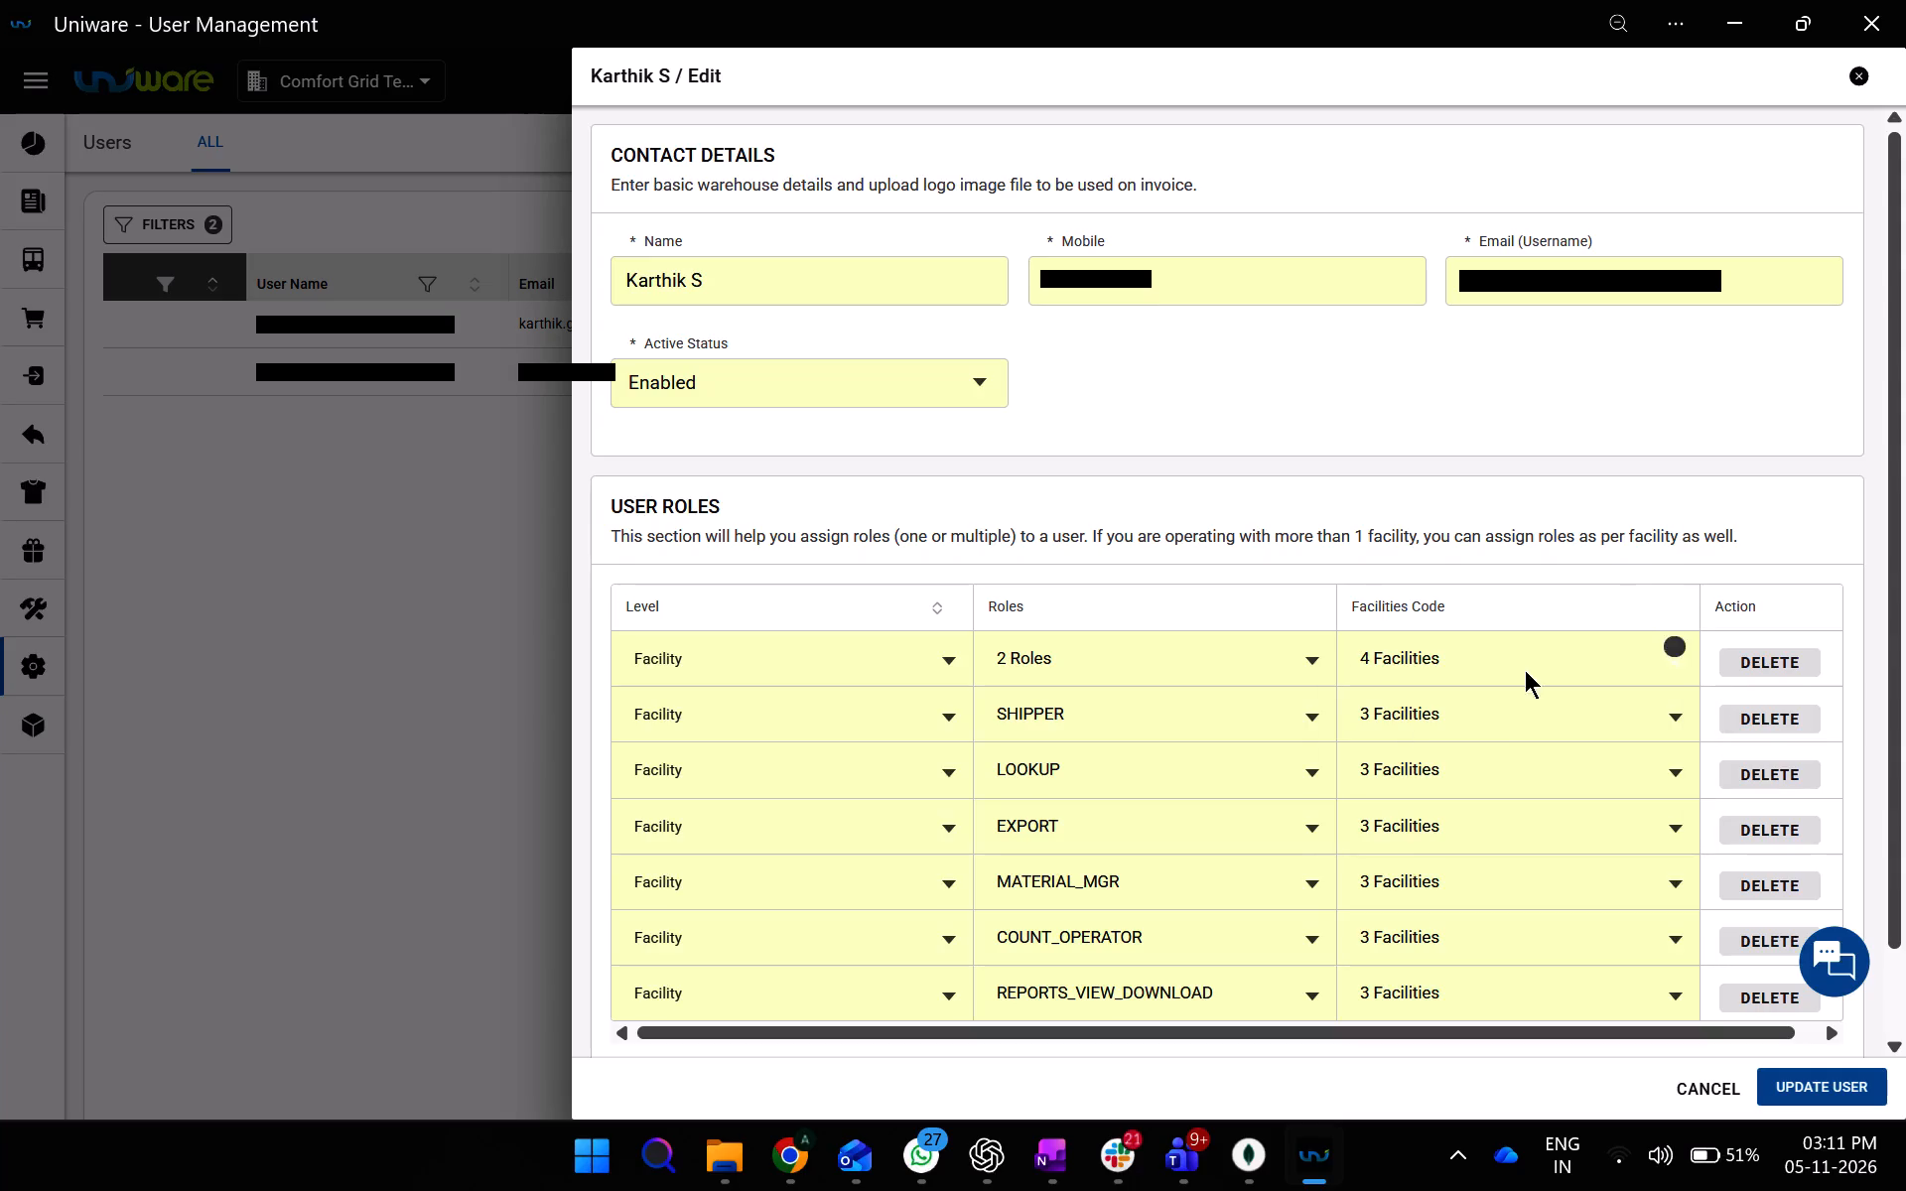
left_click(1488, 711)
type("hy")
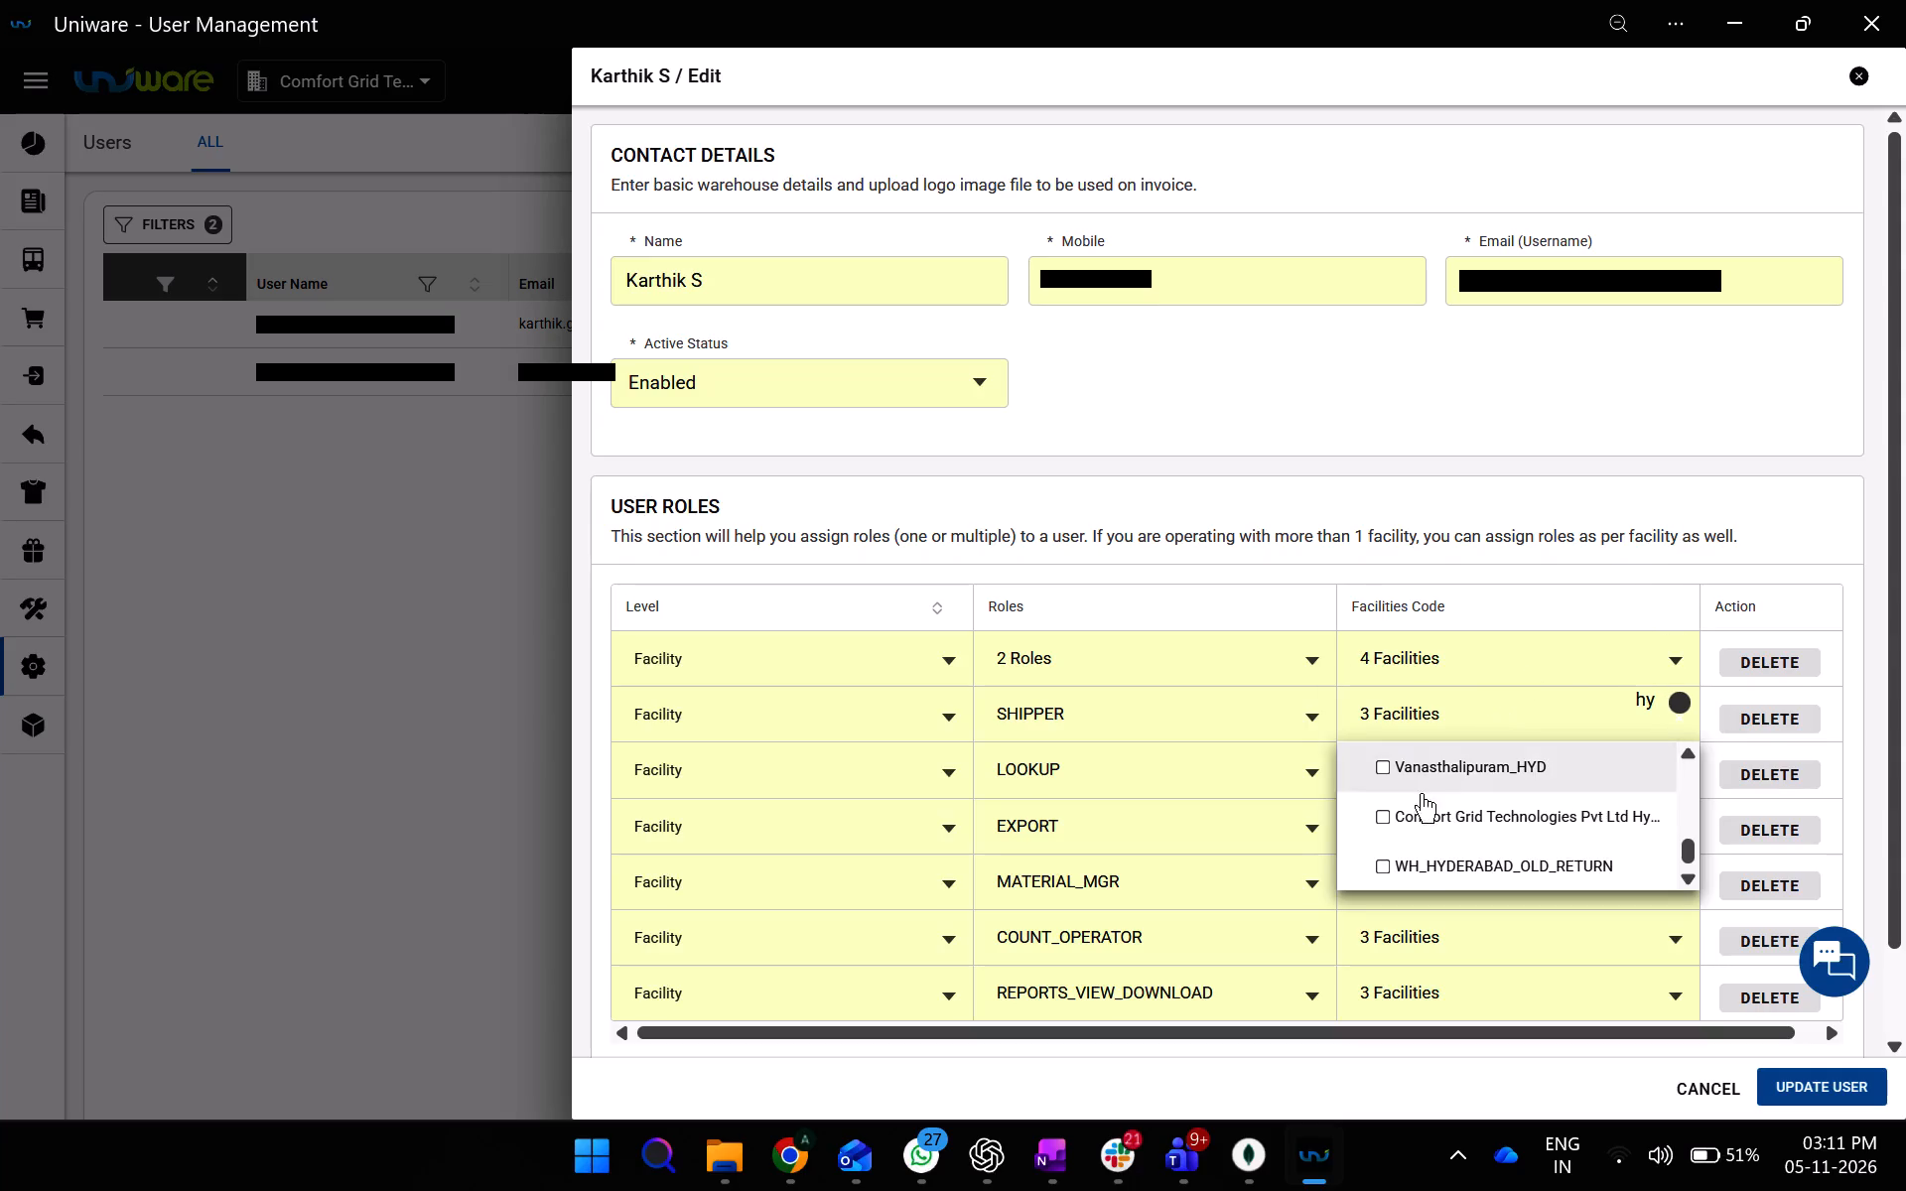
left_click(1411, 811)
left_click(1700, 423)
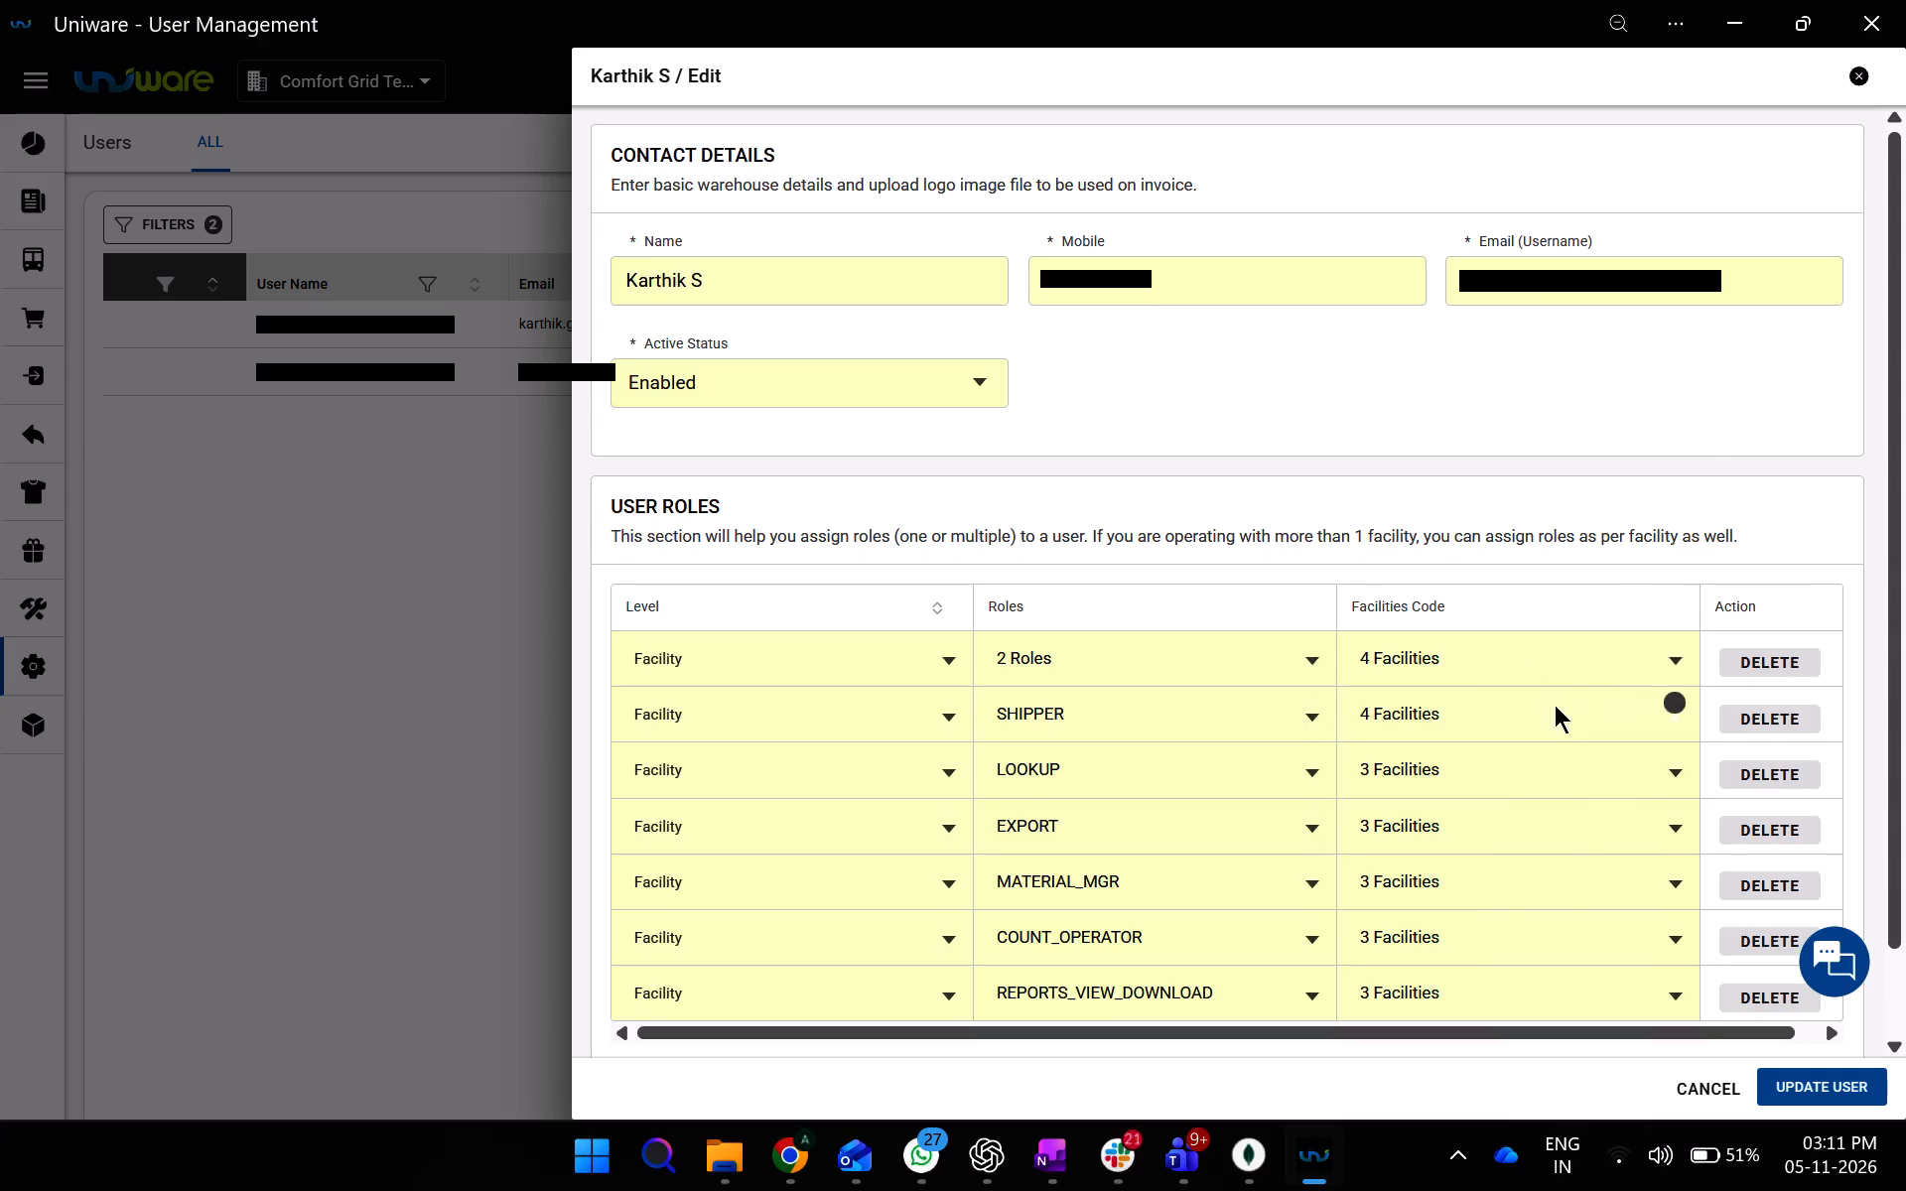
Add the Comfort Grid Technologies Pvt Ltd Hy... facility to the LOOKUP and EXPORT role rows.
left_click(1551, 773)
type("hy")
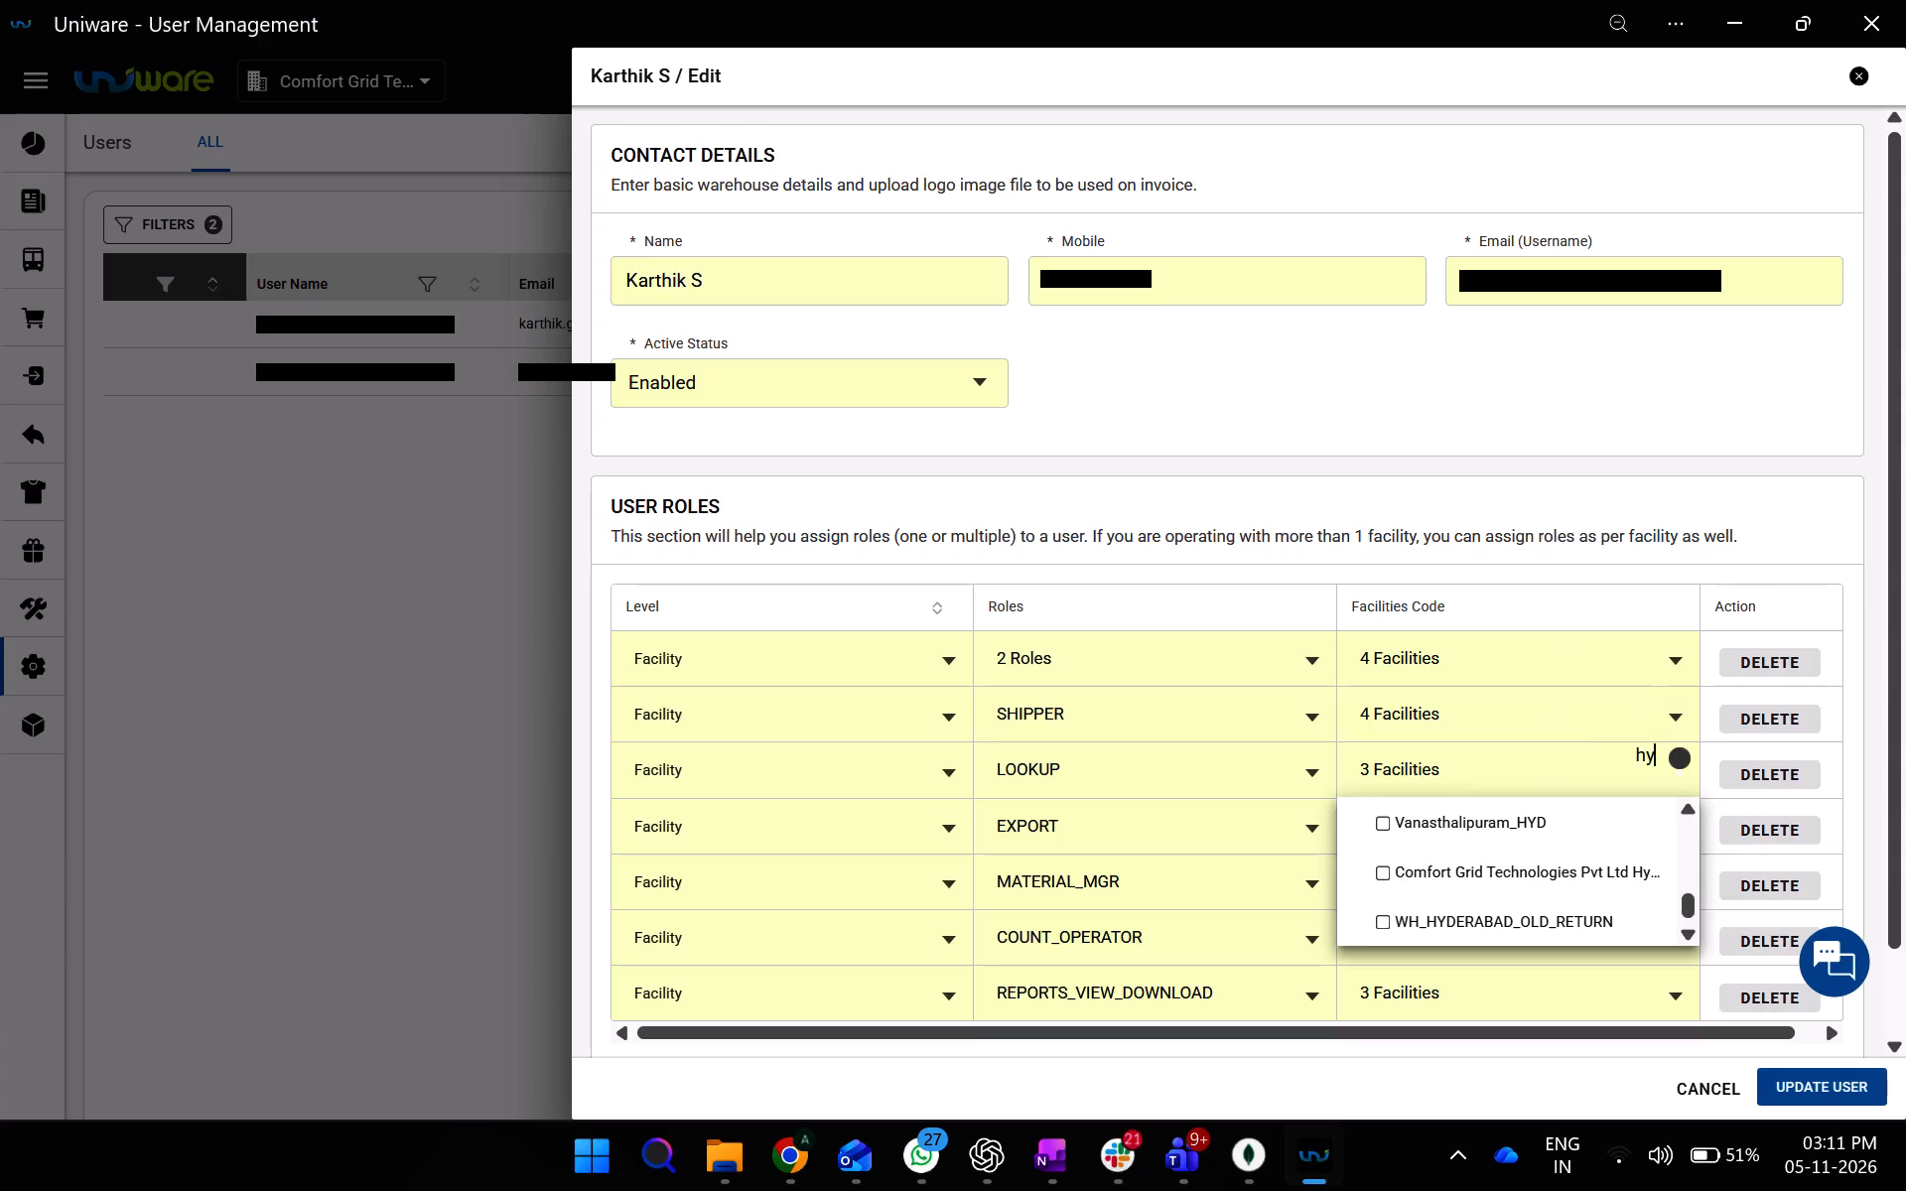
left_click(1459, 871)
left_click(1790, 343)
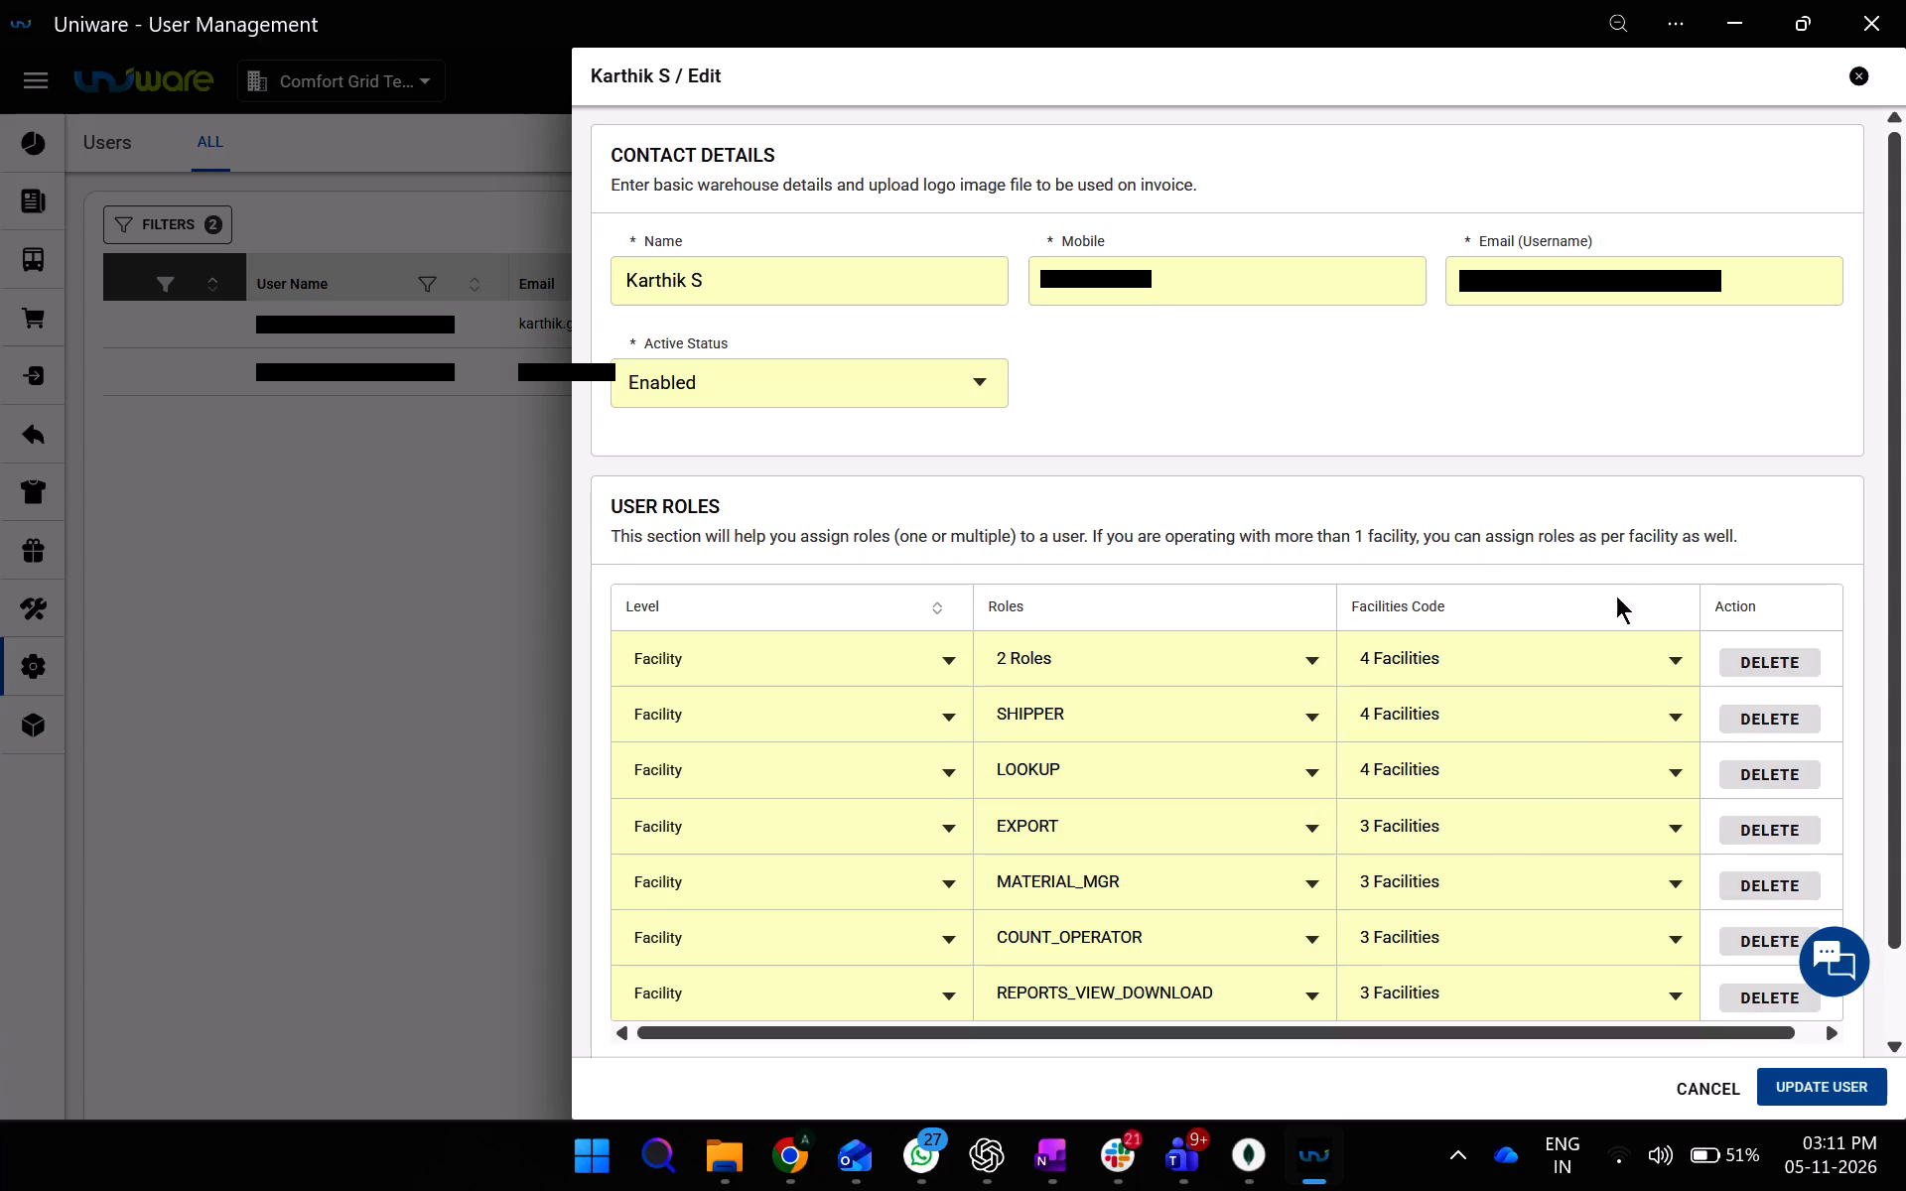
left_click(1503, 836)
type("hy")
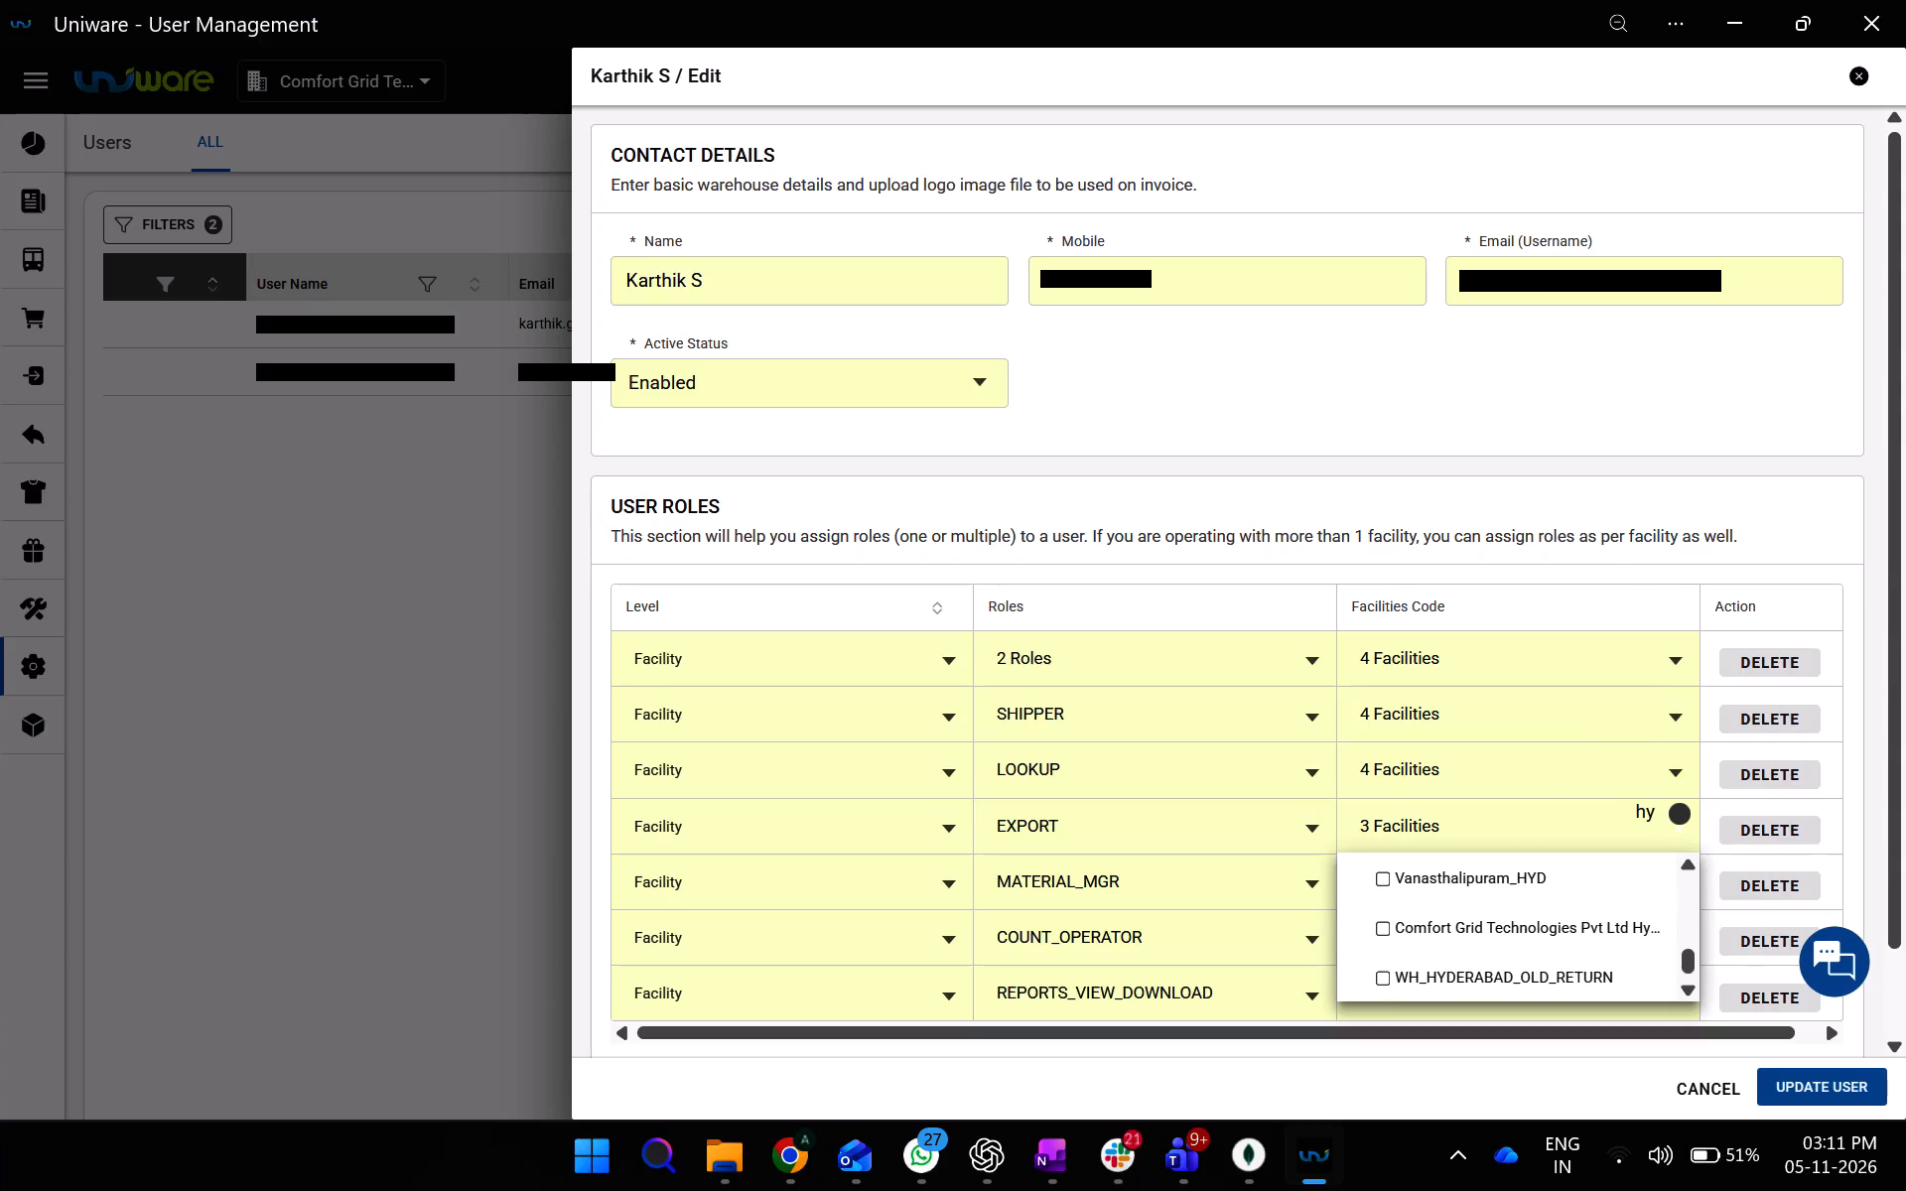
left_click(1428, 927)
left_click(1680, 472)
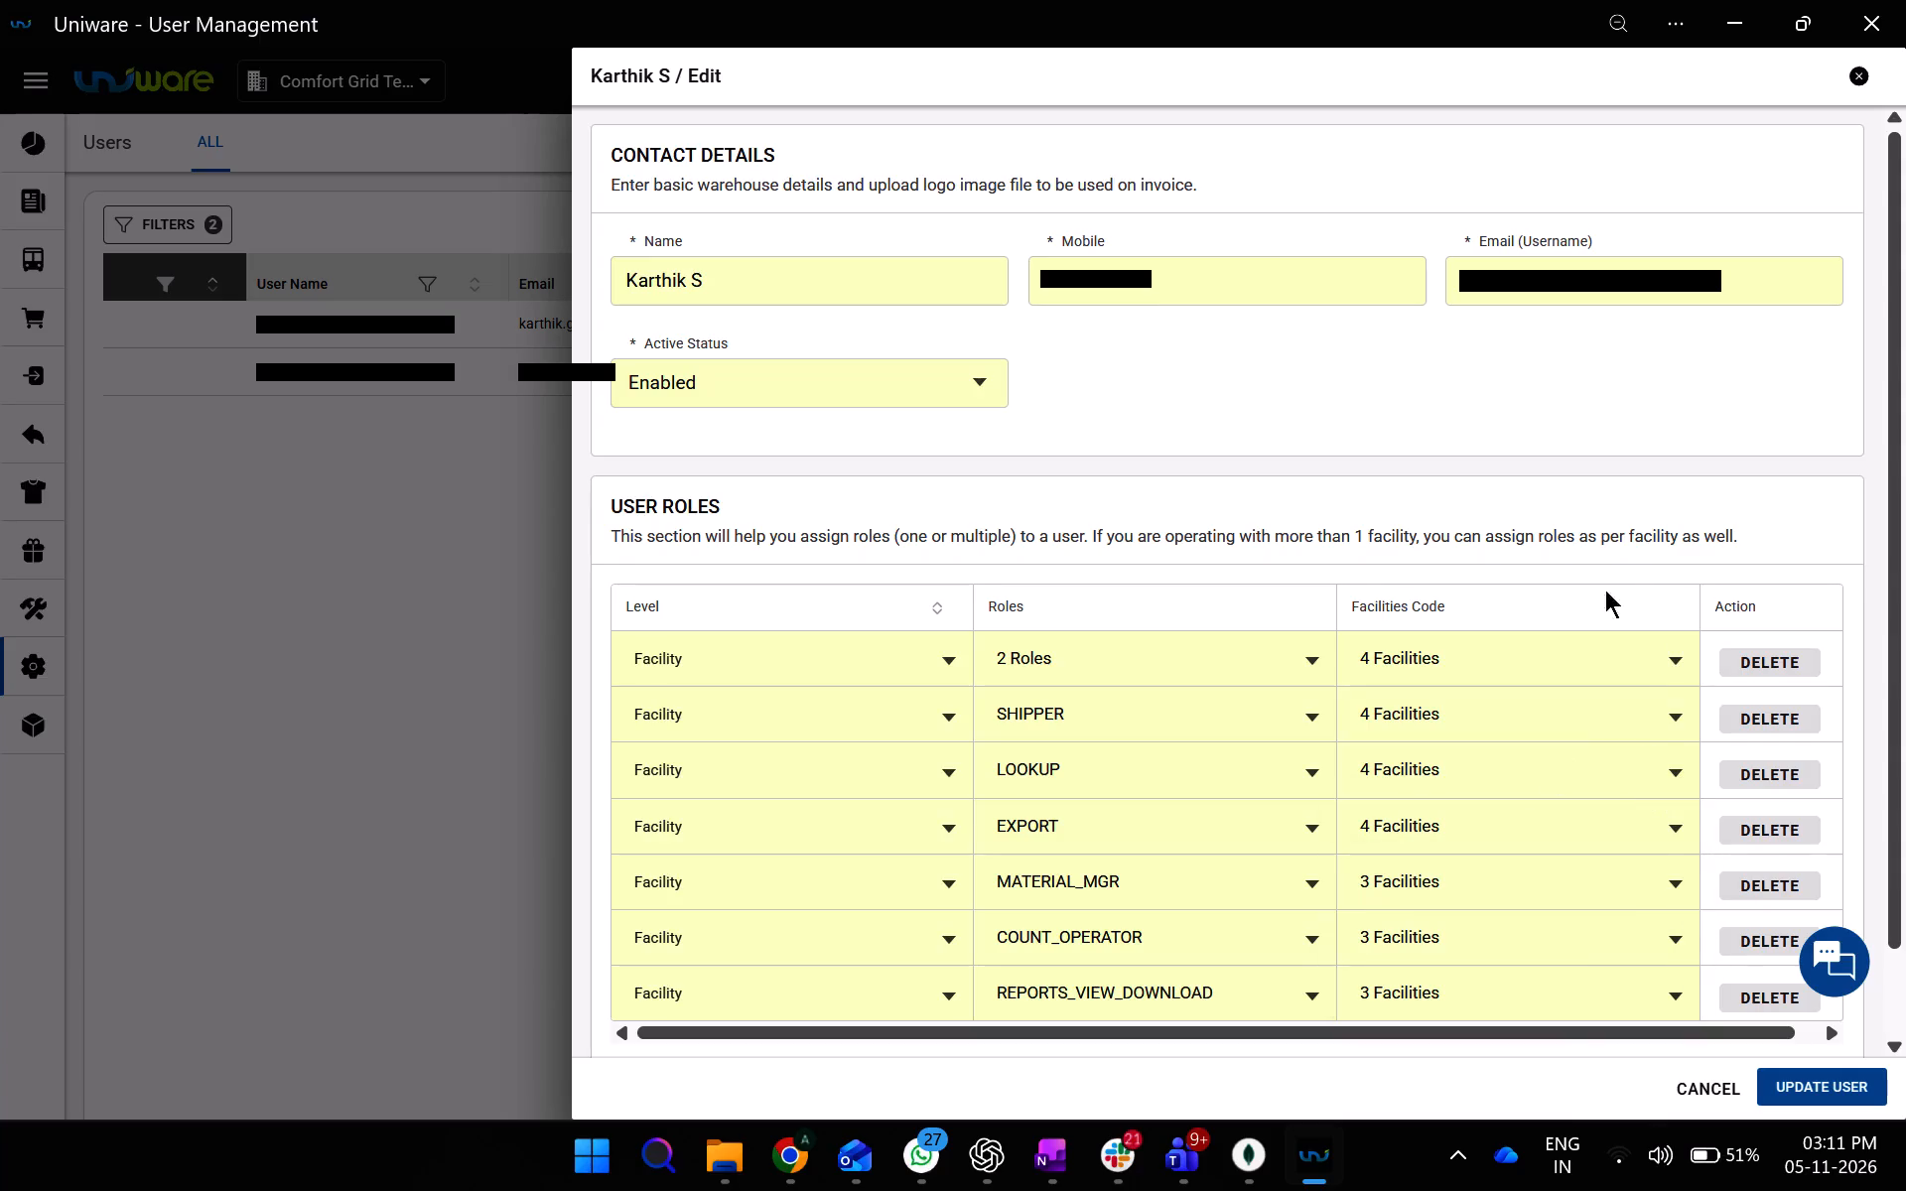
Add the Comfort Grid Technologies Pvt Ltd Hy... facility to the MATERIAL_MGR and COUNT_OPERATOR role rows.
left_click(1572, 892)
key("h")
key("y")
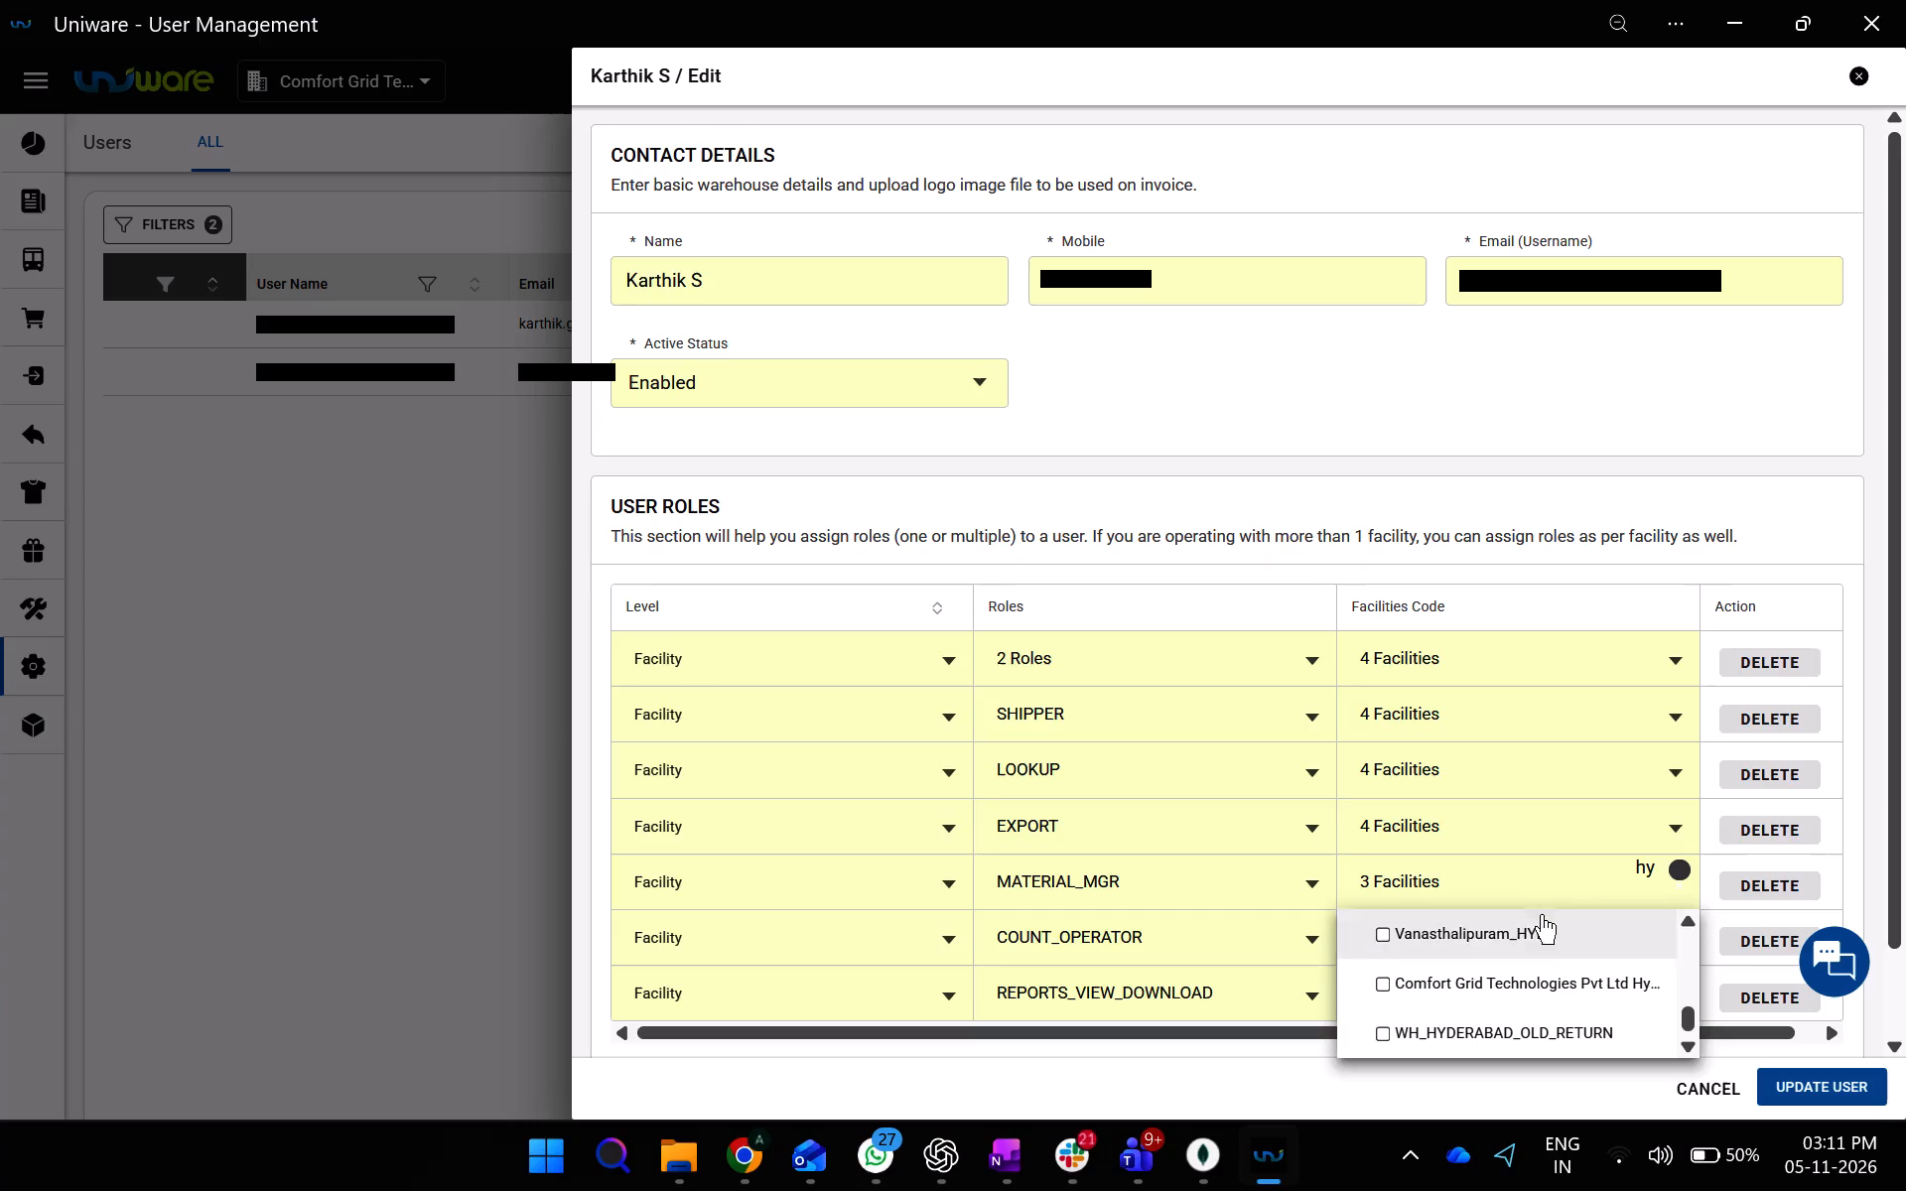
left_click(1482, 983)
left_click(1726, 477)
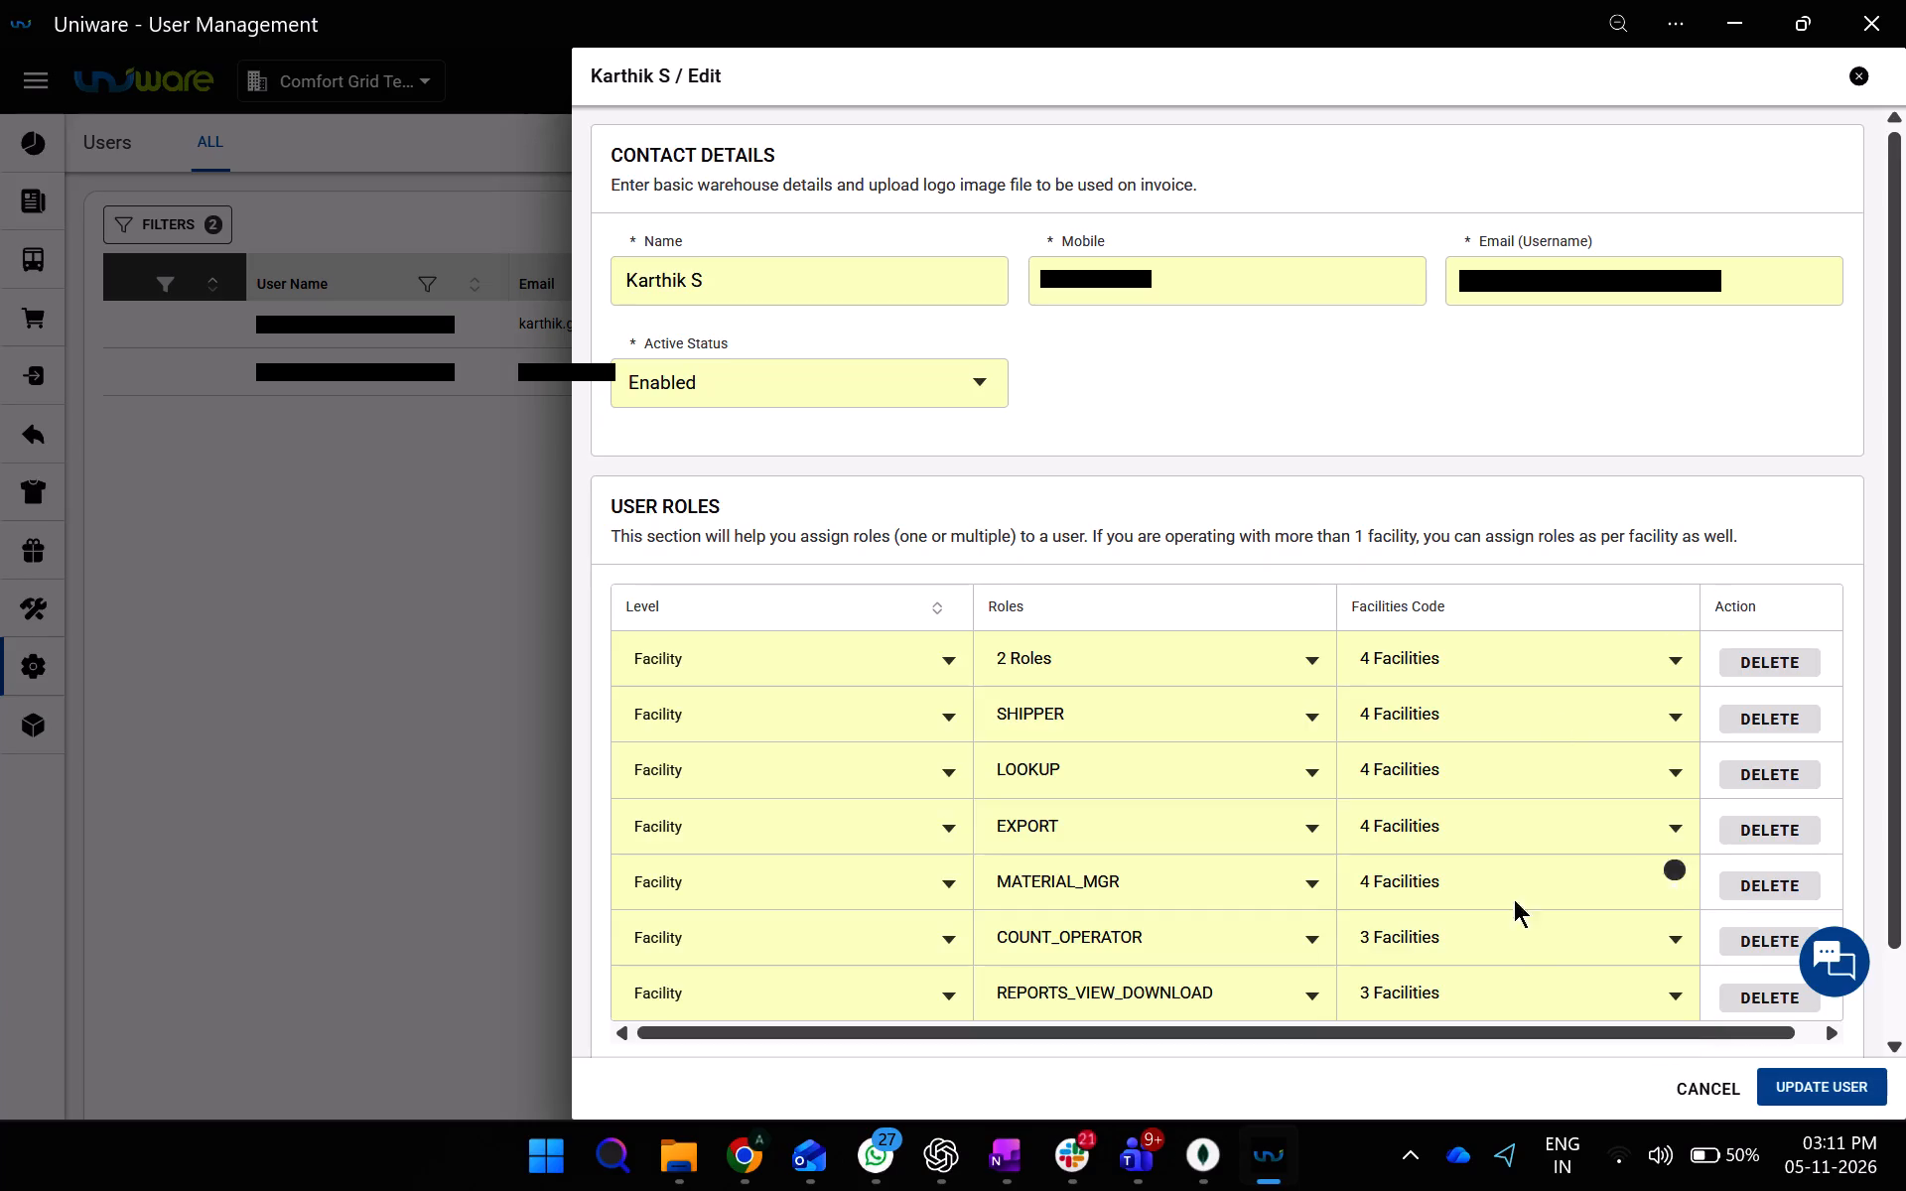
left_click(1510, 948)
type("hy")
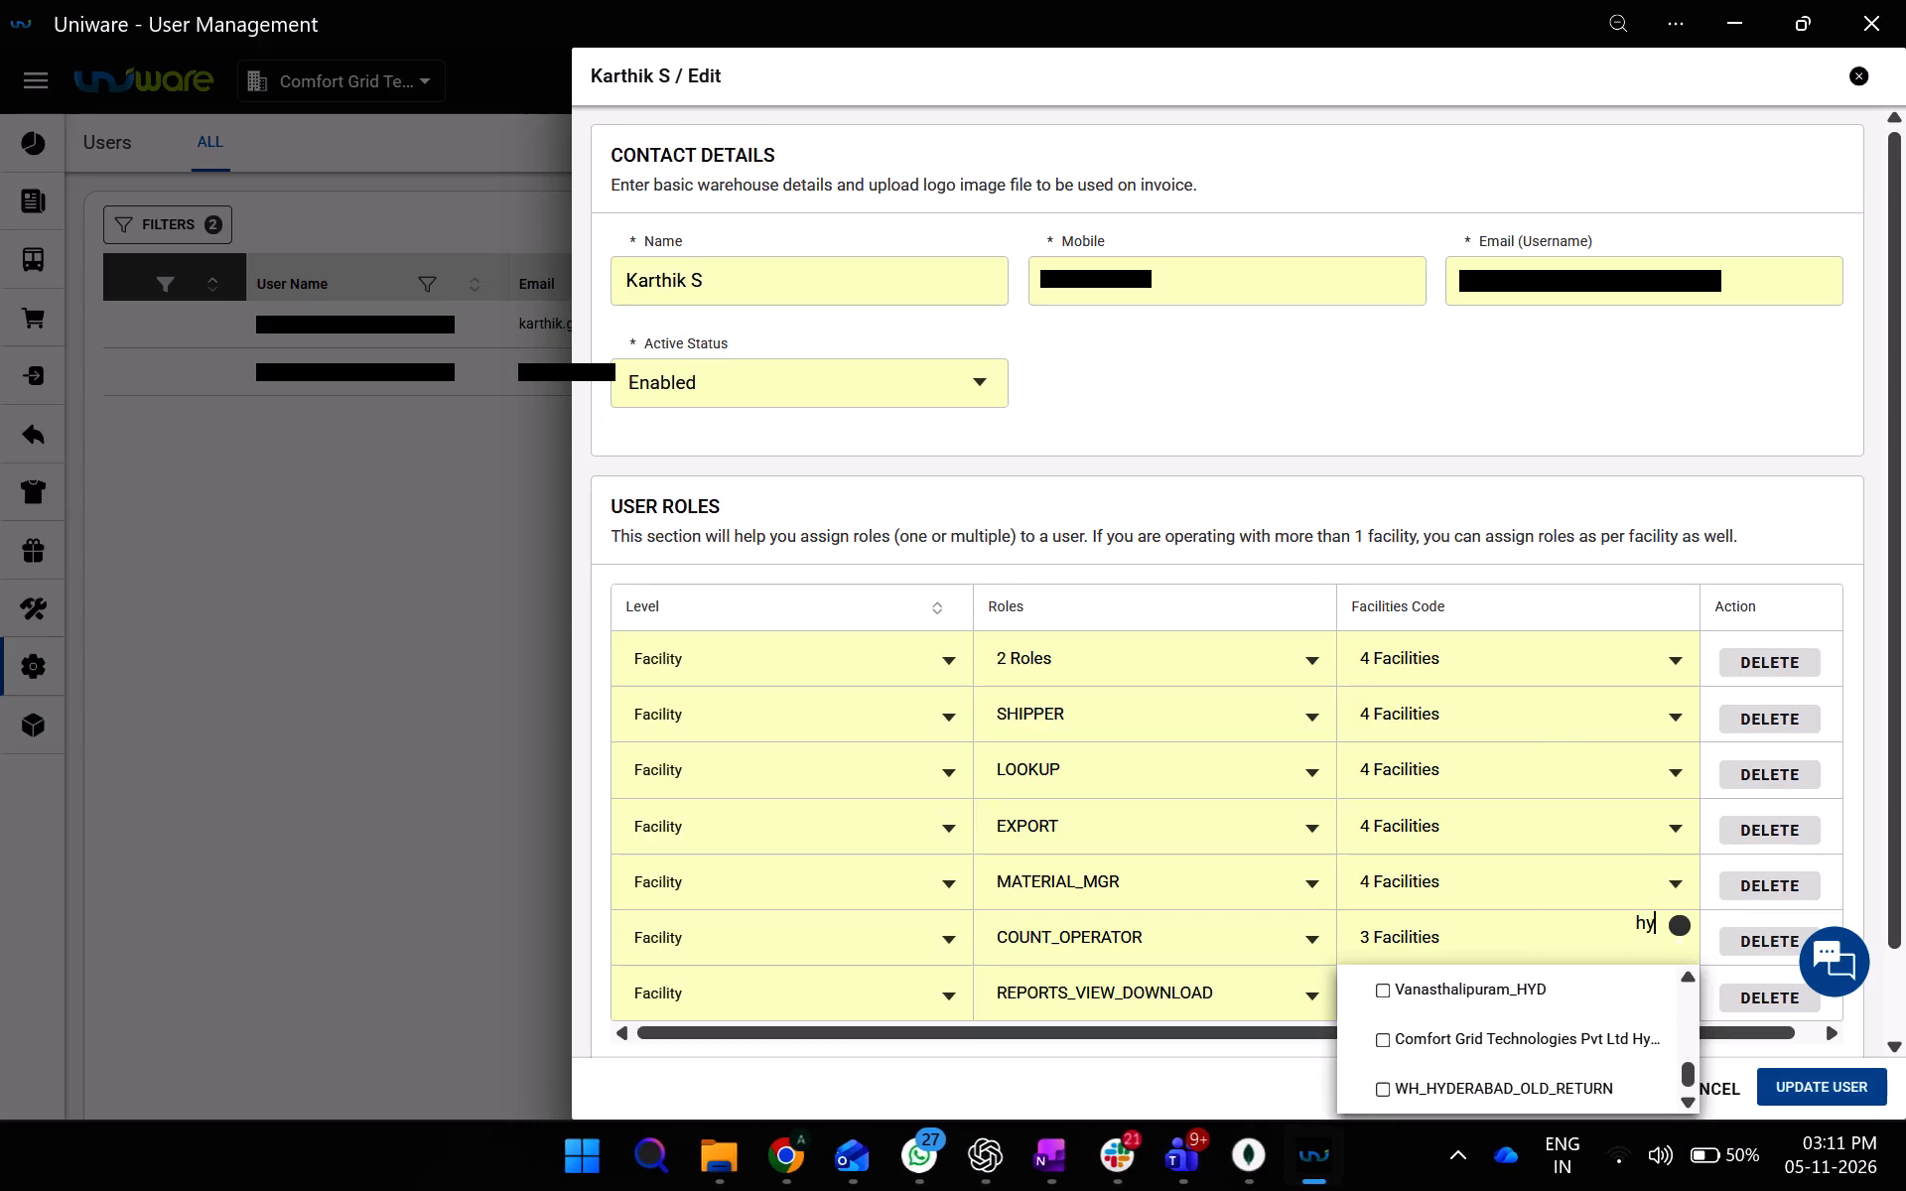
left_click(1482, 1057)
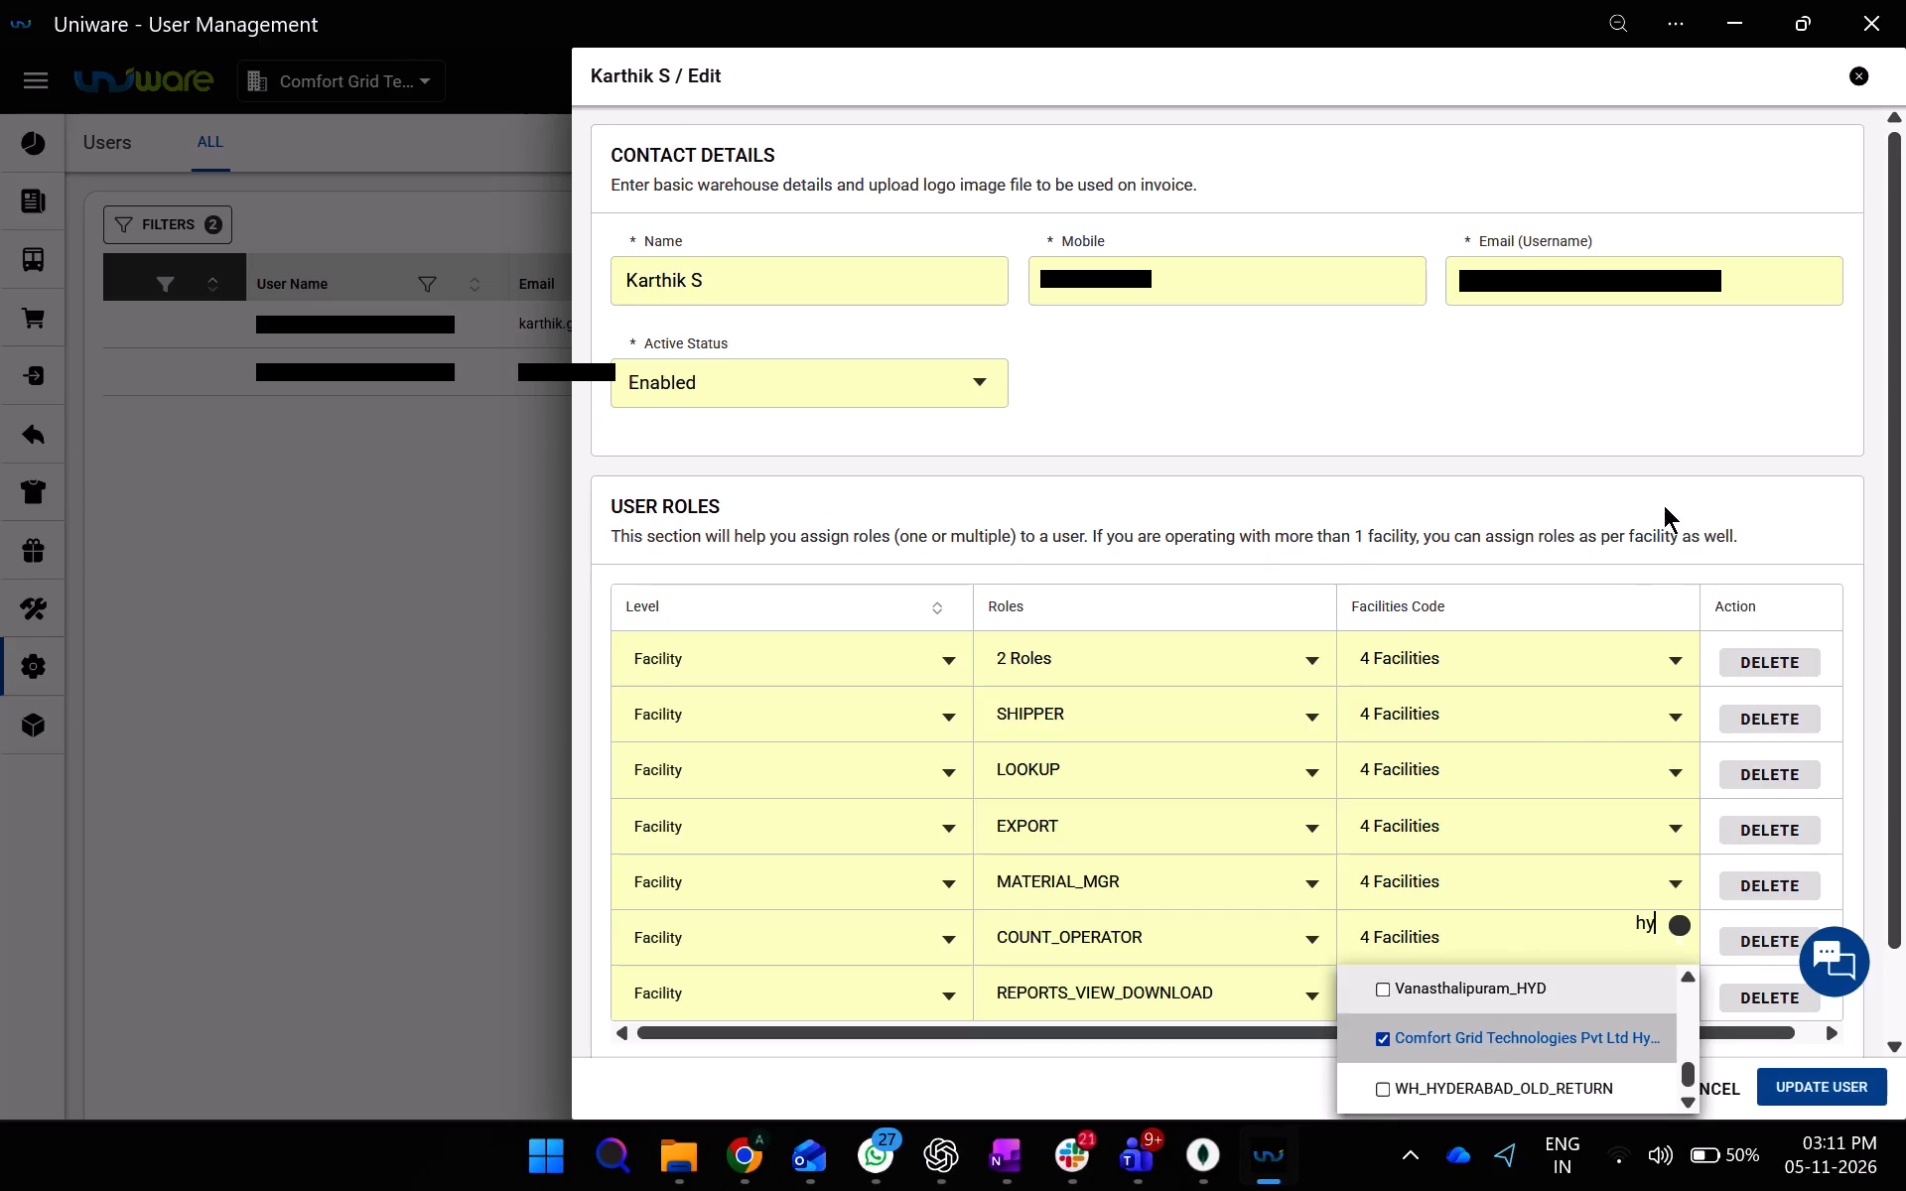
left_click(1664, 503)
Add the Comfort Grid Technologies Pvt Ltd Hy... facility to the REPORTS_VIEW_DOWNLOAD row and save the user's updated roles.
left_click(1477, 991)
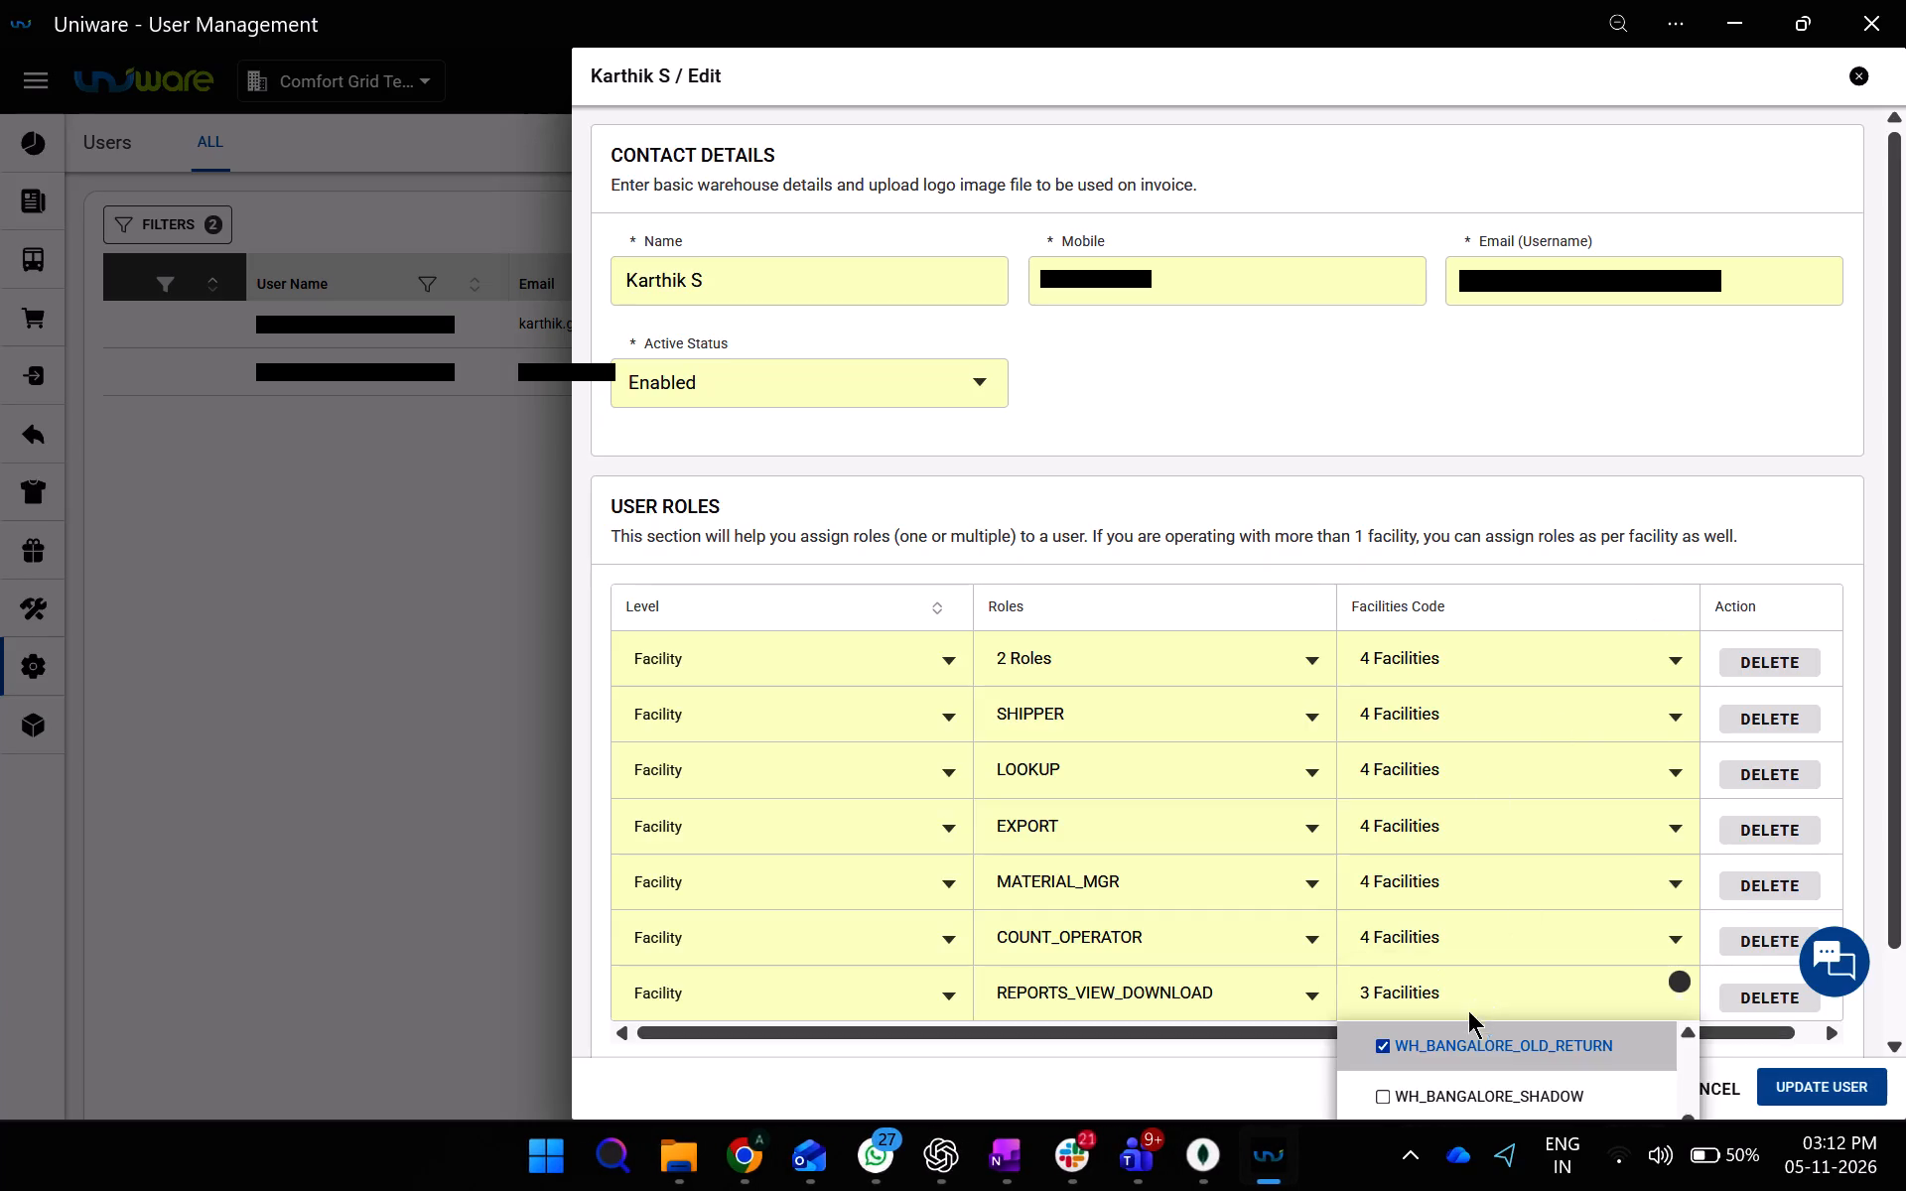
type("hy")
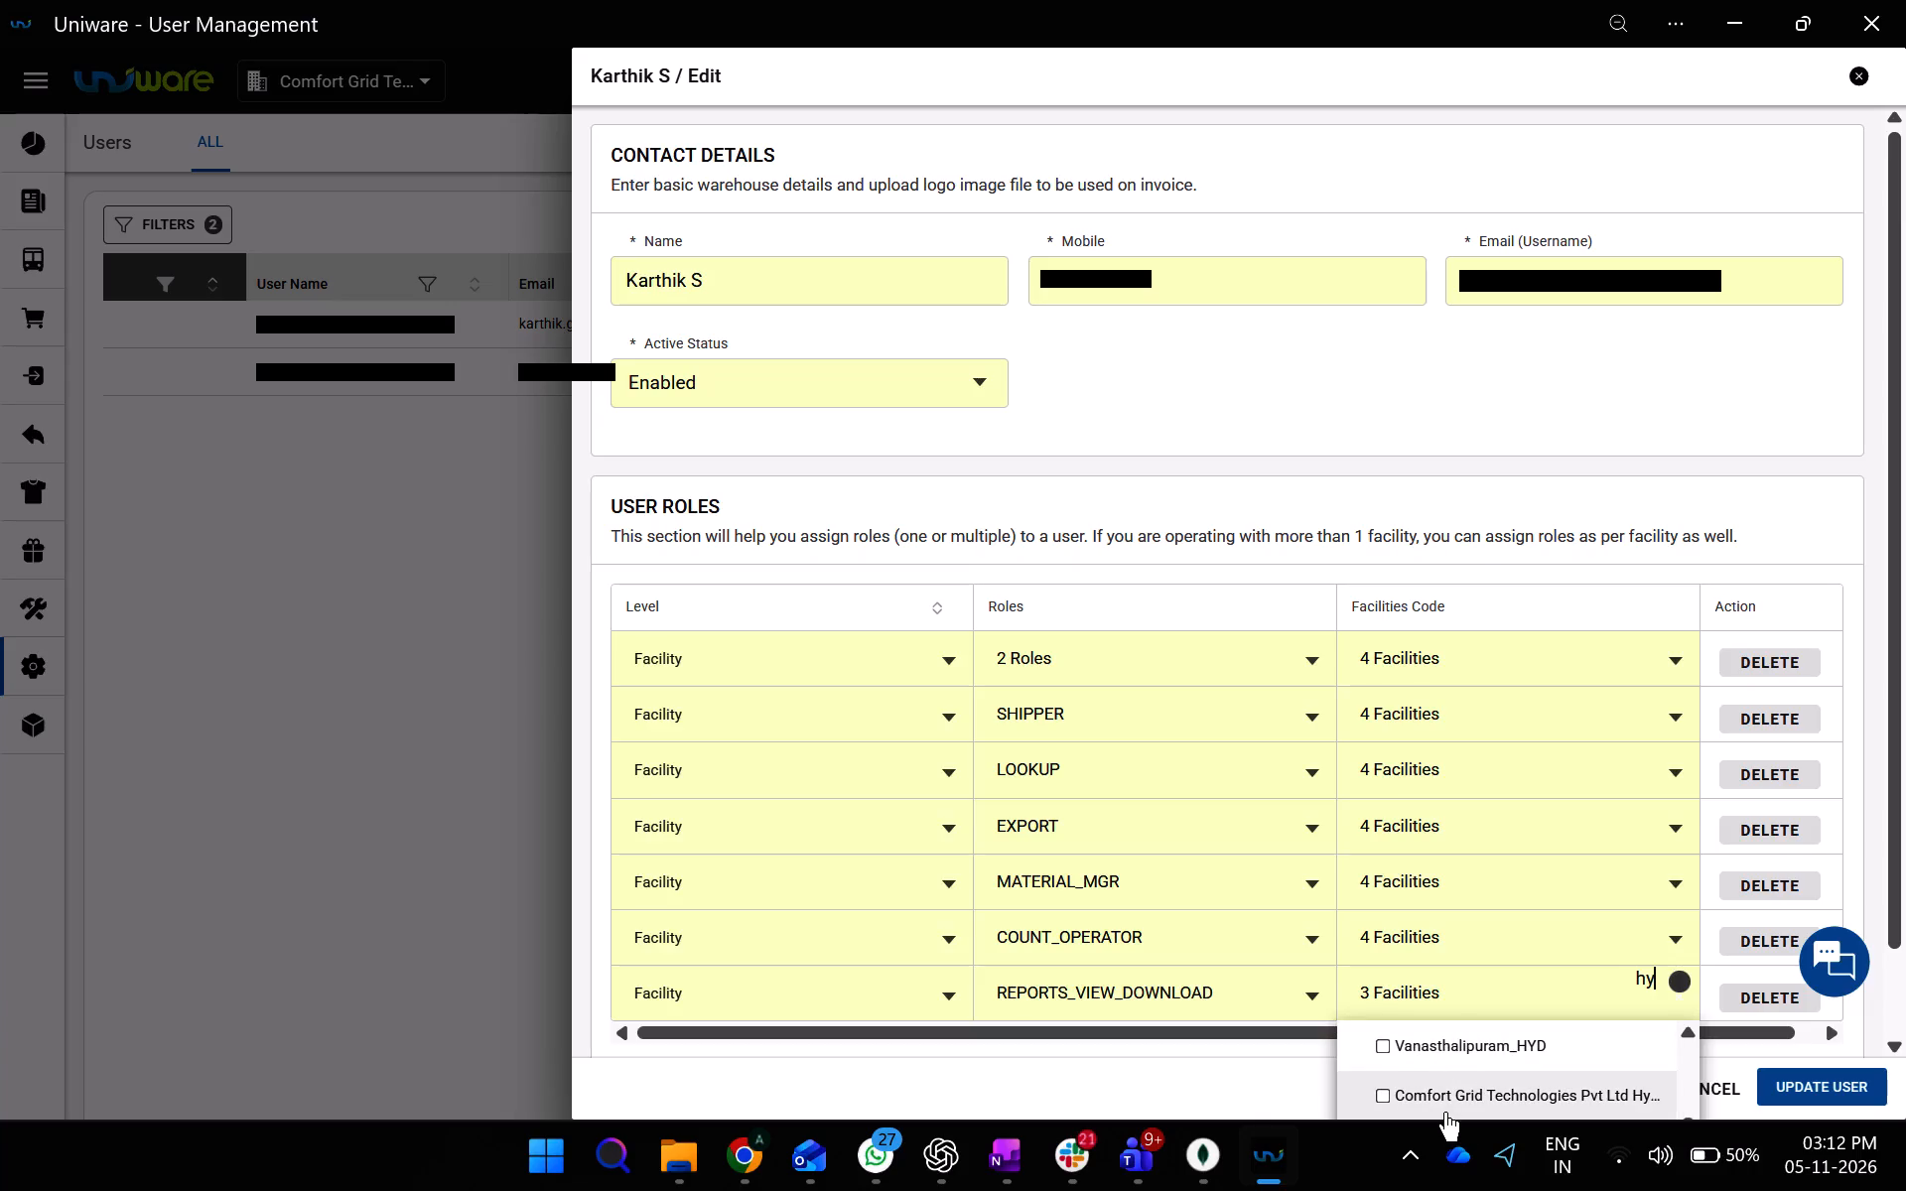
left_click(1445, 1112)
left_click(1769, 510)
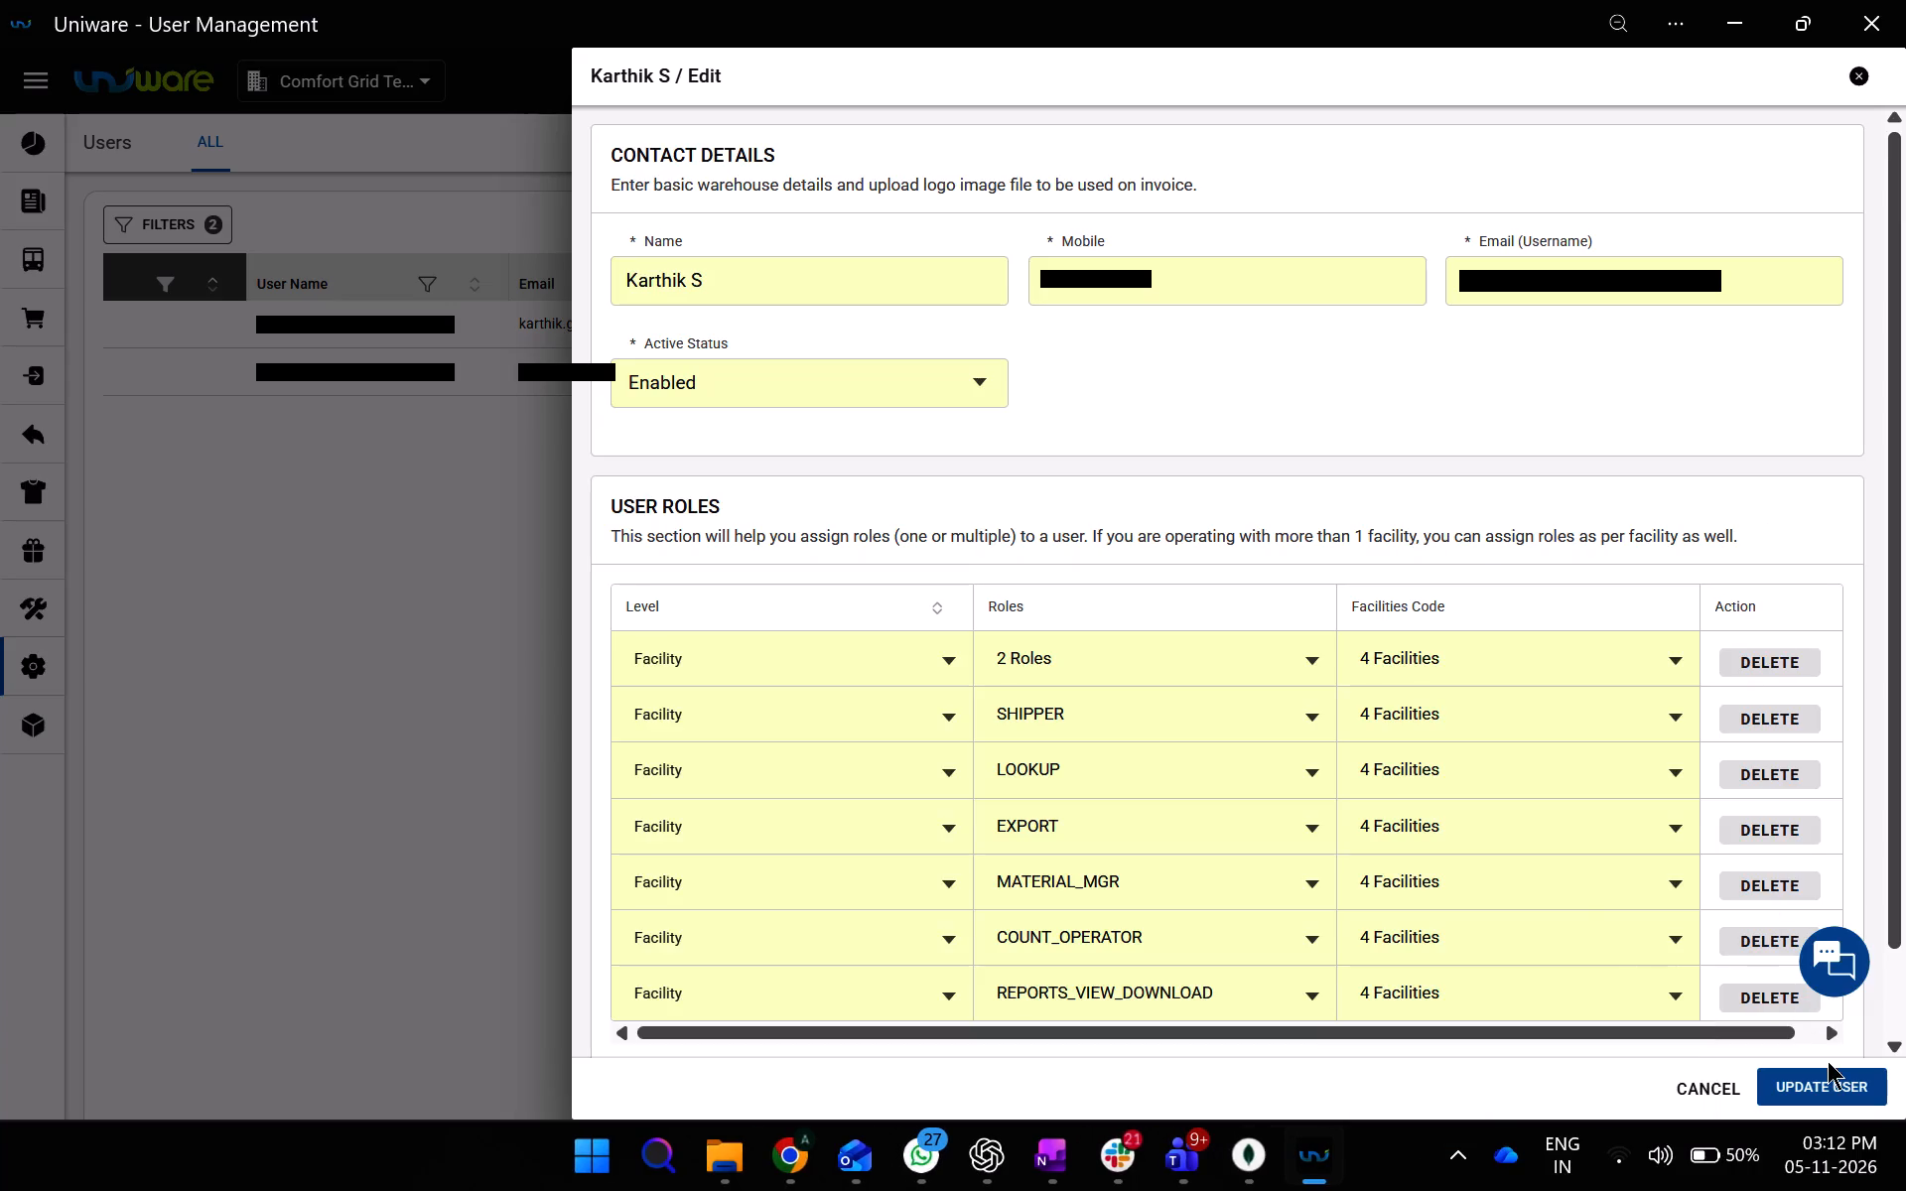
left_click(1828, 1061)
left_click(1817, 1100)
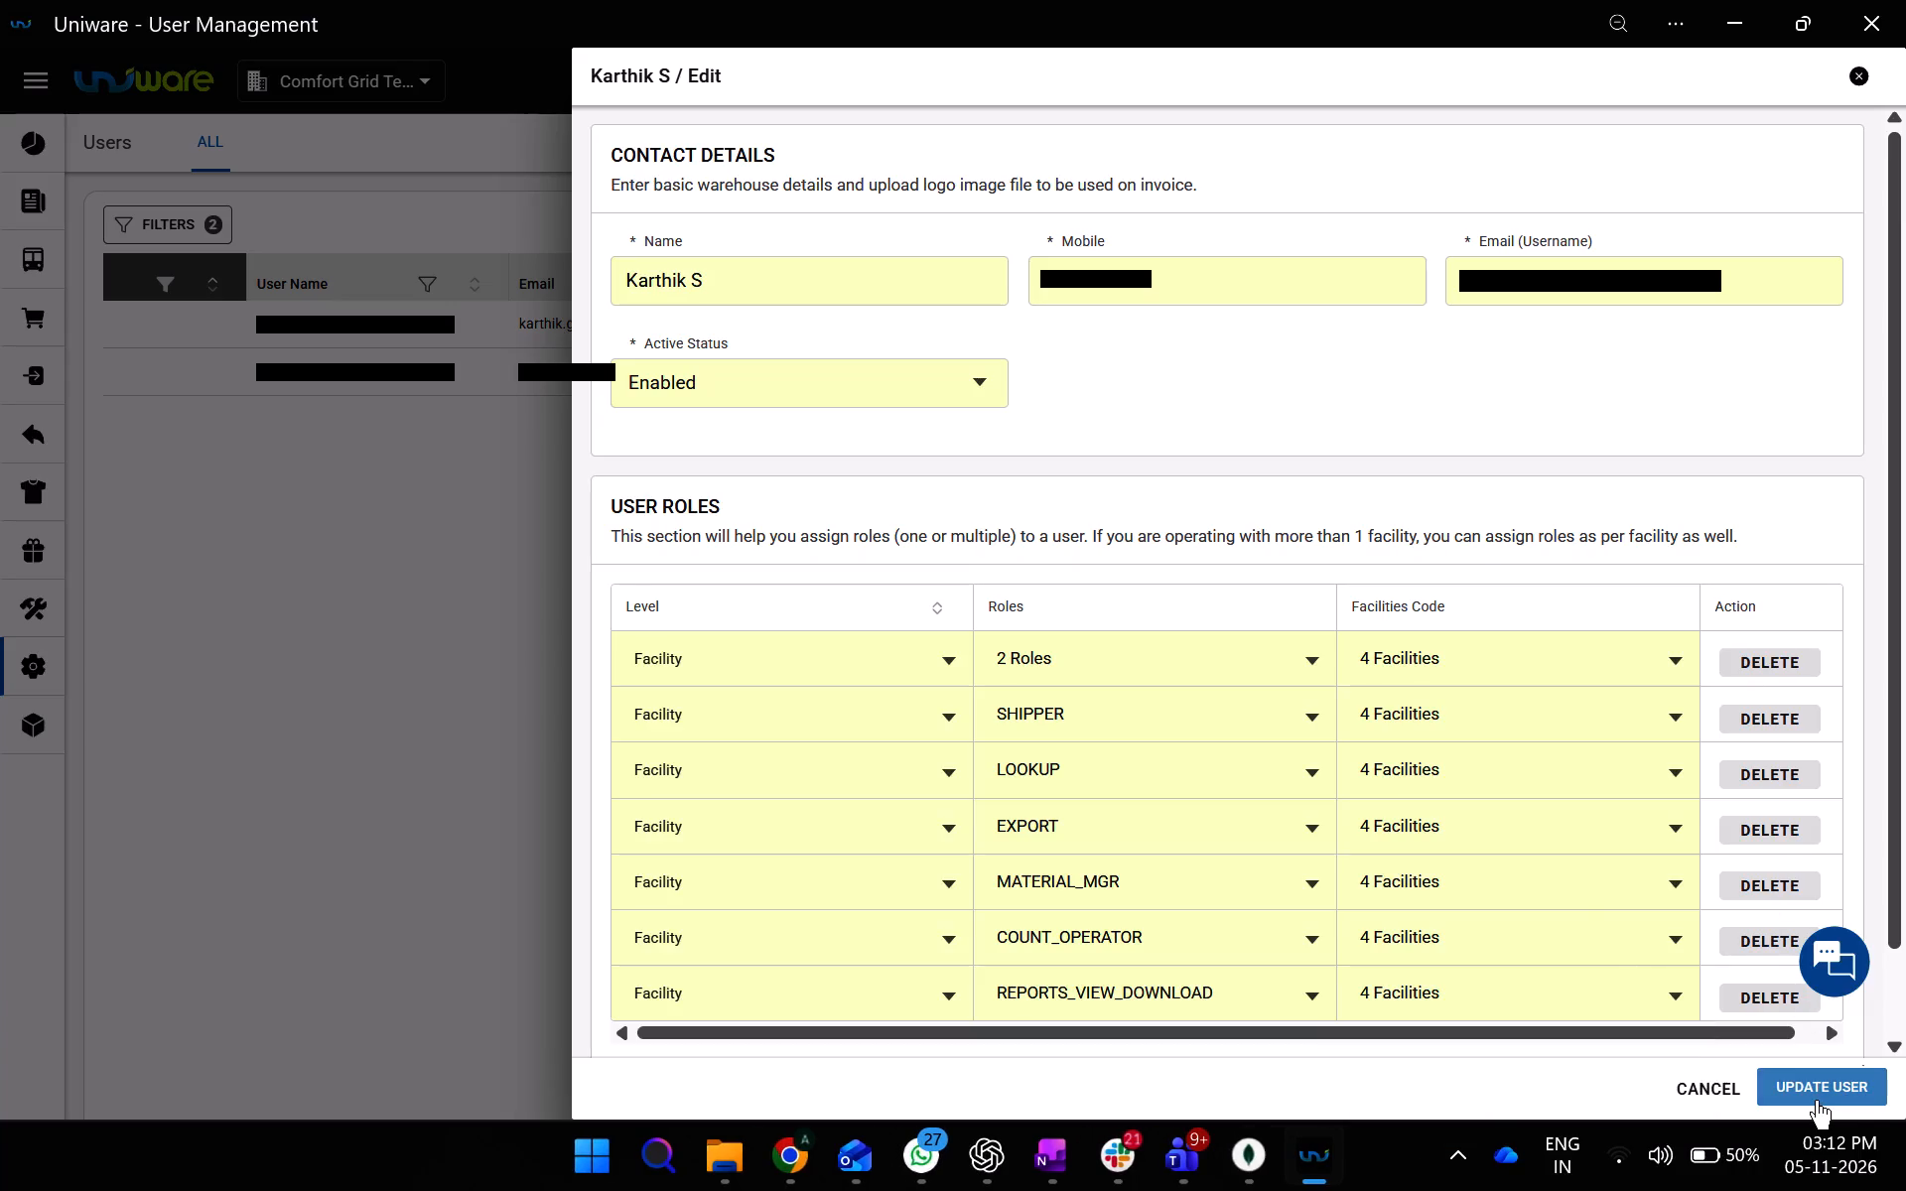
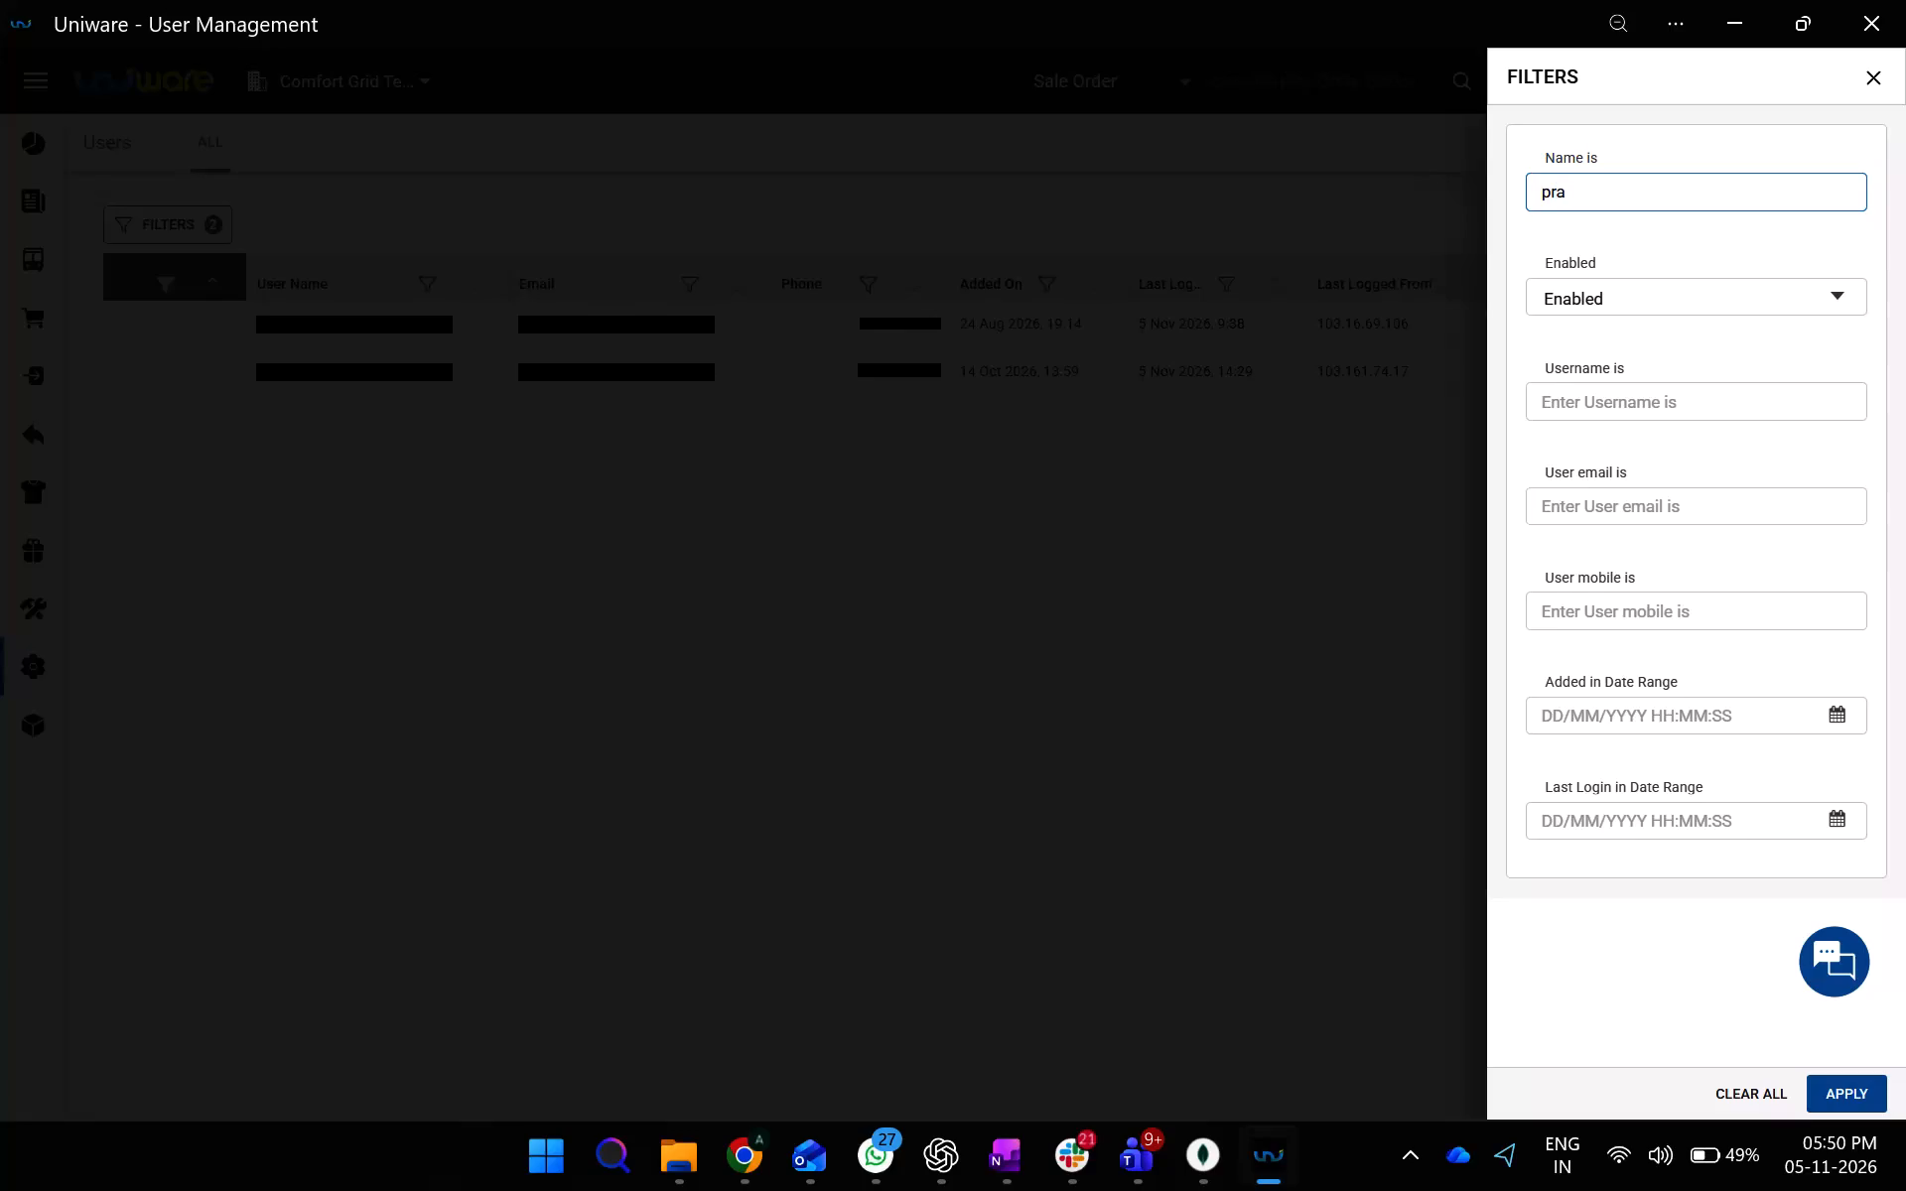
Filter the user list to enabled users whose name matches "pra".
key("Return")
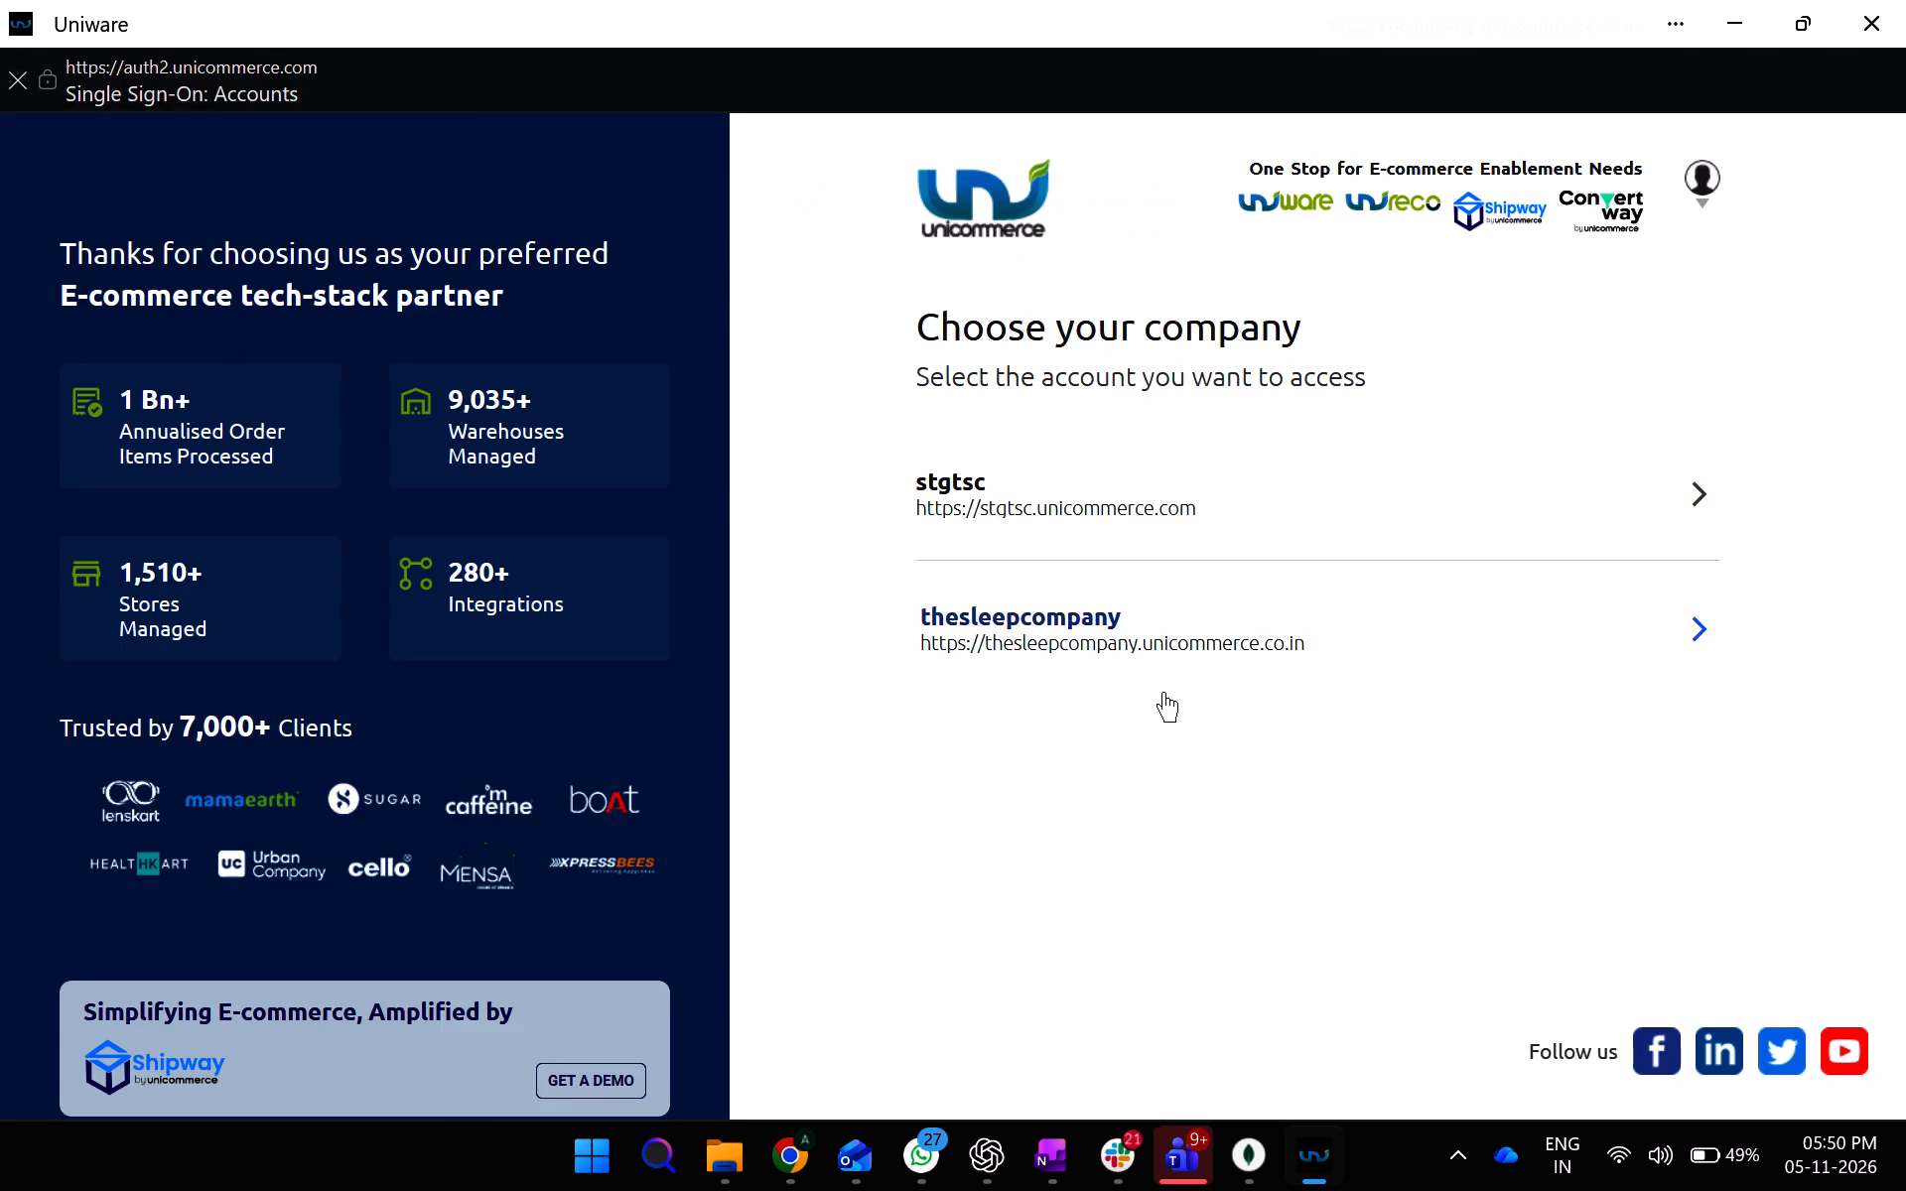
Choose the thesleepcompany account as the company to access.
left_click(1129, 660)
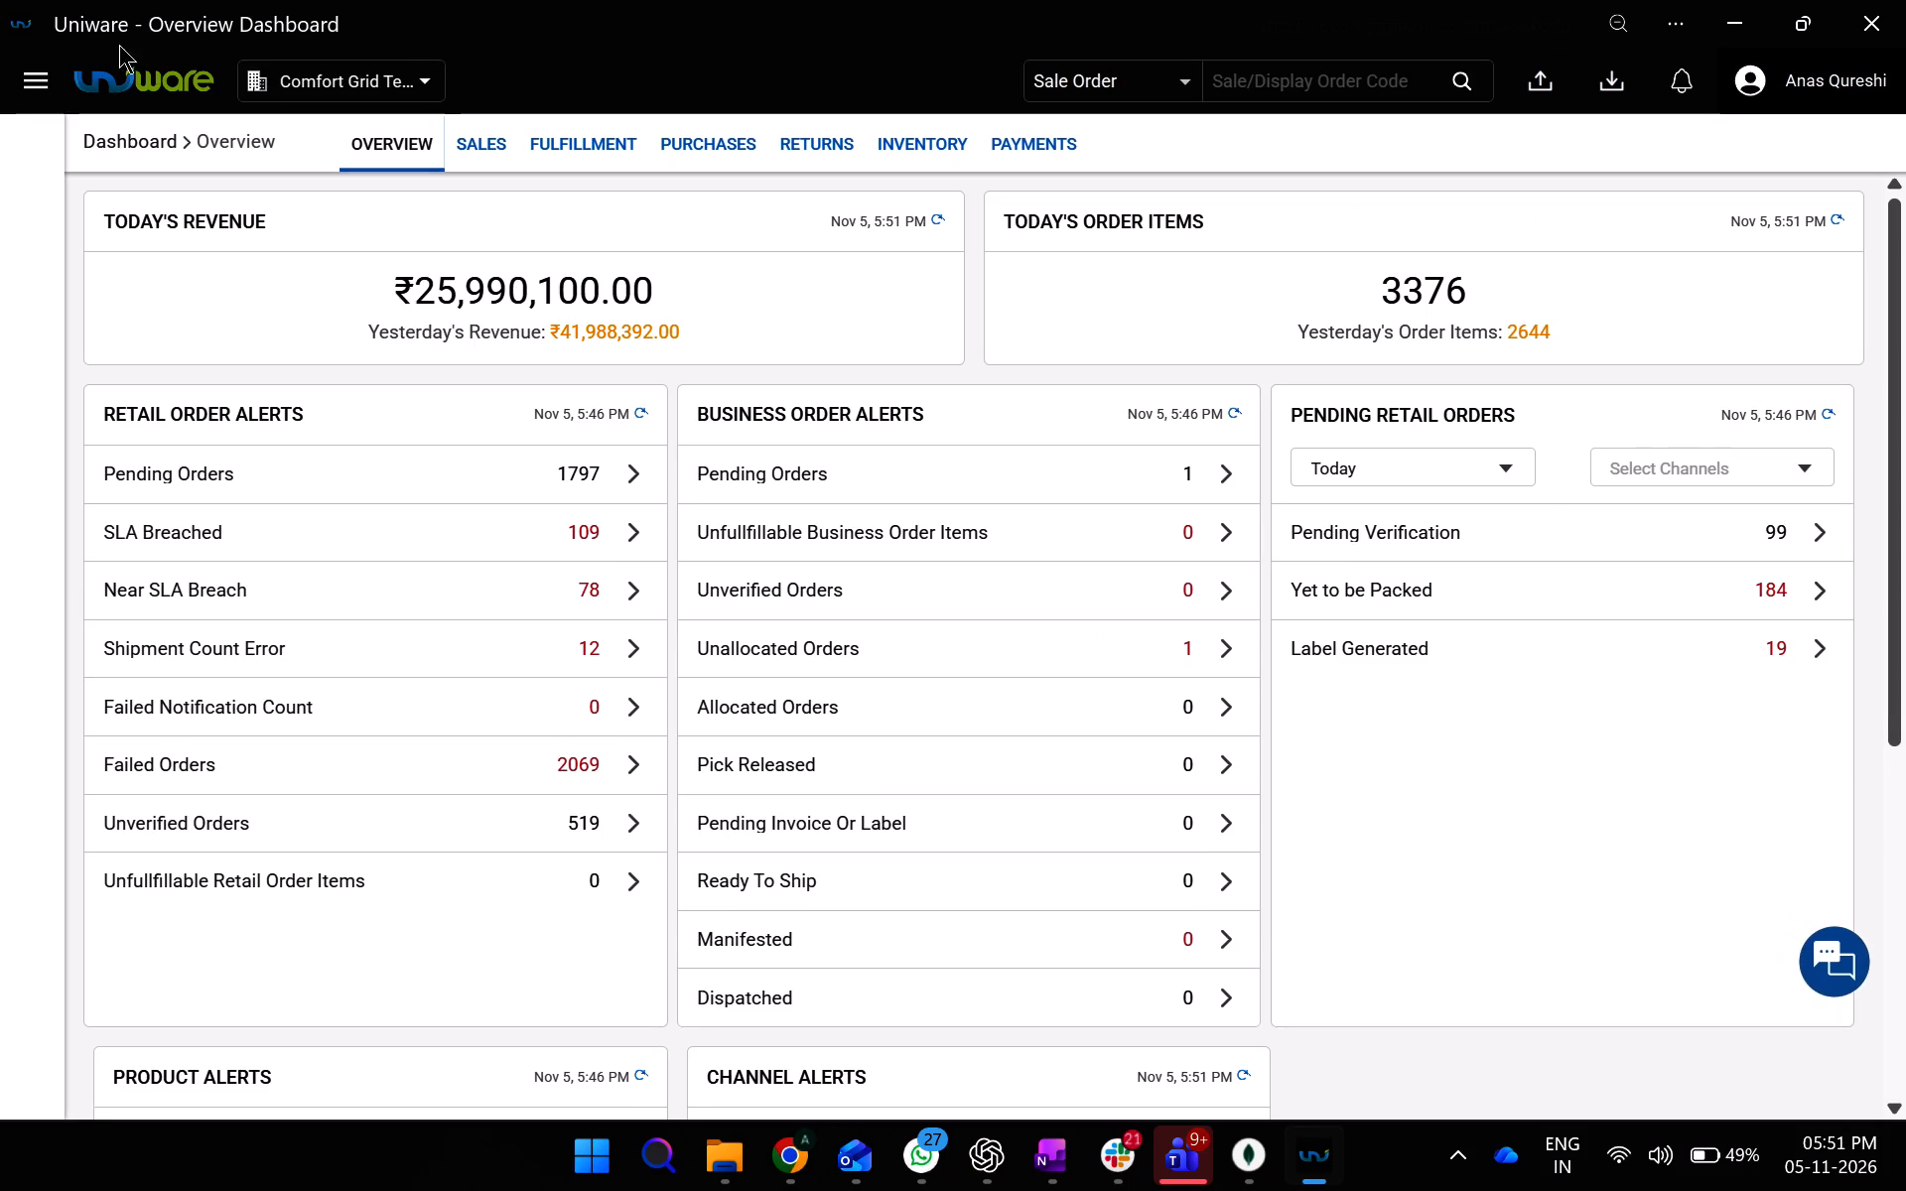
Open the Roles page in the settings' Users section.
left_click(31, 84)
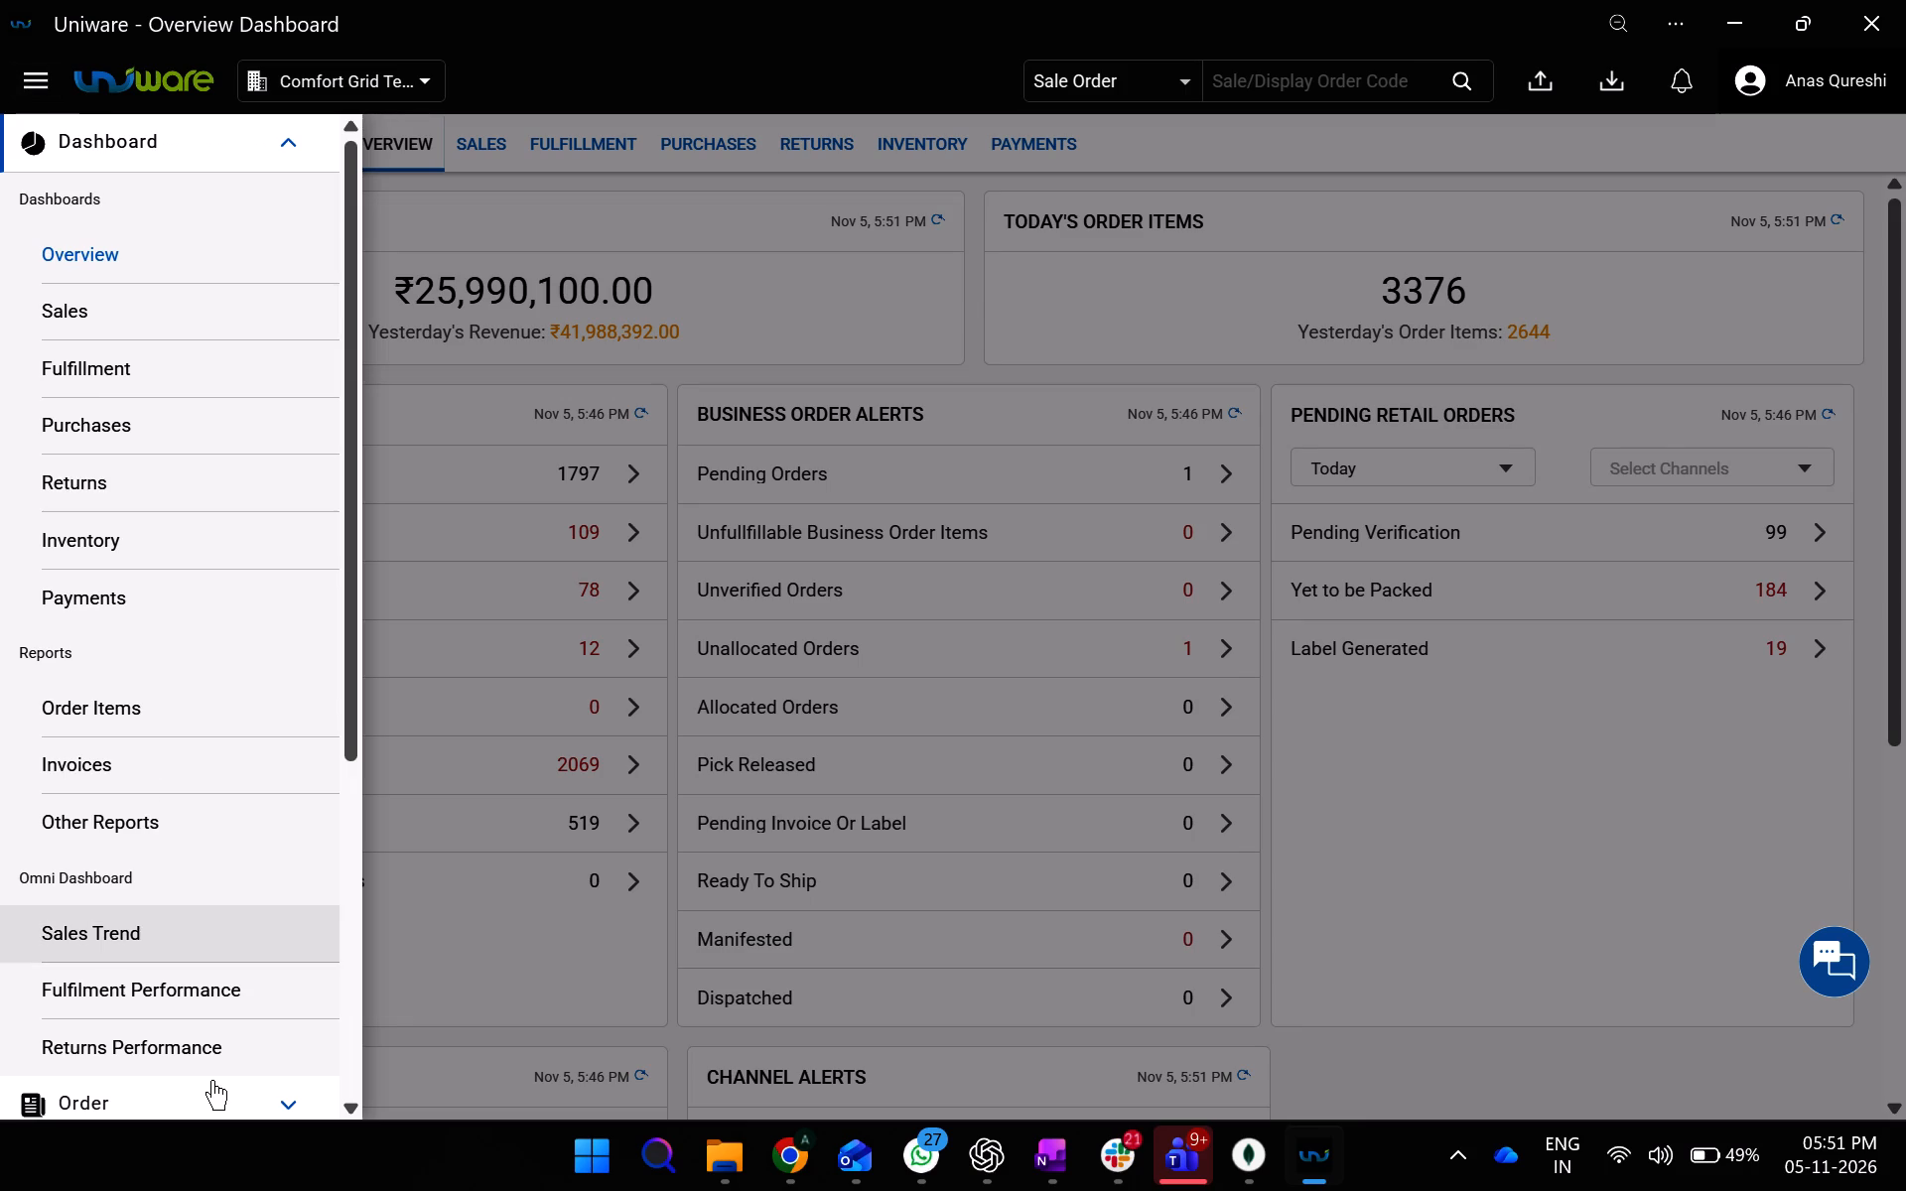
scroll(220, 725, "down", 8)
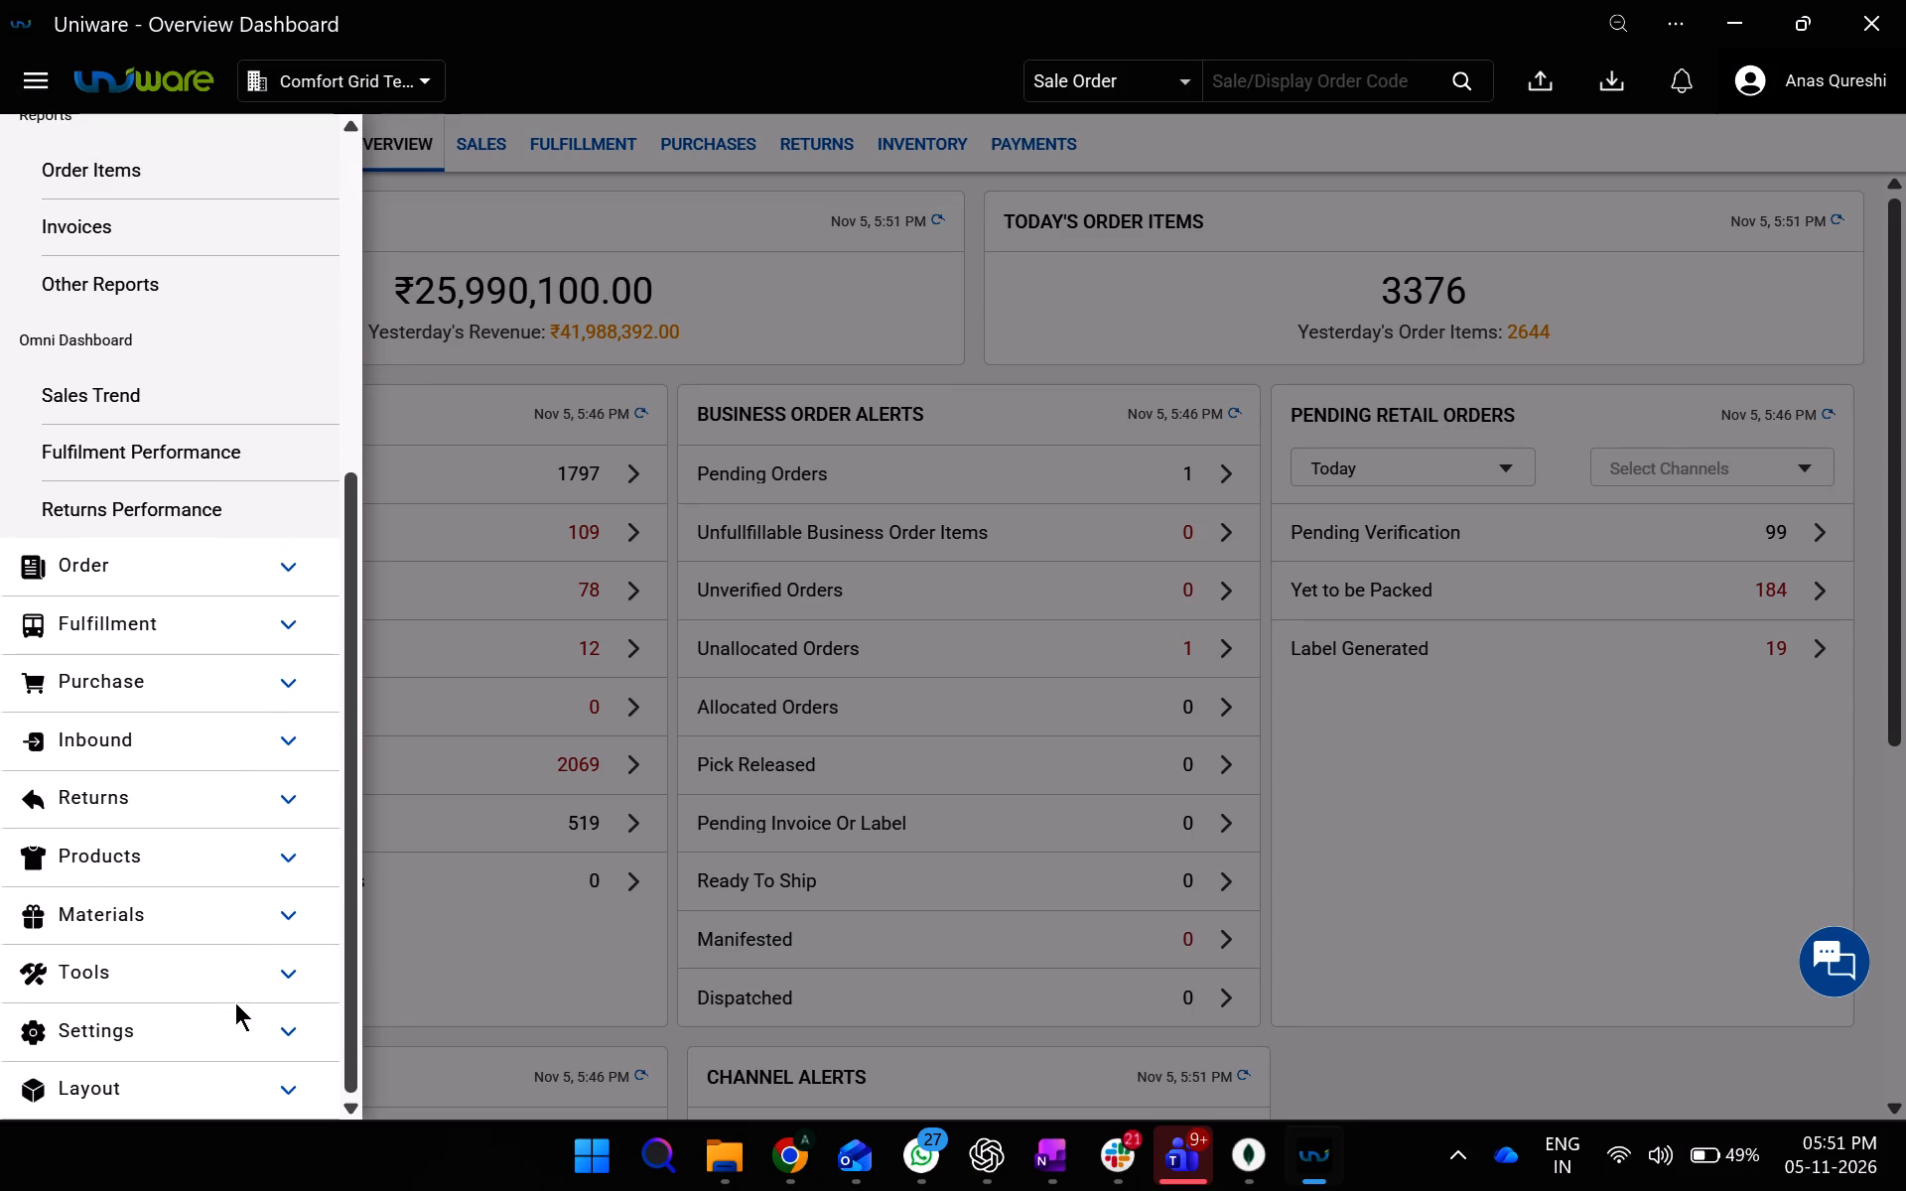
left_click(254, 1040)
scroll(254, 1040, "down", 3)
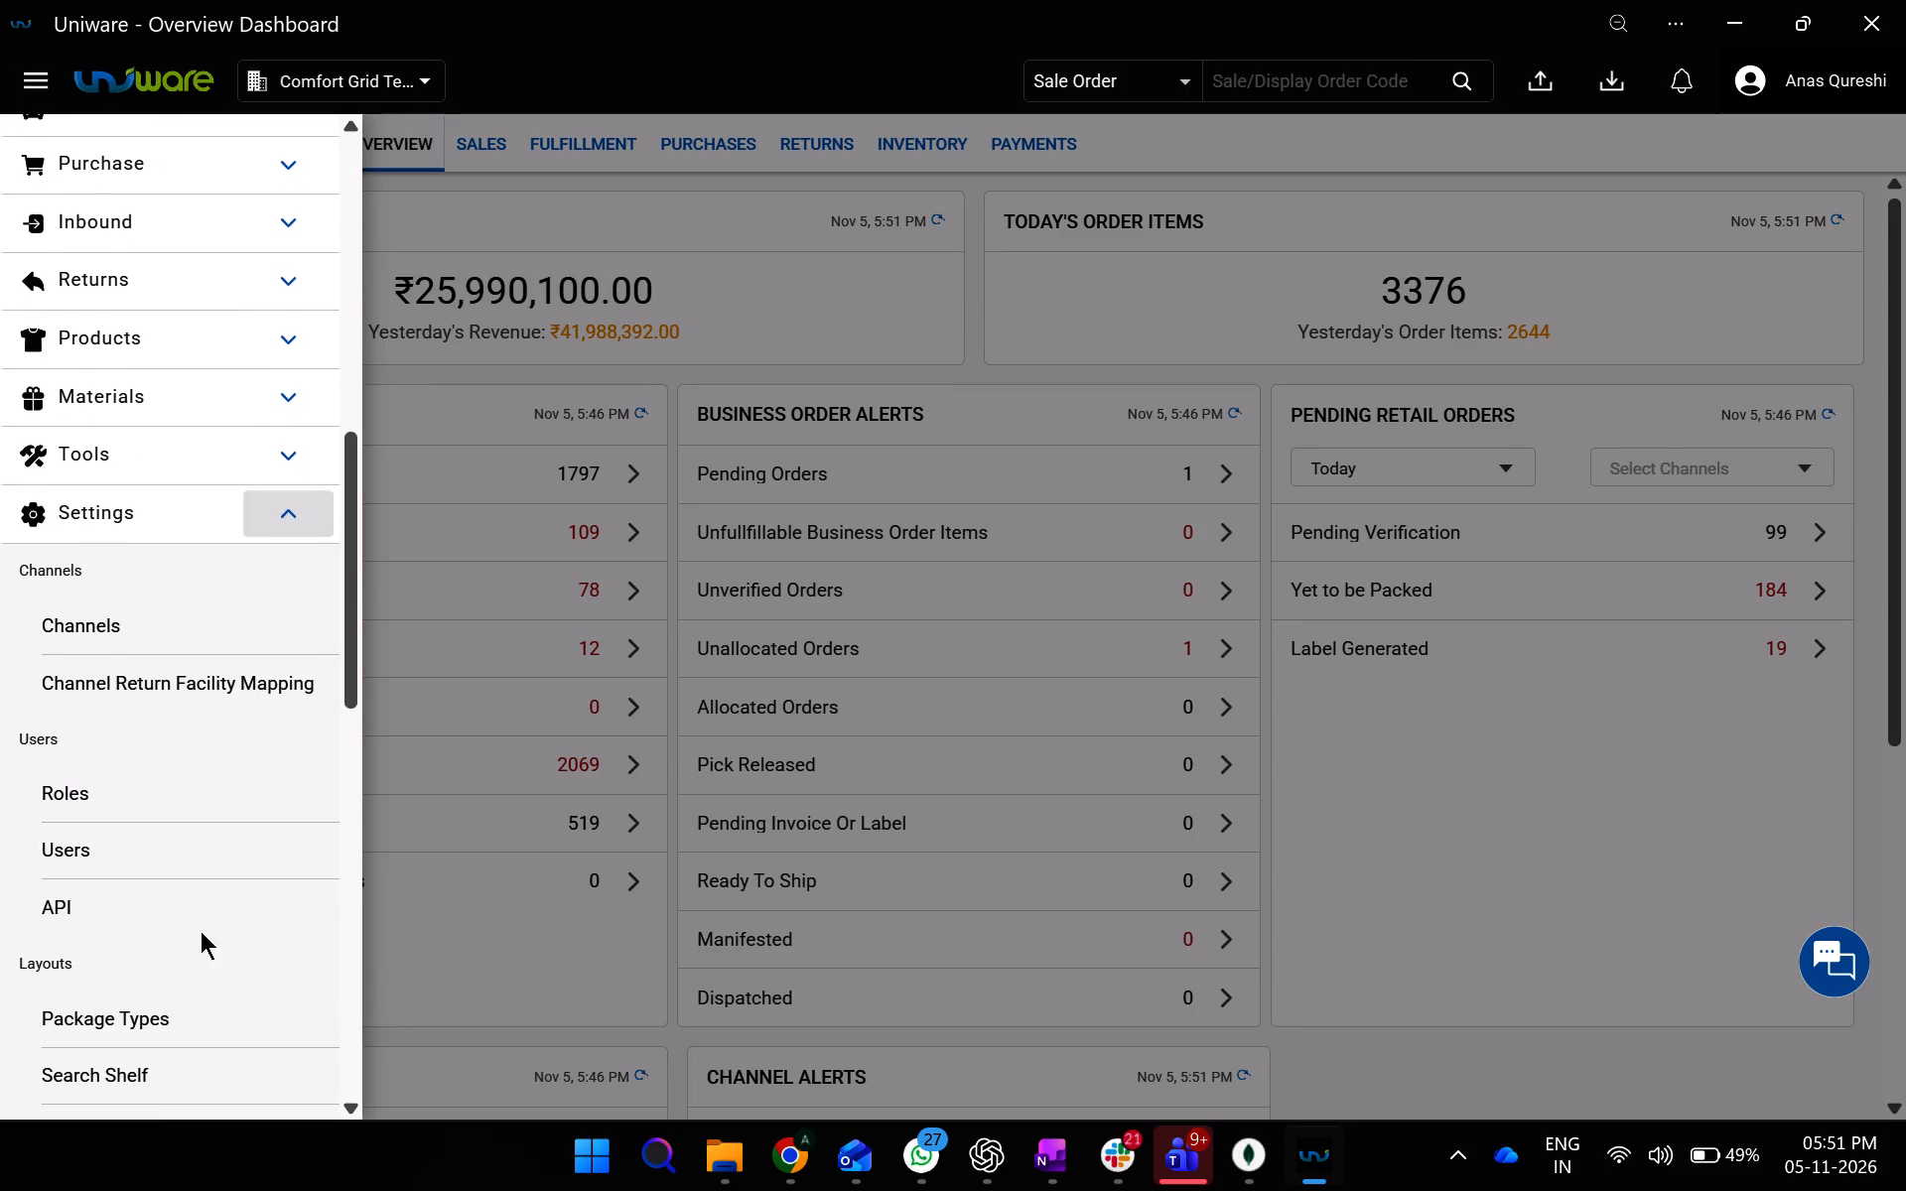
left_click(125, 790)
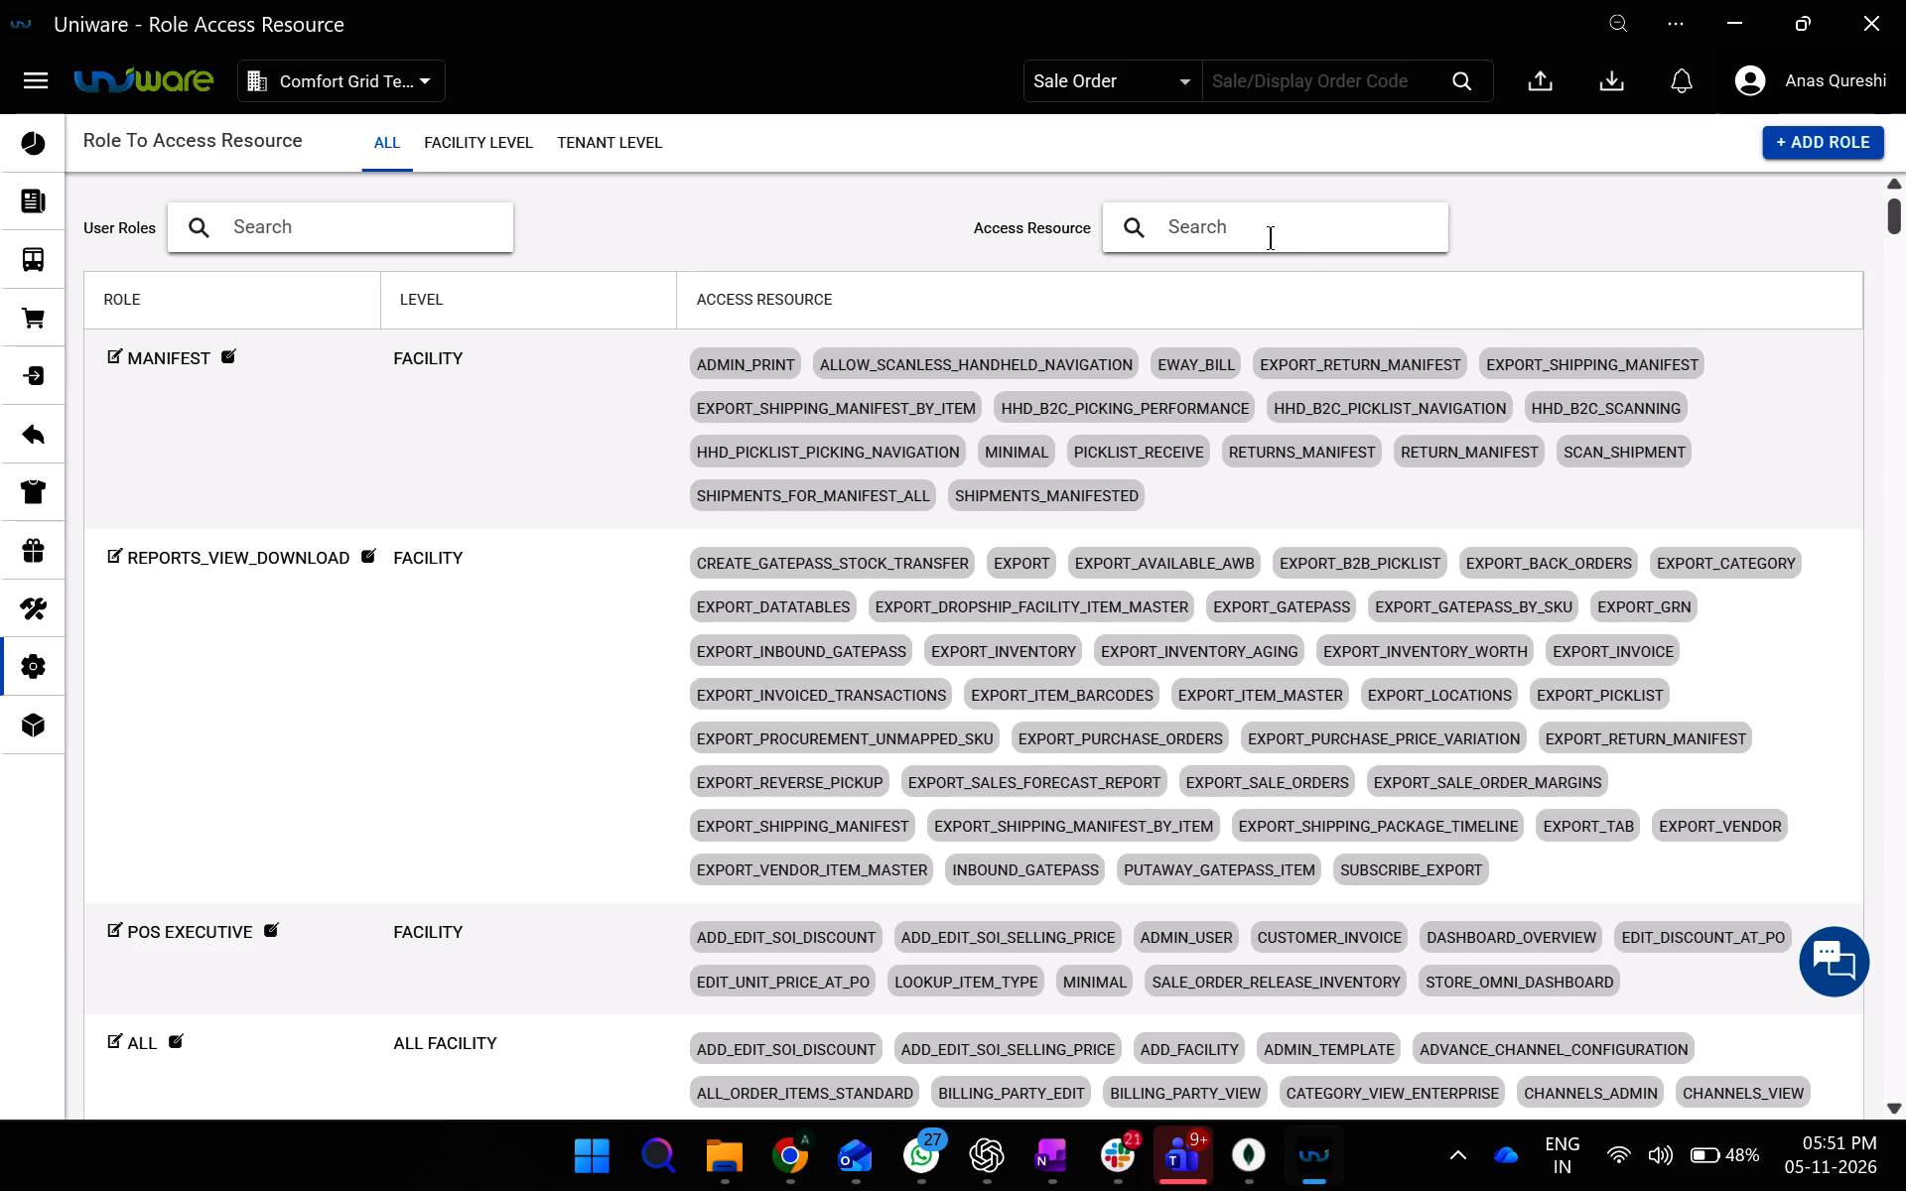
Search the roles' access resources for "multip".
left_click(1270, 235)
type("multipl")
key("BackSpace")
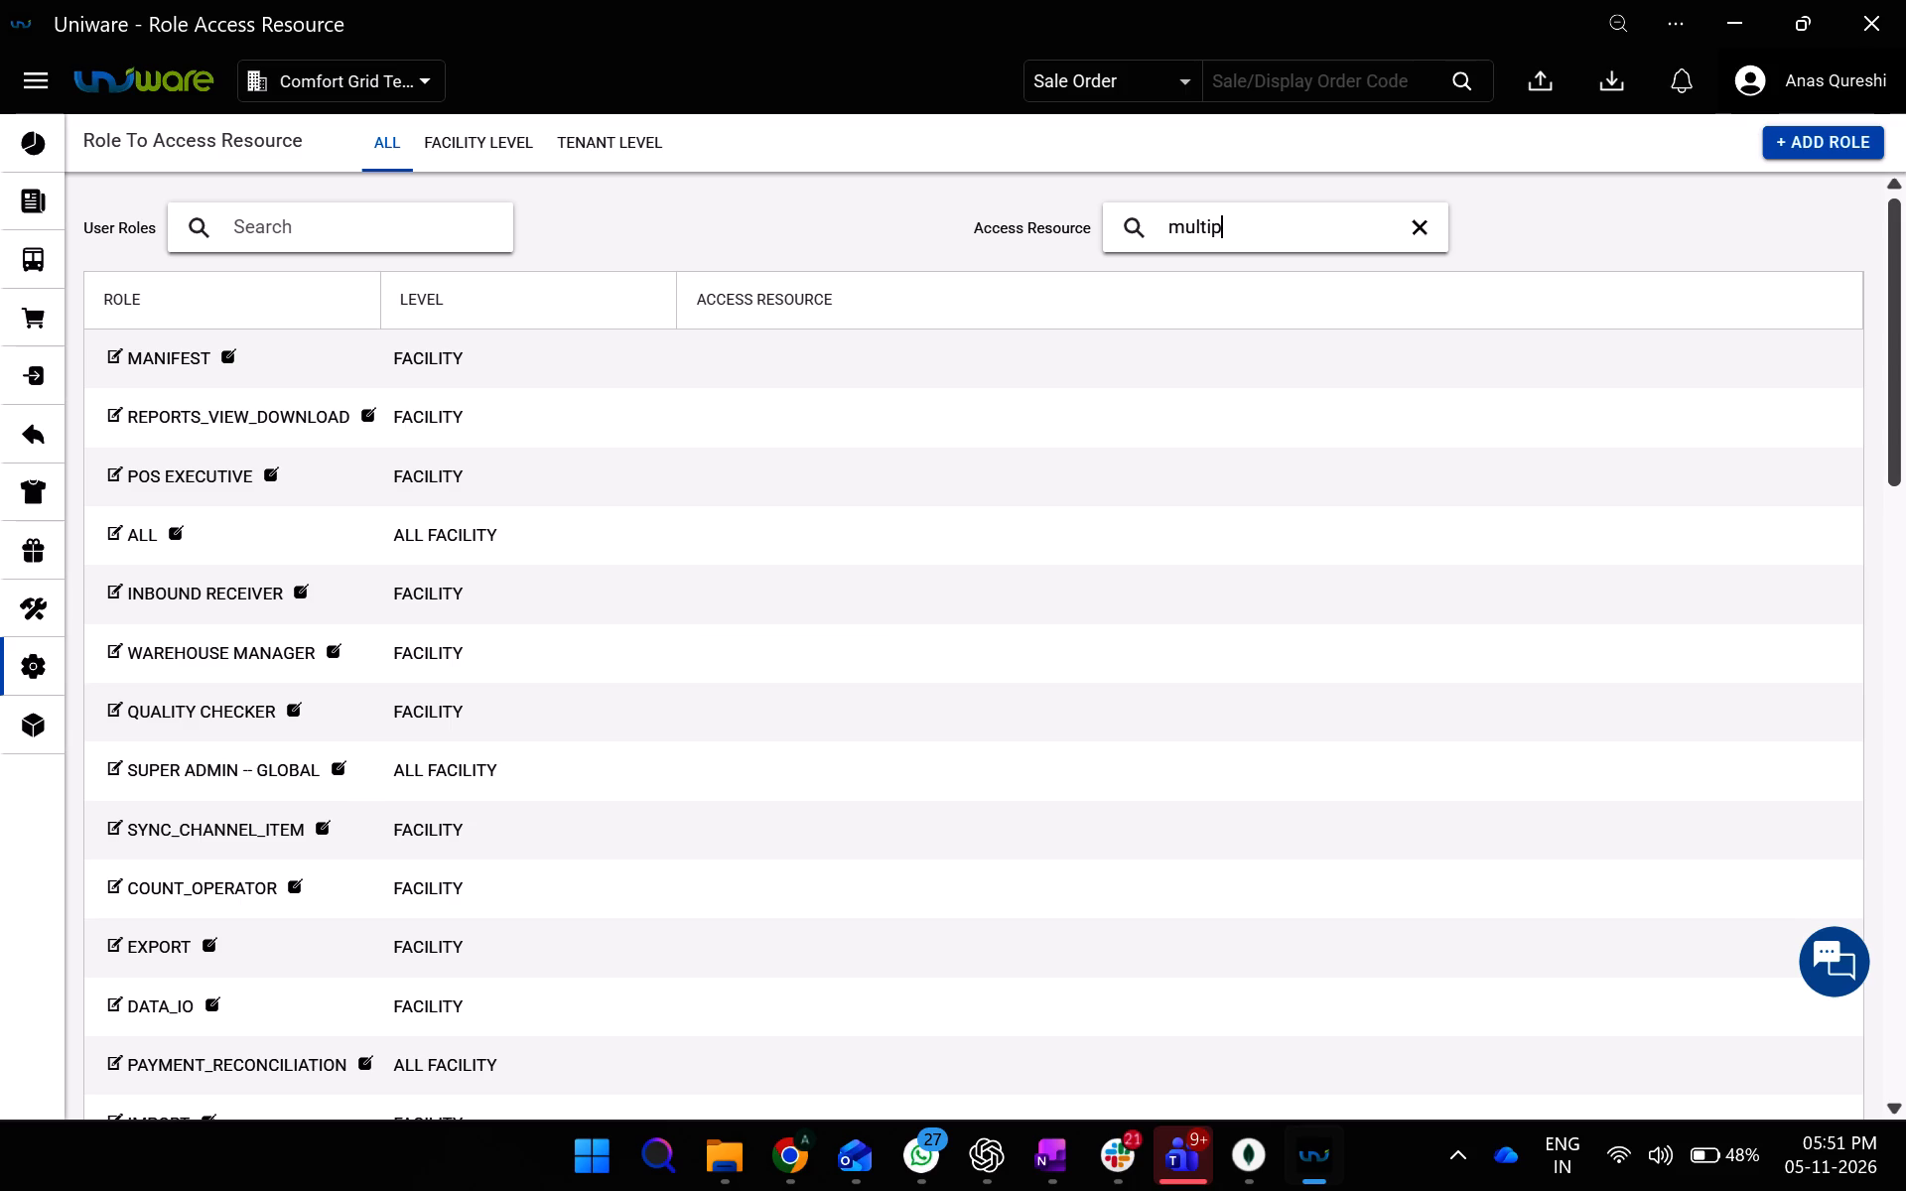
Replace the access resource search term with "purchase".
key("BackSpace")
key("BackSpace")
key("BackSpace")
key("BackSpace")
key("BackSpace")
key("BackSpace")
key("BackSpace")
key("BackSpace")
key("BackSpace")
key("BackSpace")
type("pu")
type("rchase")
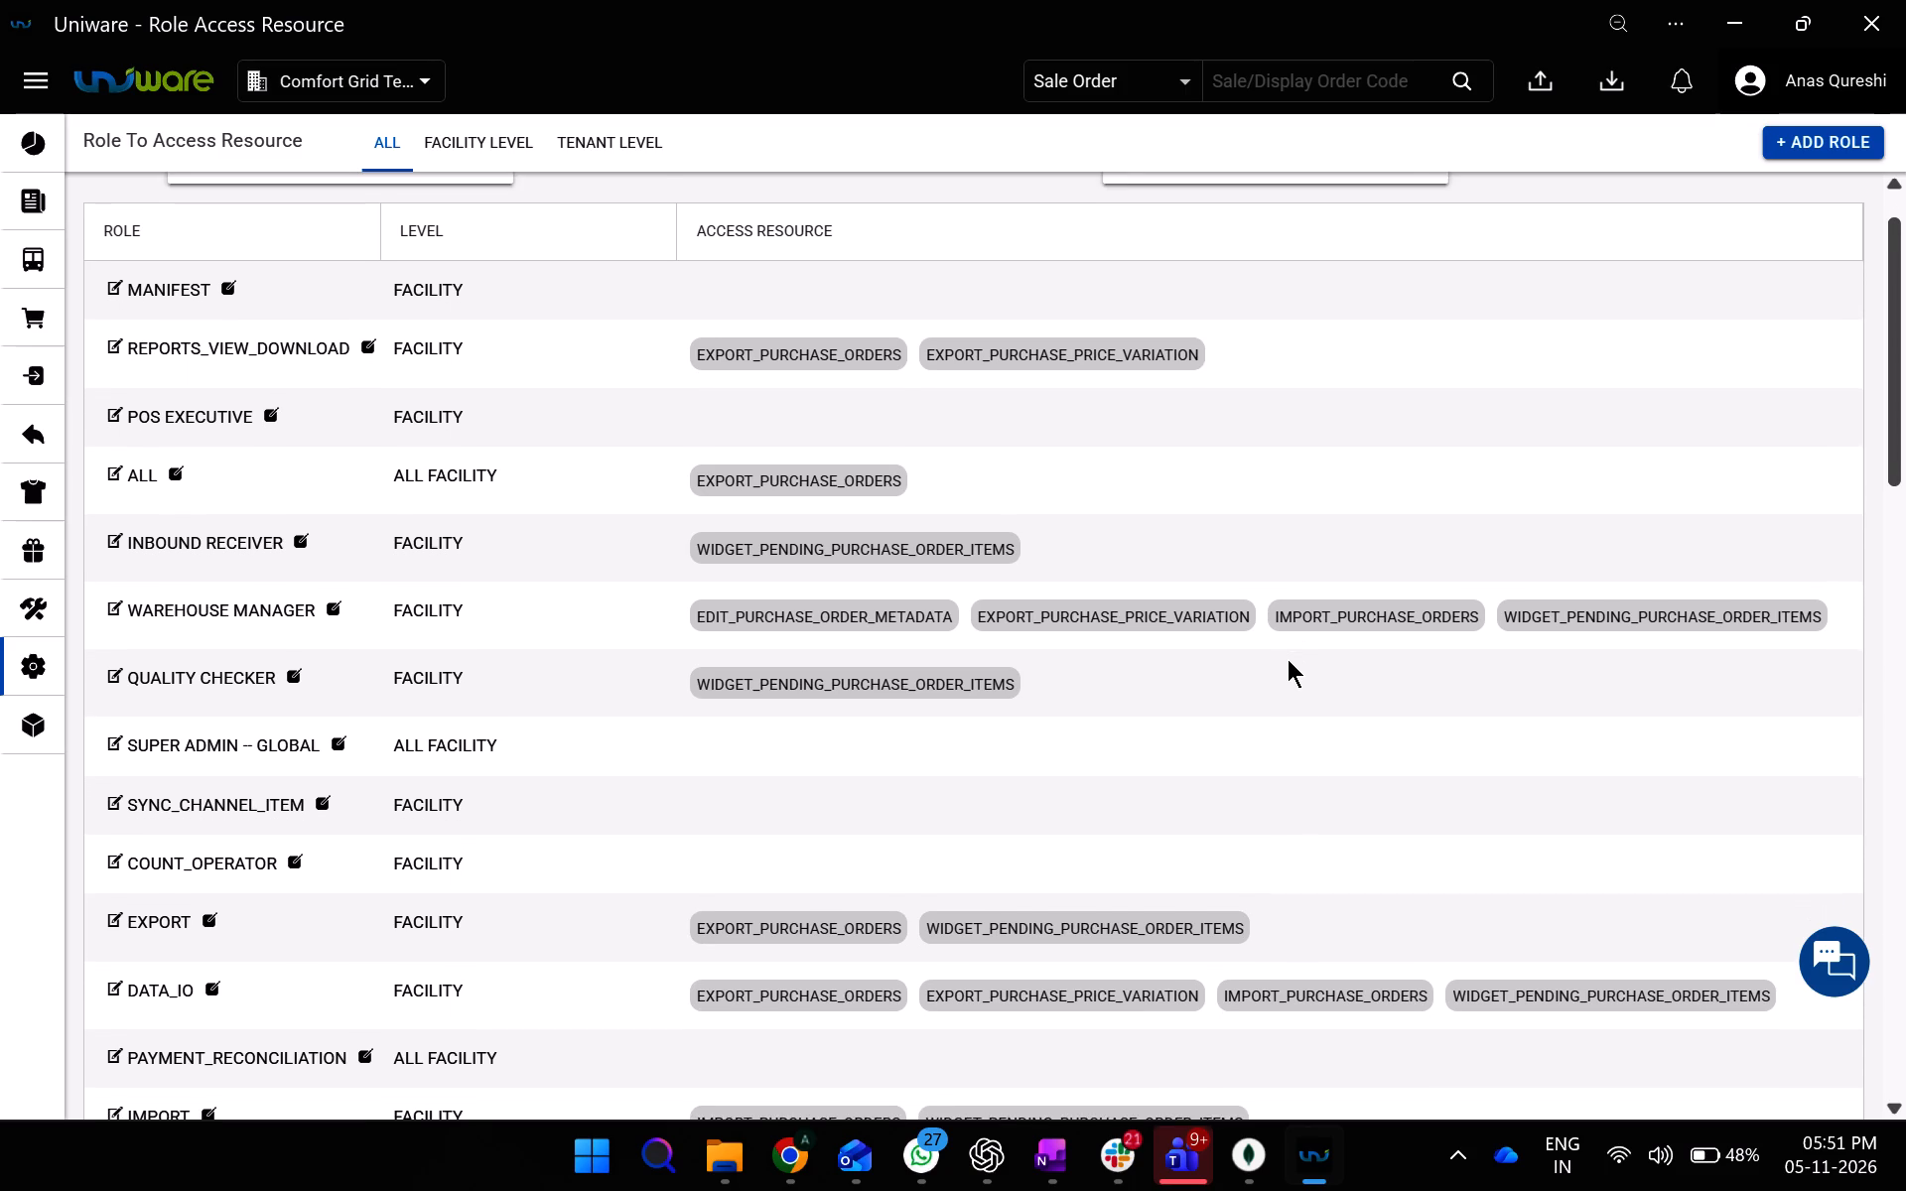
Examine the purchase-related access resources of every role down to the end of the list, including the IMPORT role.
scroll(1288, 659, "down", 1)
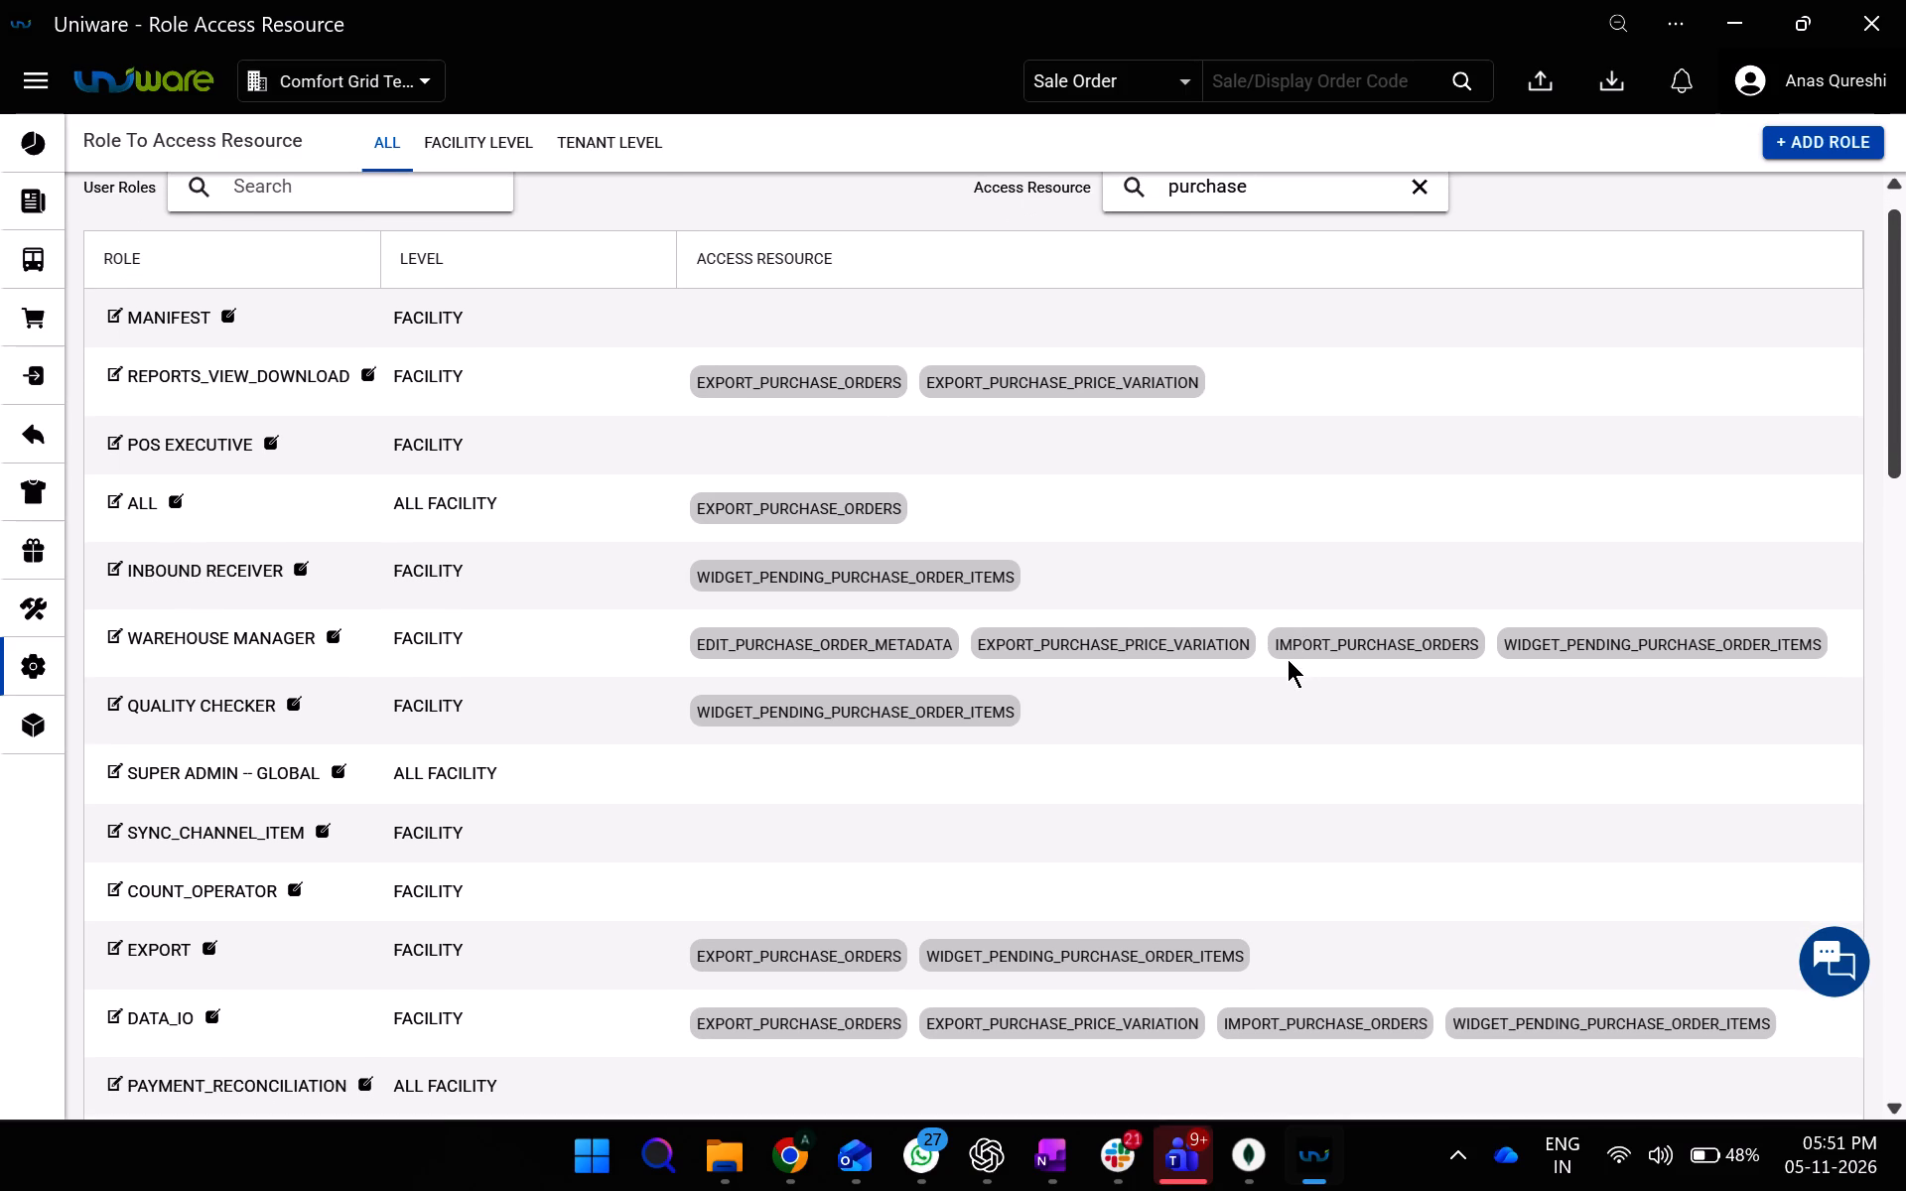
scroll(1288, 659, "down", 1)
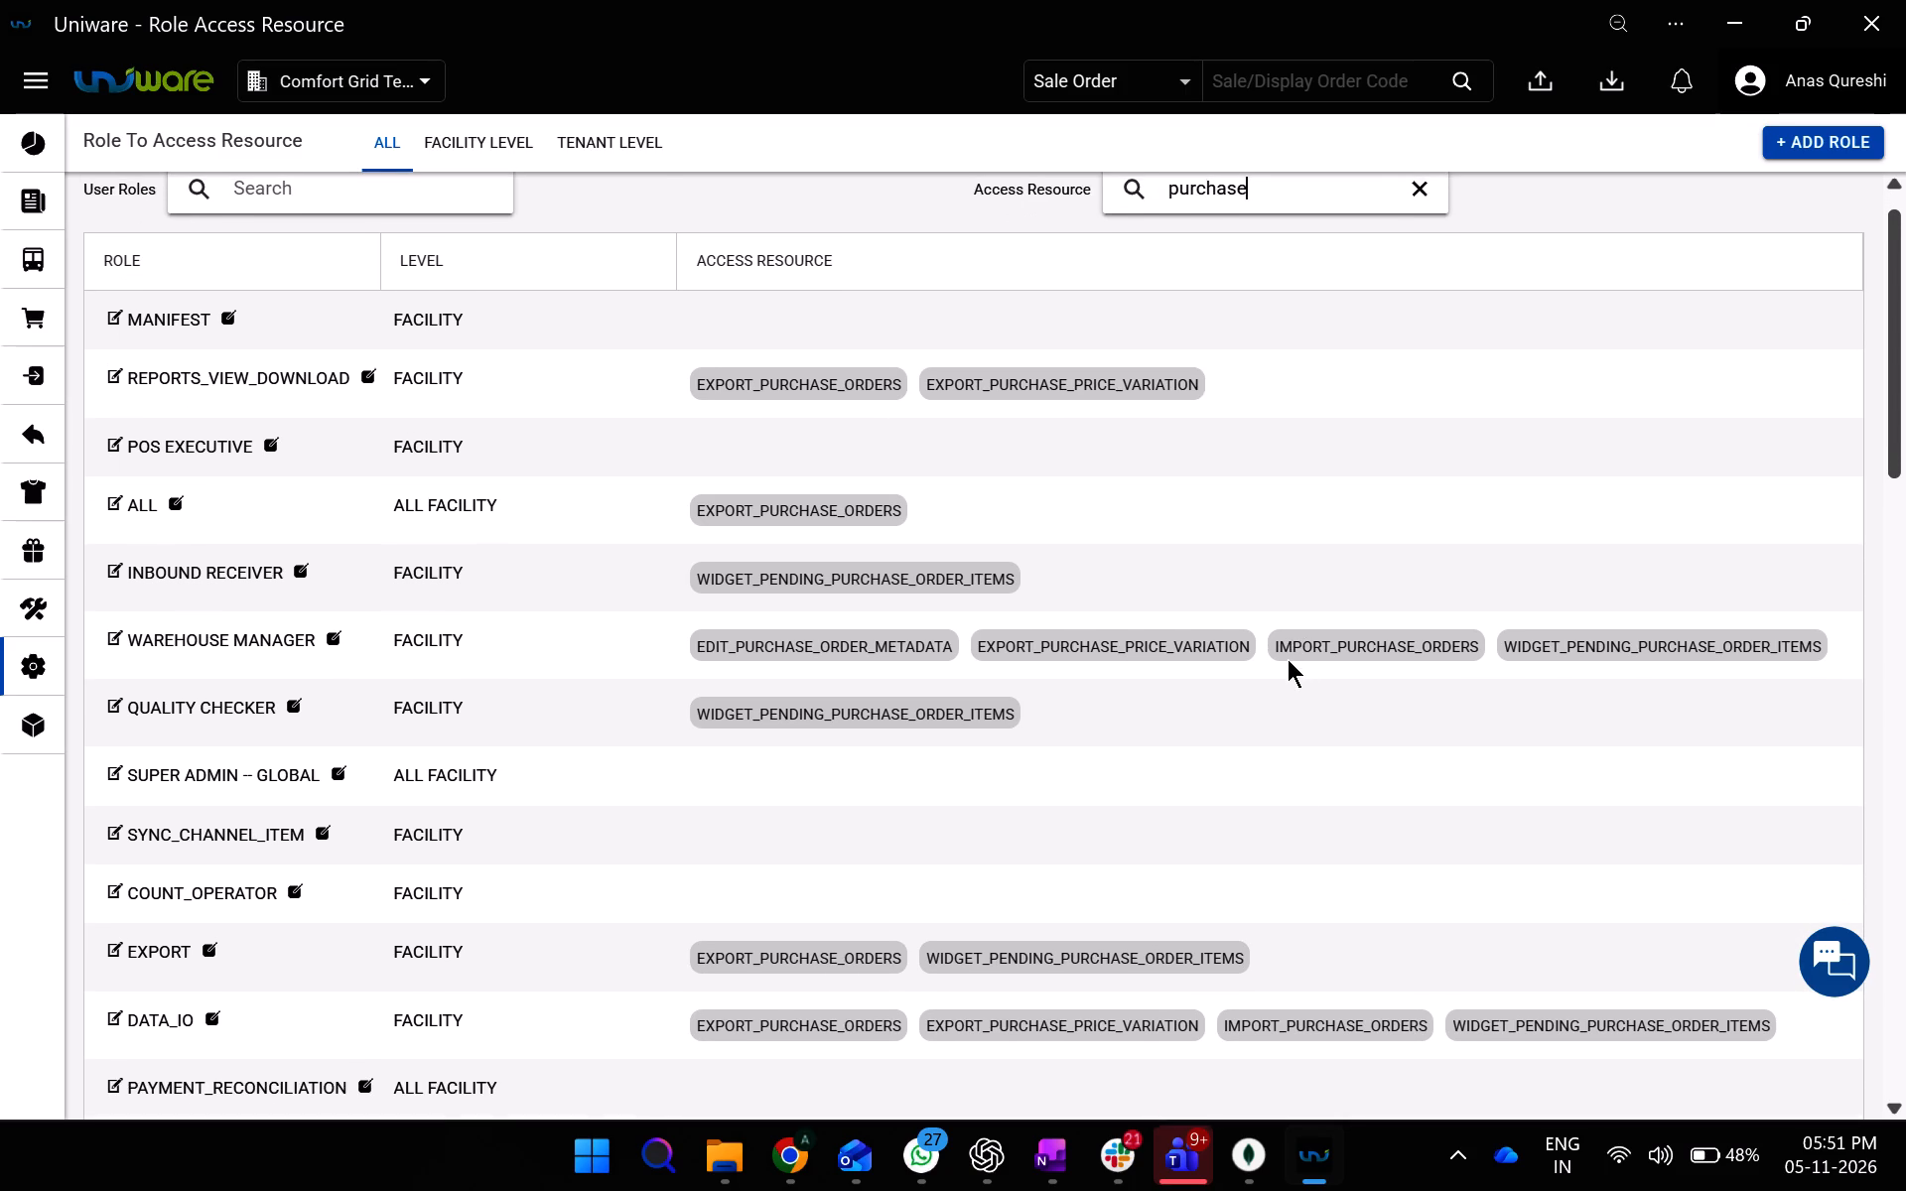
scroll(1288, 659, "down", 1)
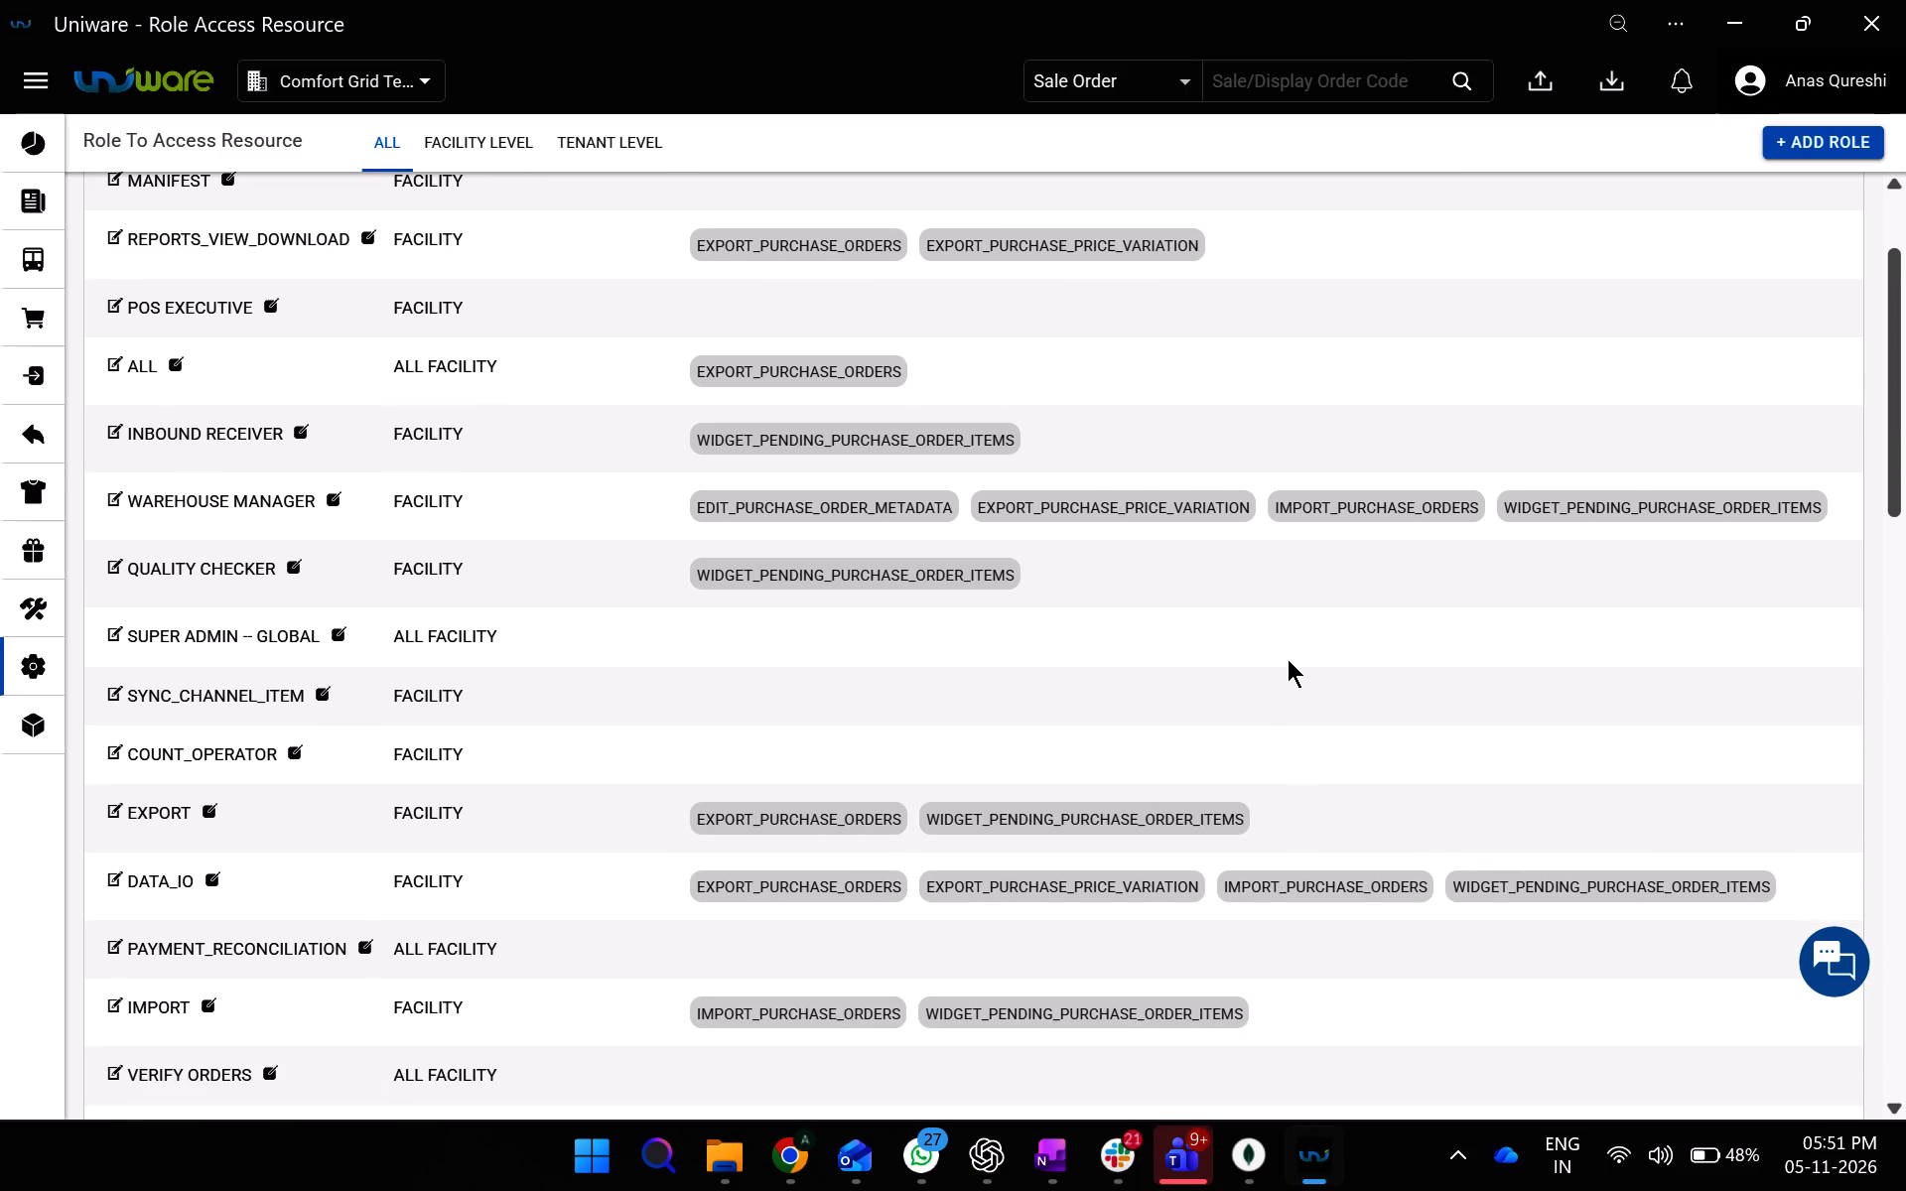
scroll(1288, 659, "down", 1)
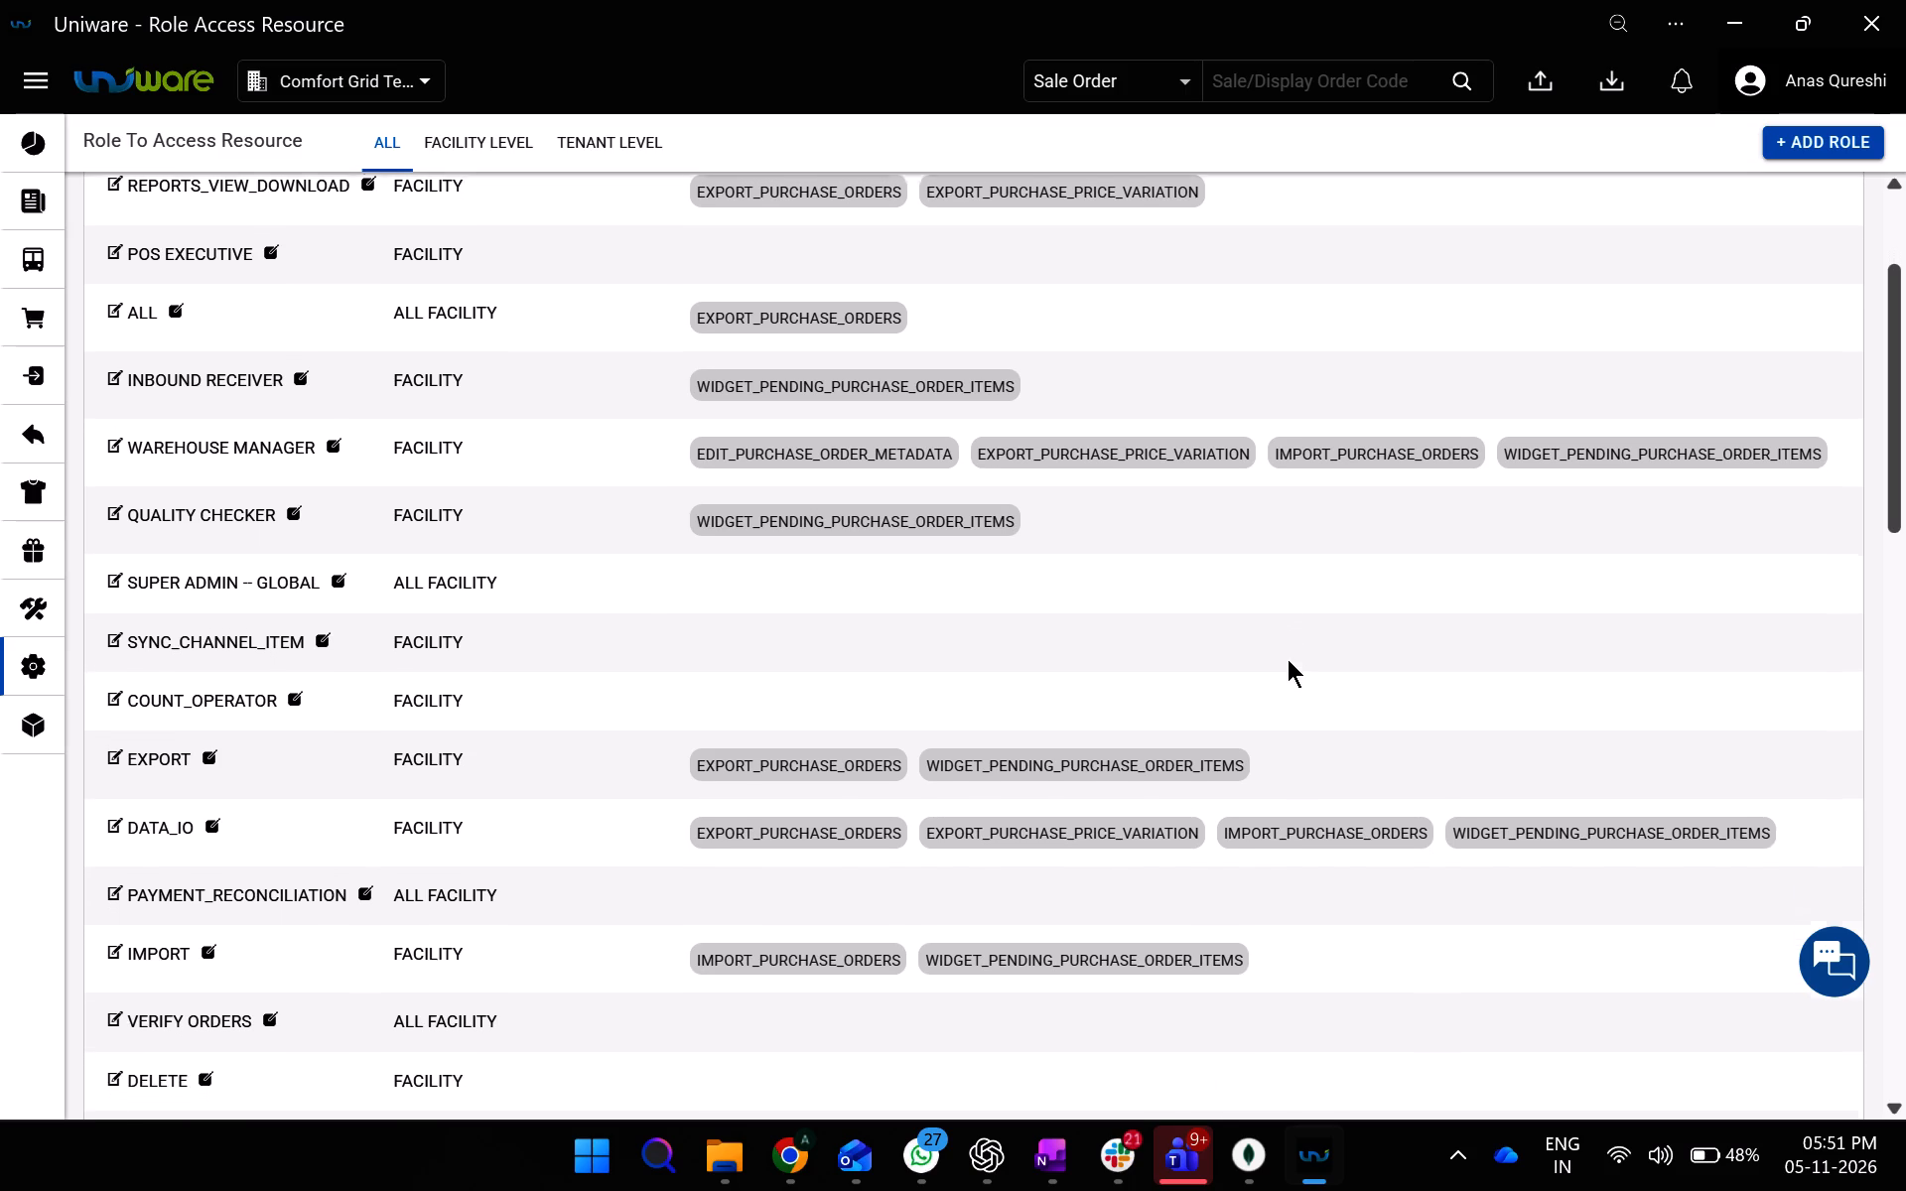
scroll(1288, 659, "down", 1)
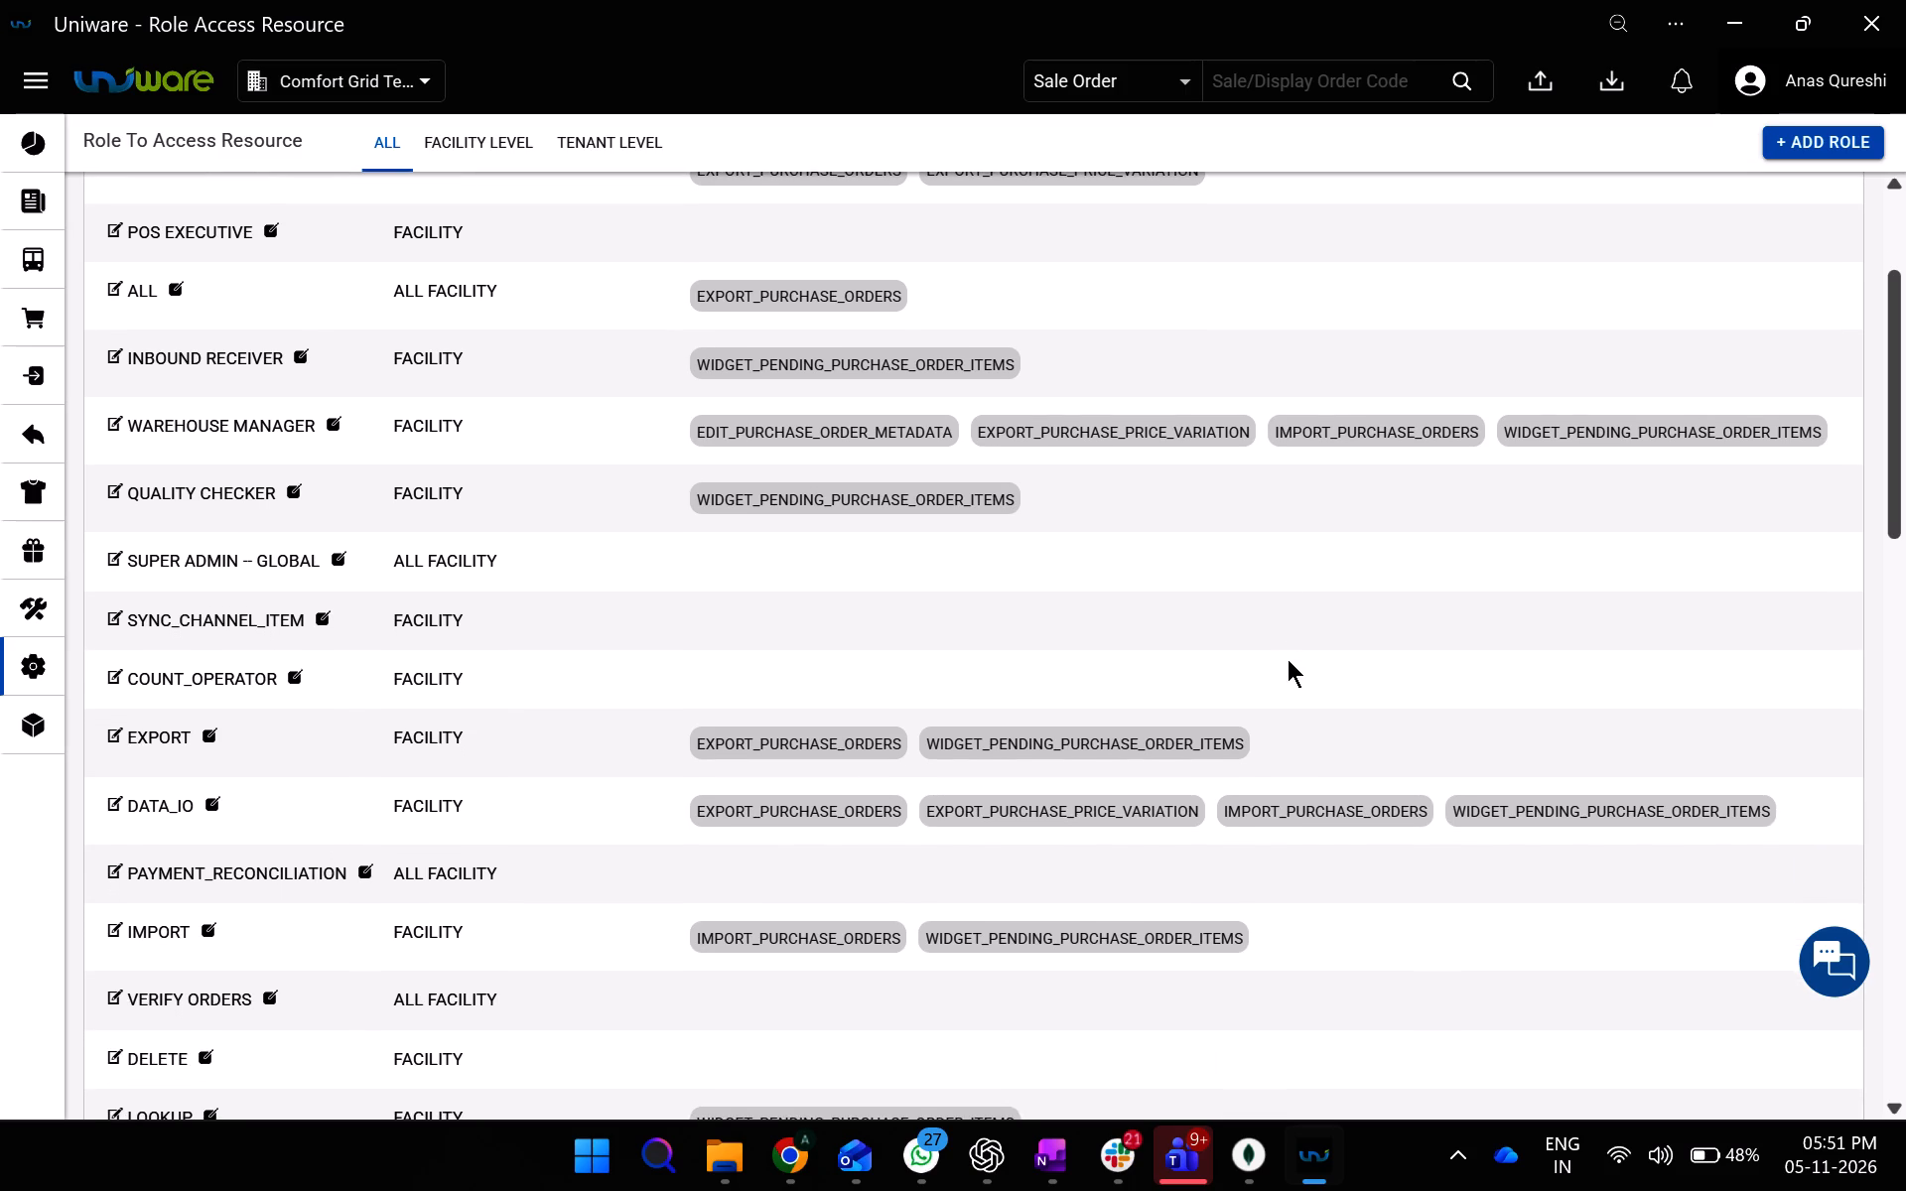
scroll(1288, 659, "down", 1)
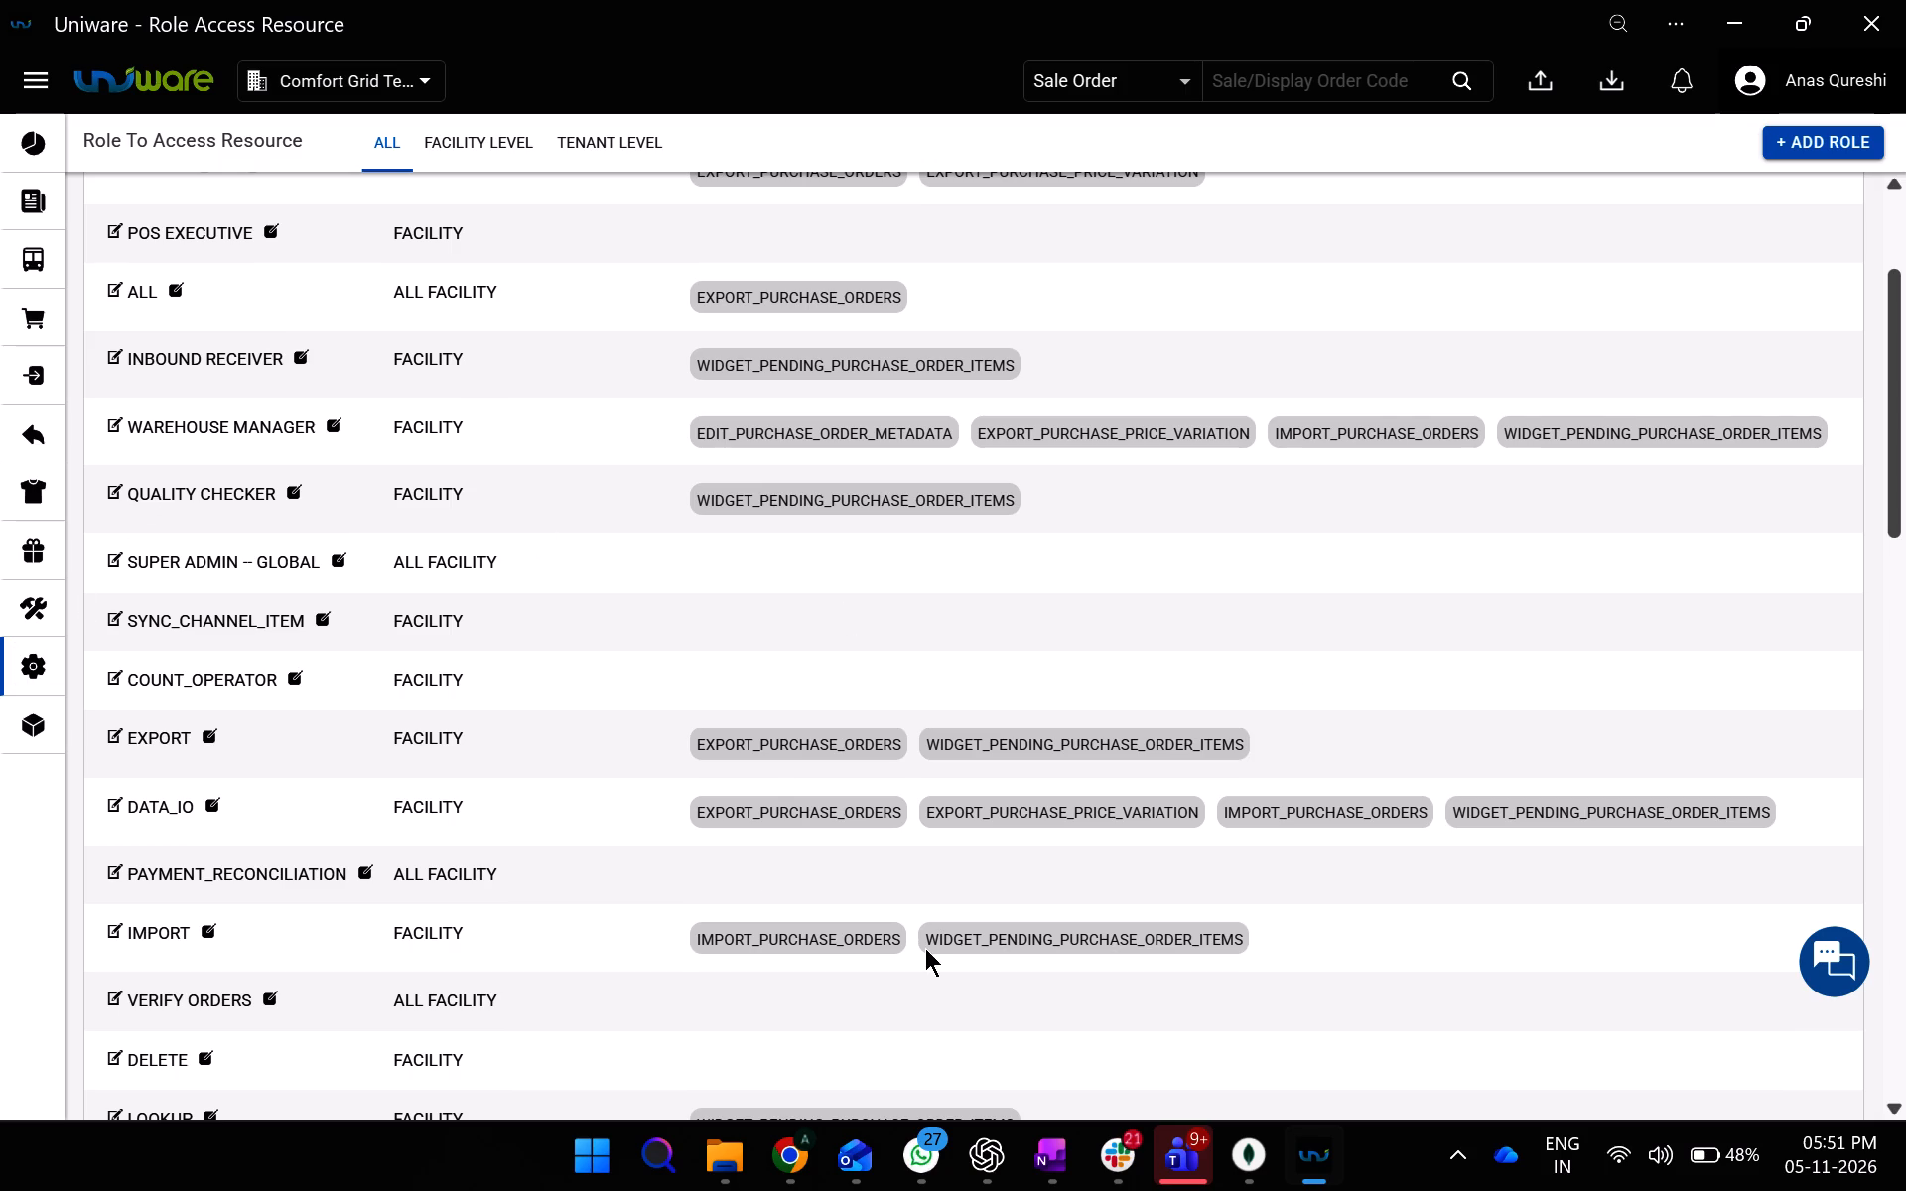
scroll(1316, 989, "down", 2)
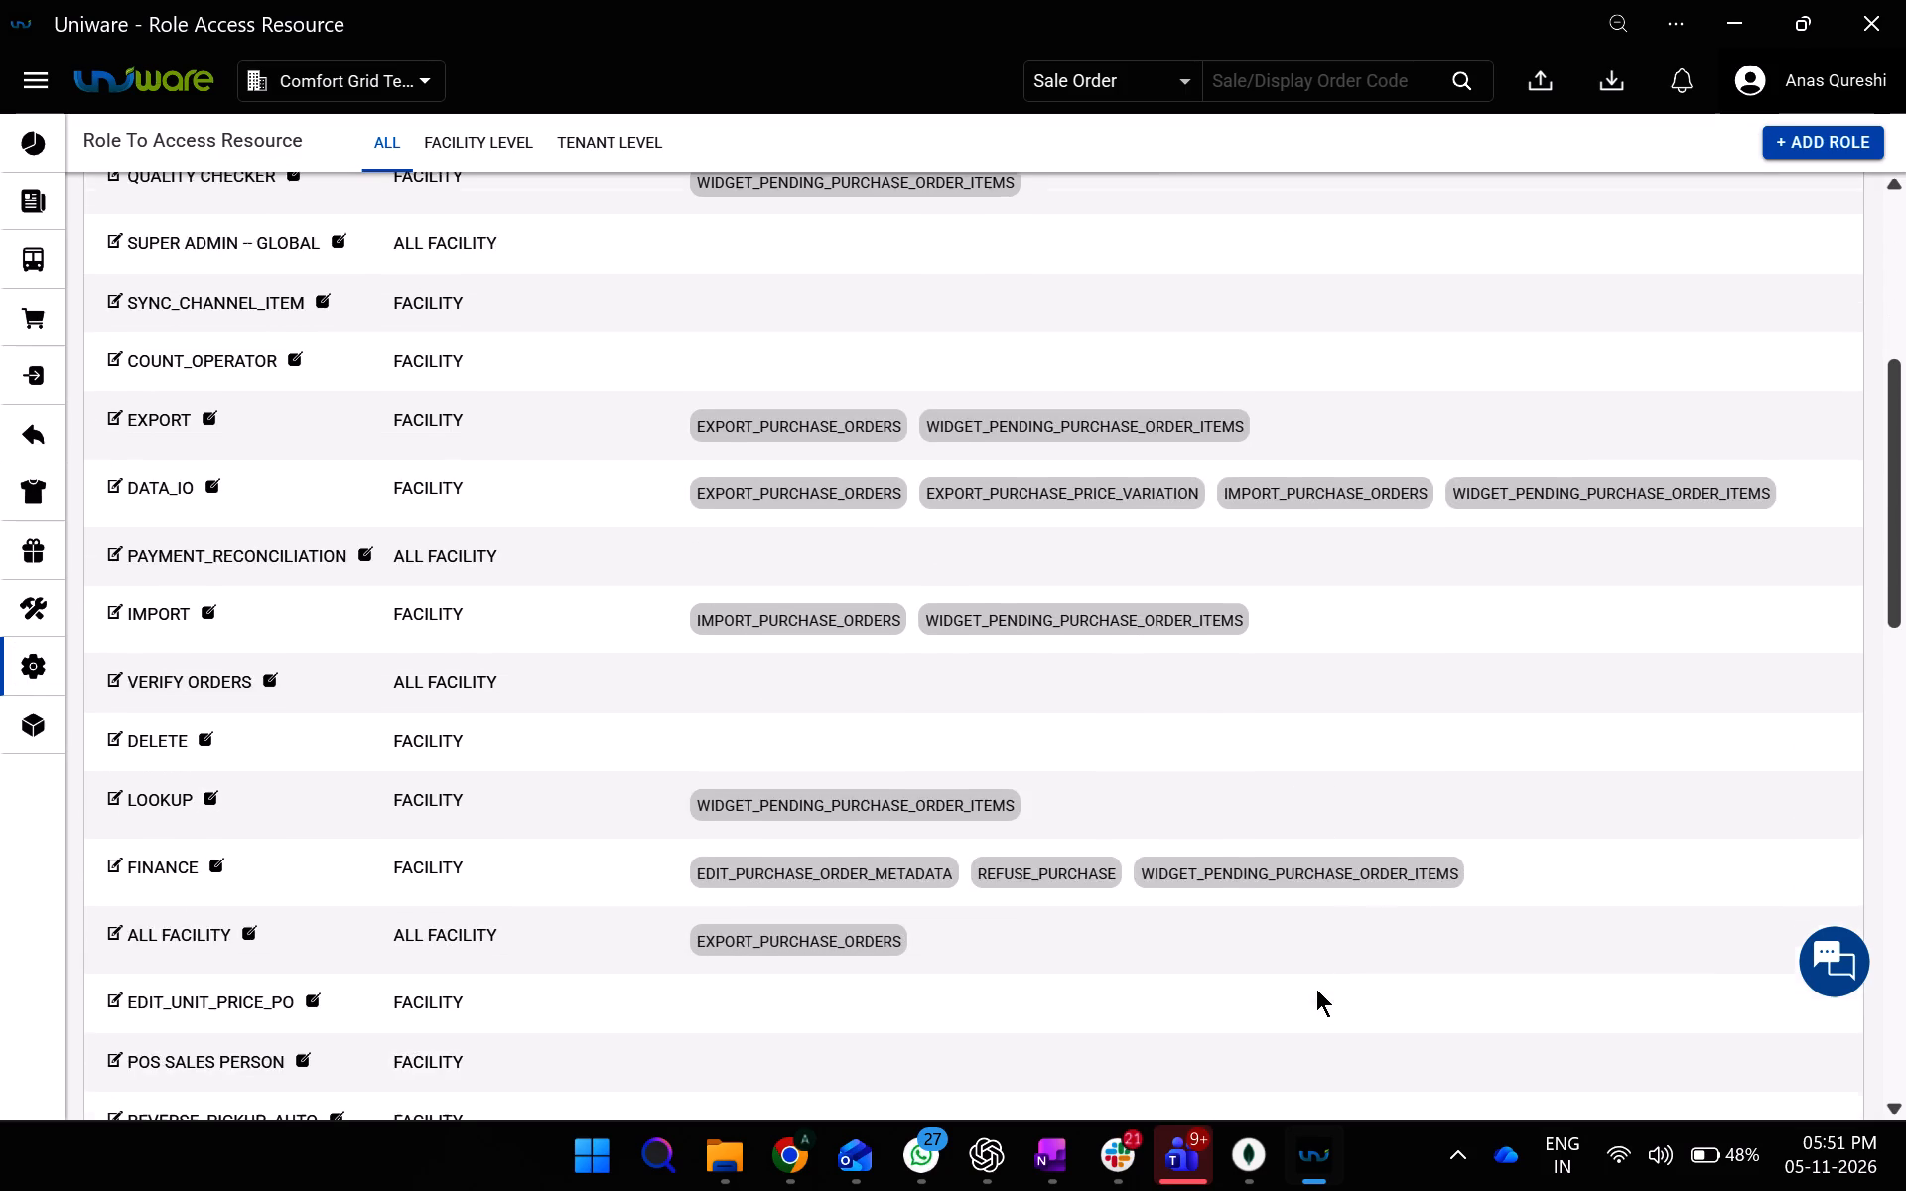
scroll(1316, 989, "down", 6)
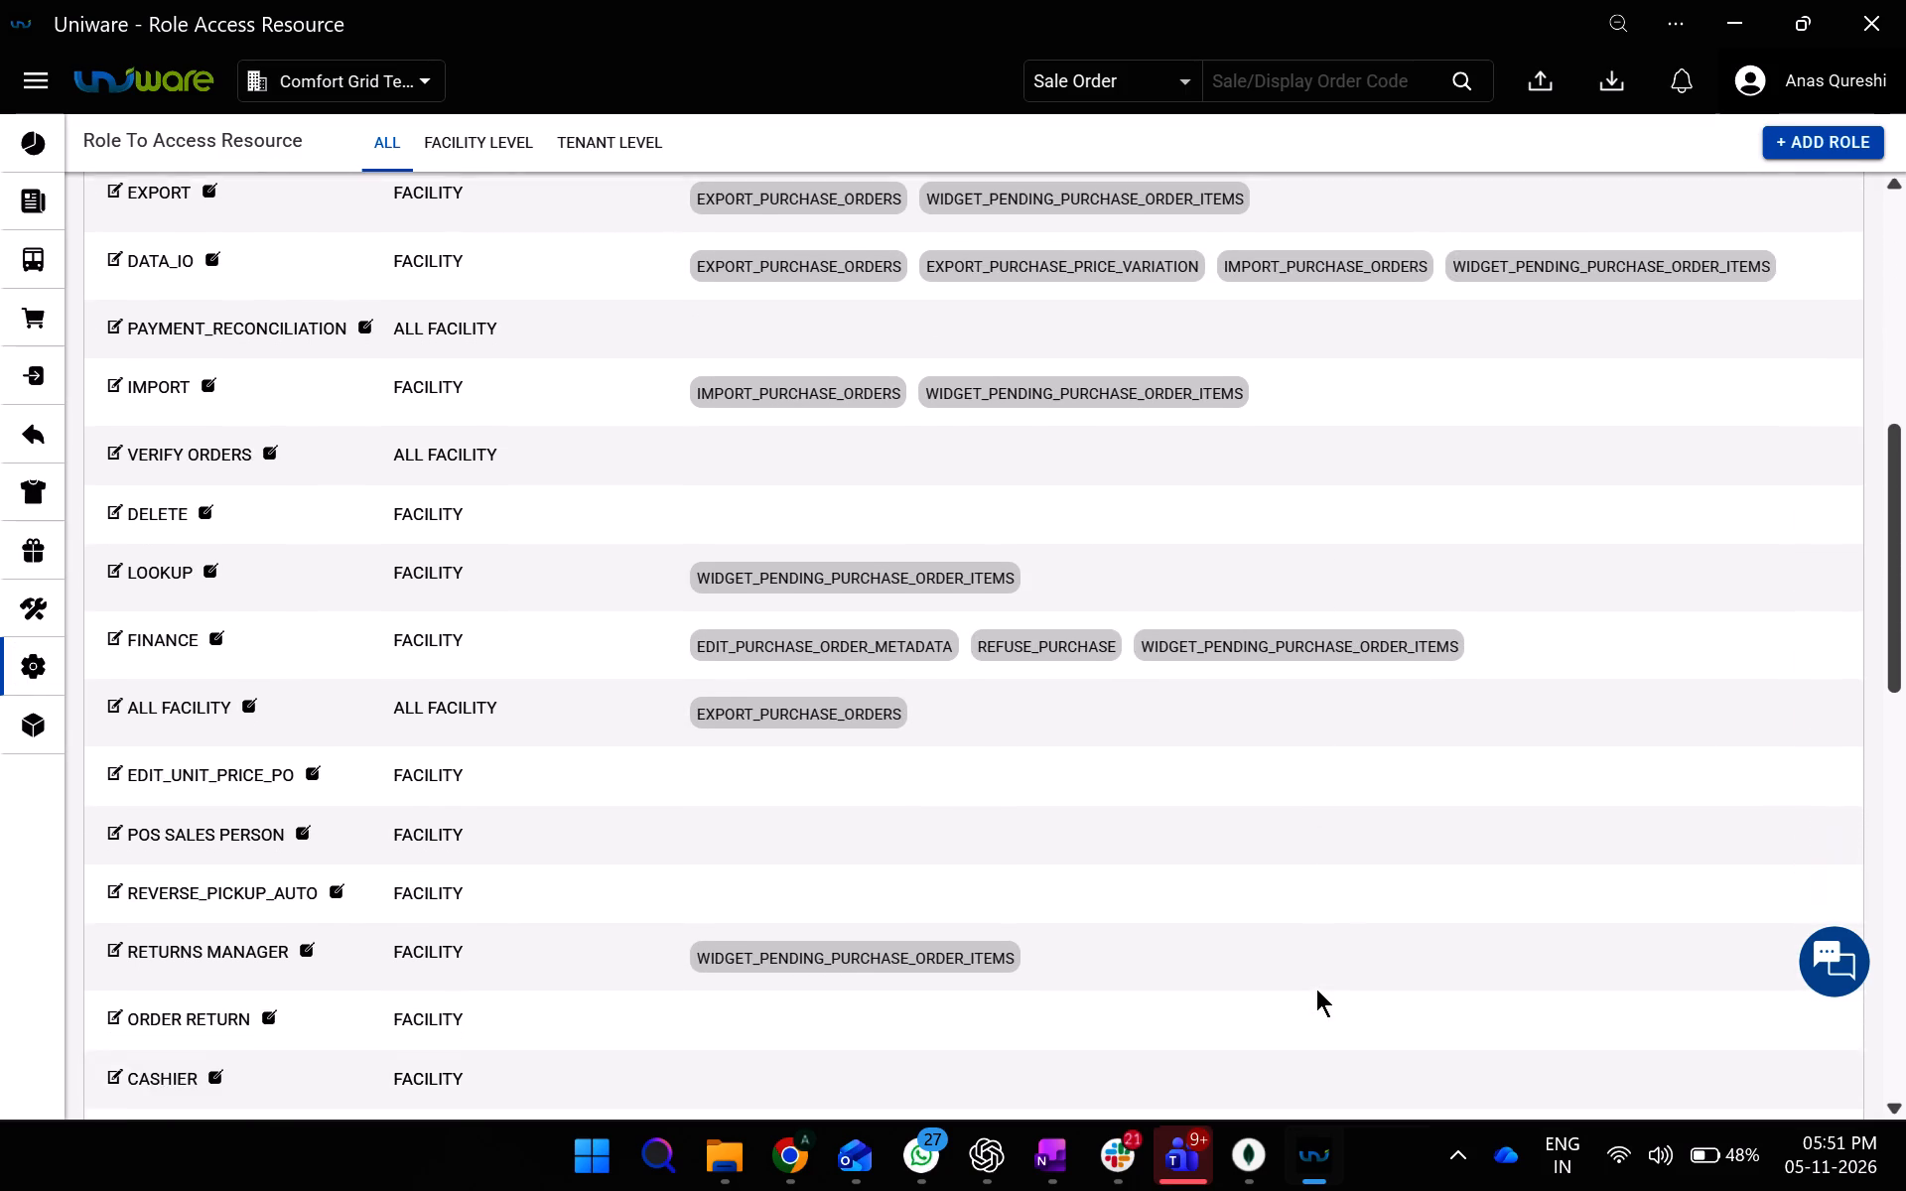
scroll(1316, 989, "down", 2)
scroll(1316, 989, "up", 11)
scroll(1316, 989, "down", 2)
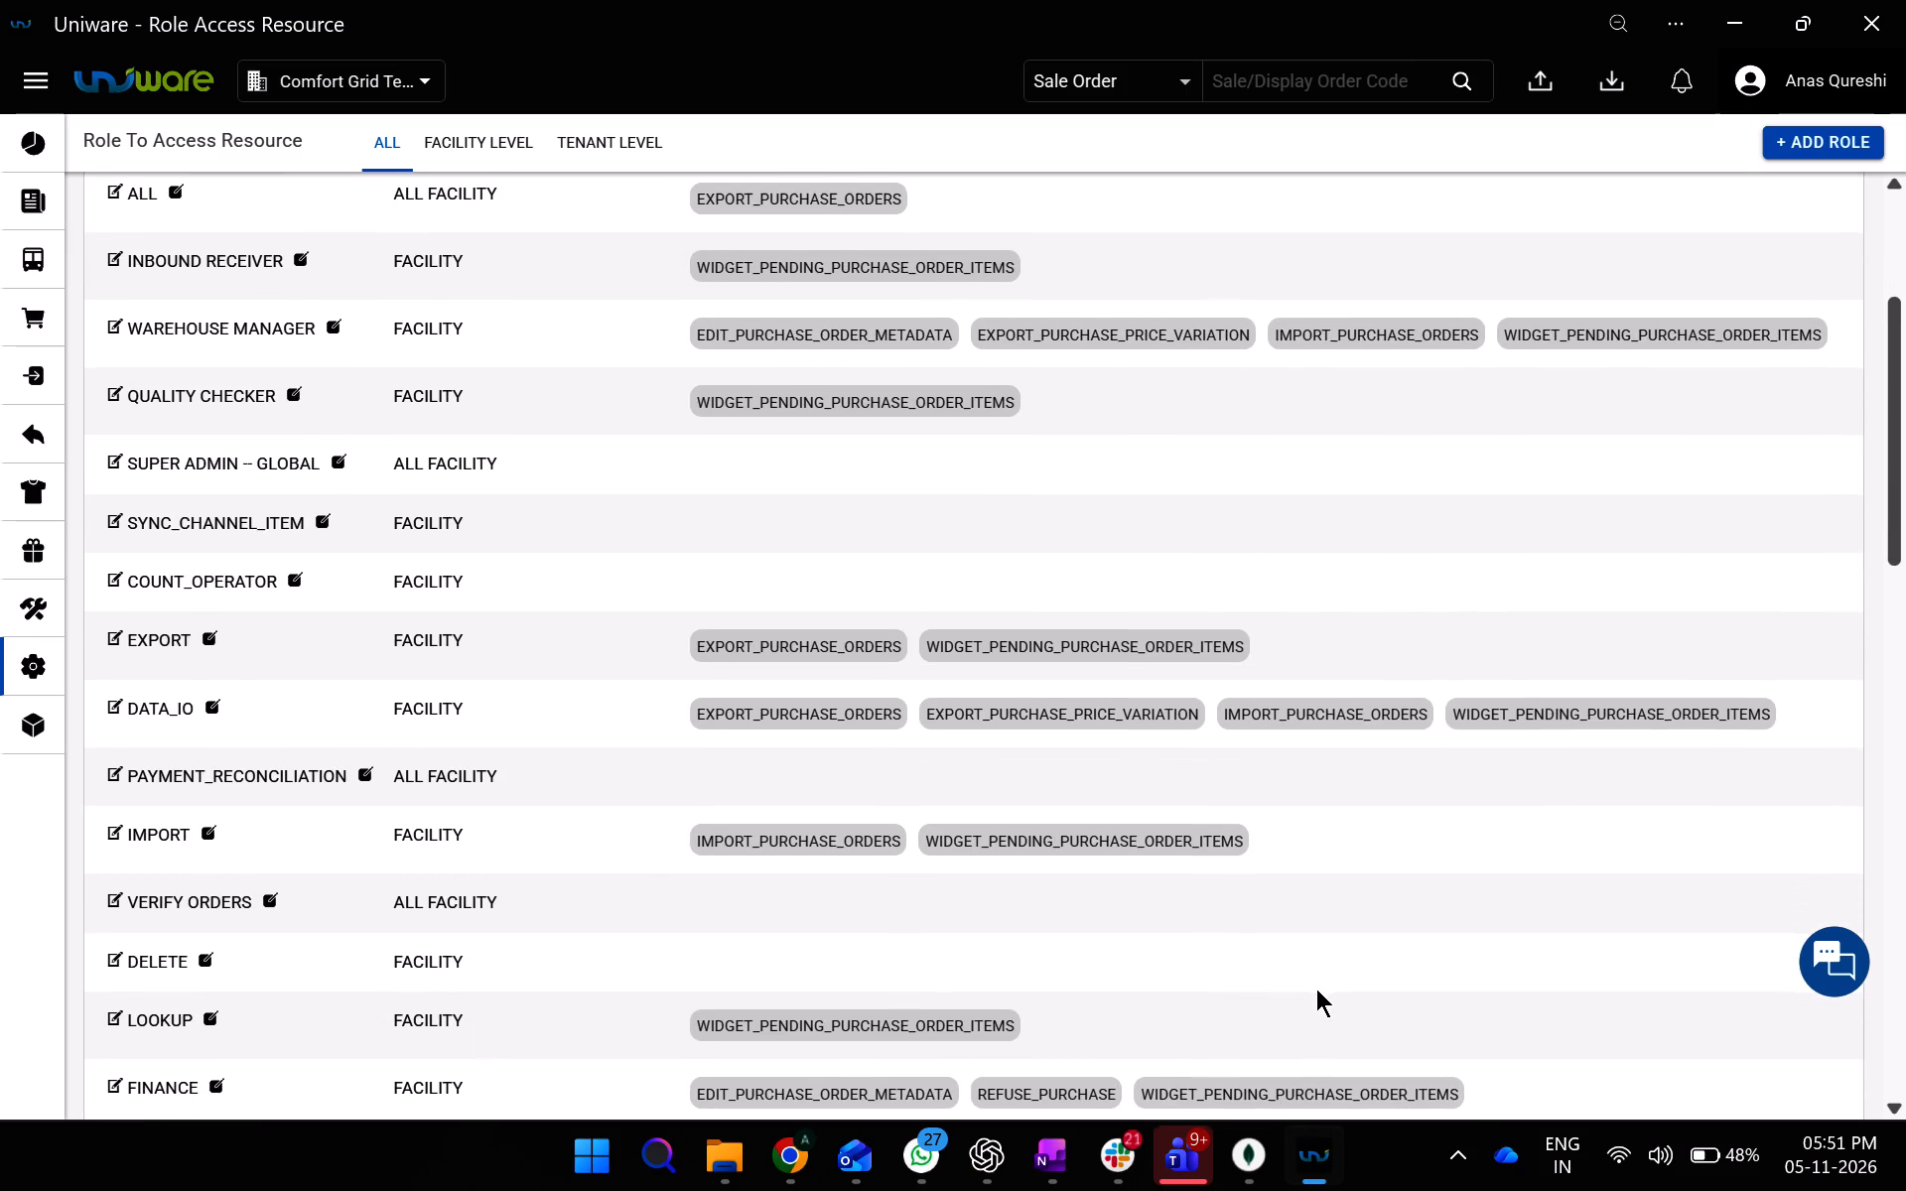
left_click(800, 845)
left_click_drag(800, 845, 812, 844)
left_click(812, 844)
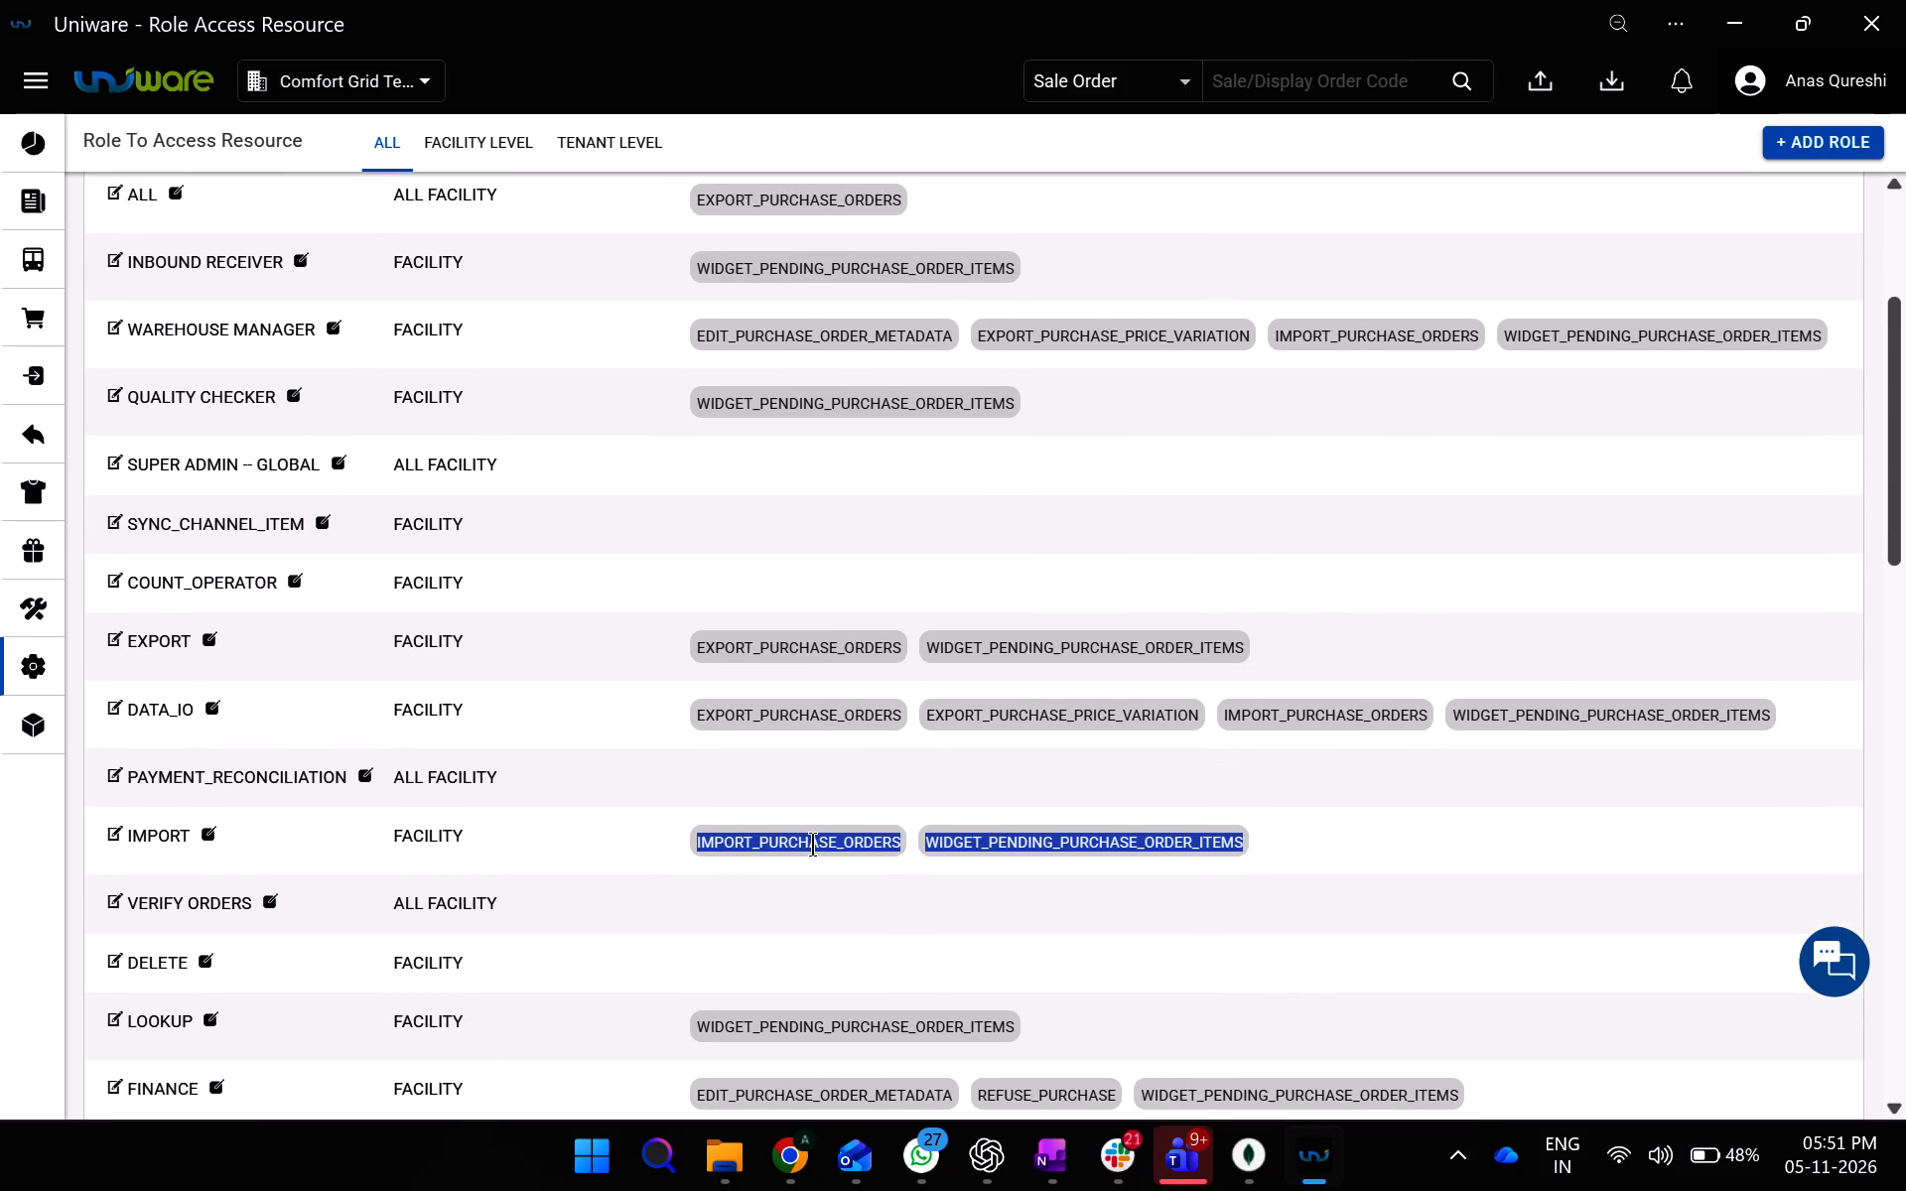
left_click(937, 904)
scroll(1324, 951, "down", 2)
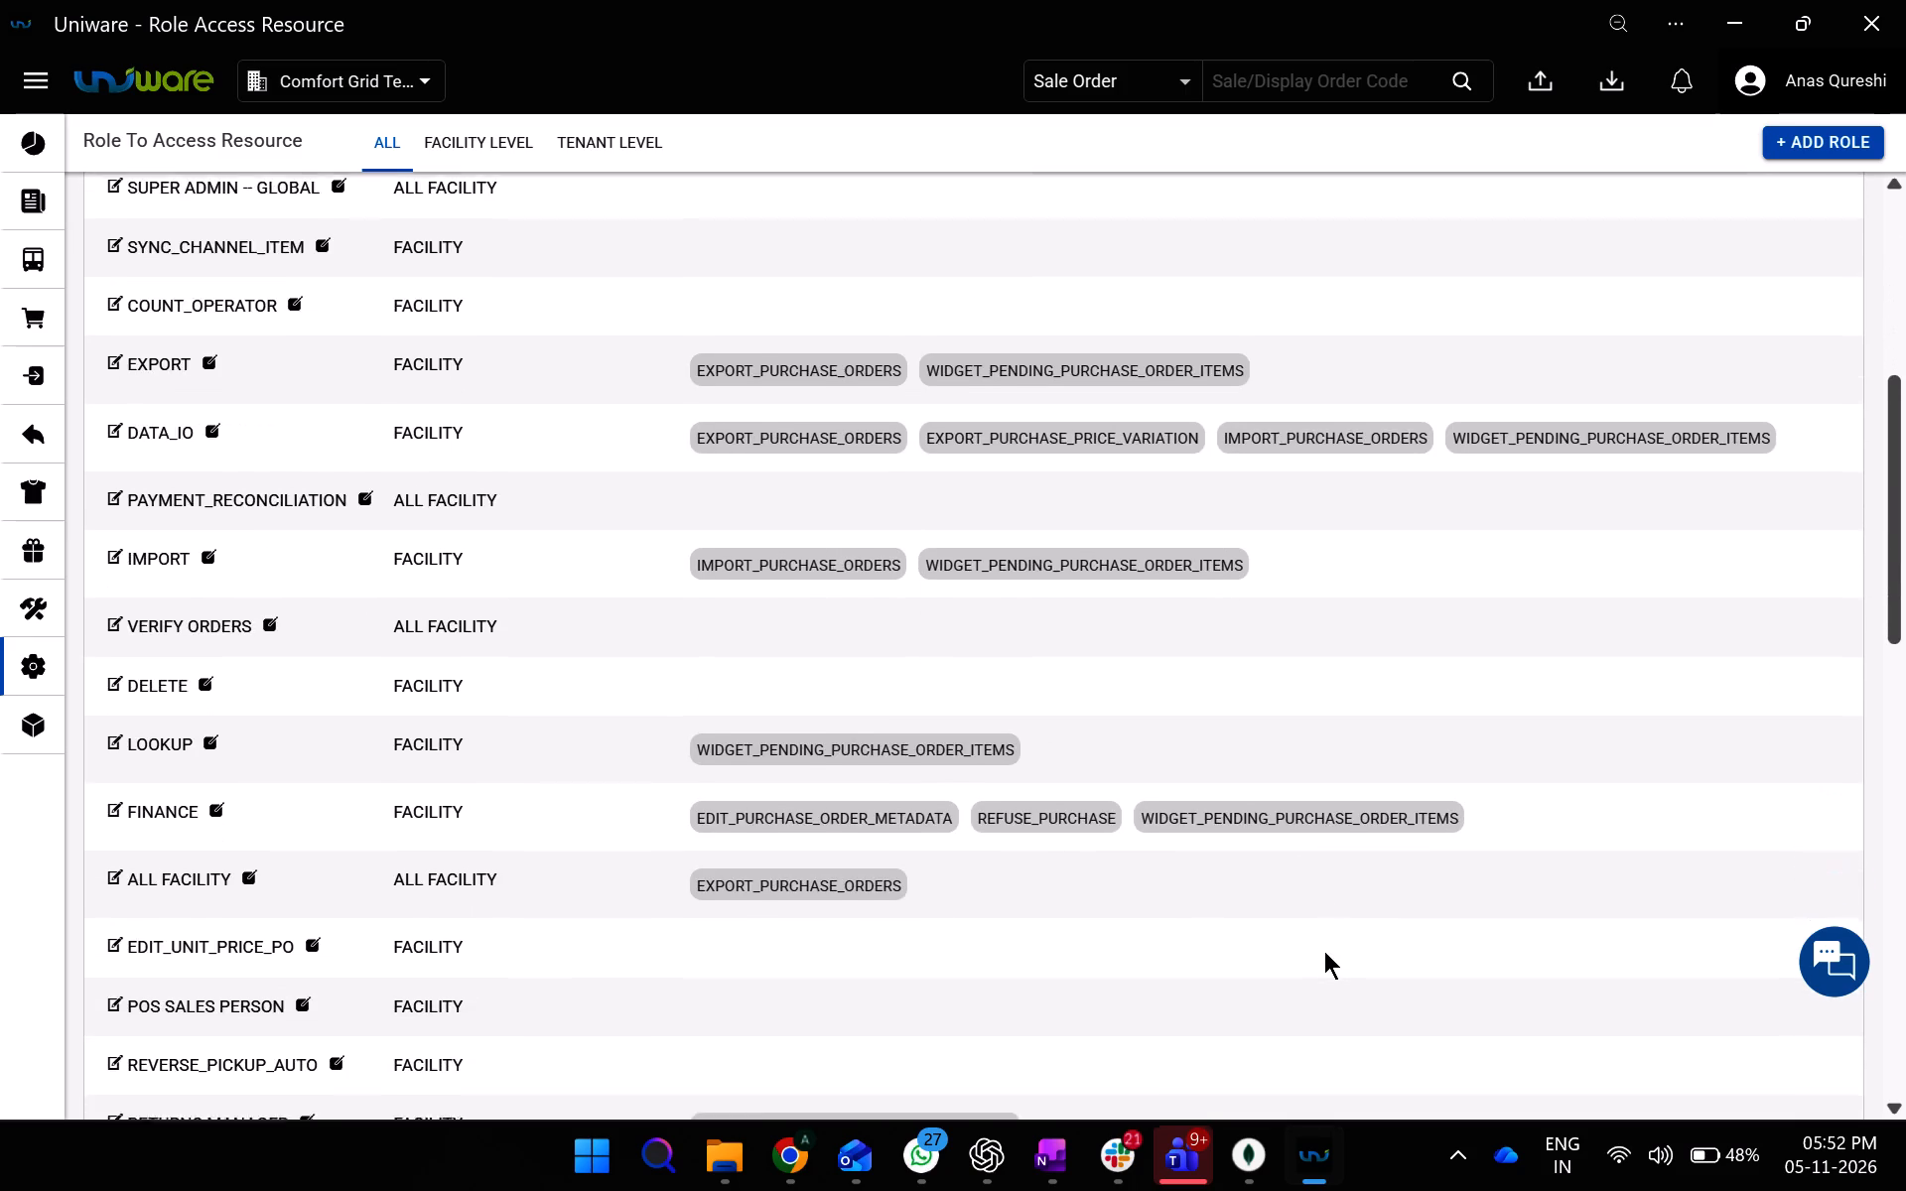
scroll(1324, 951, "down", 10)
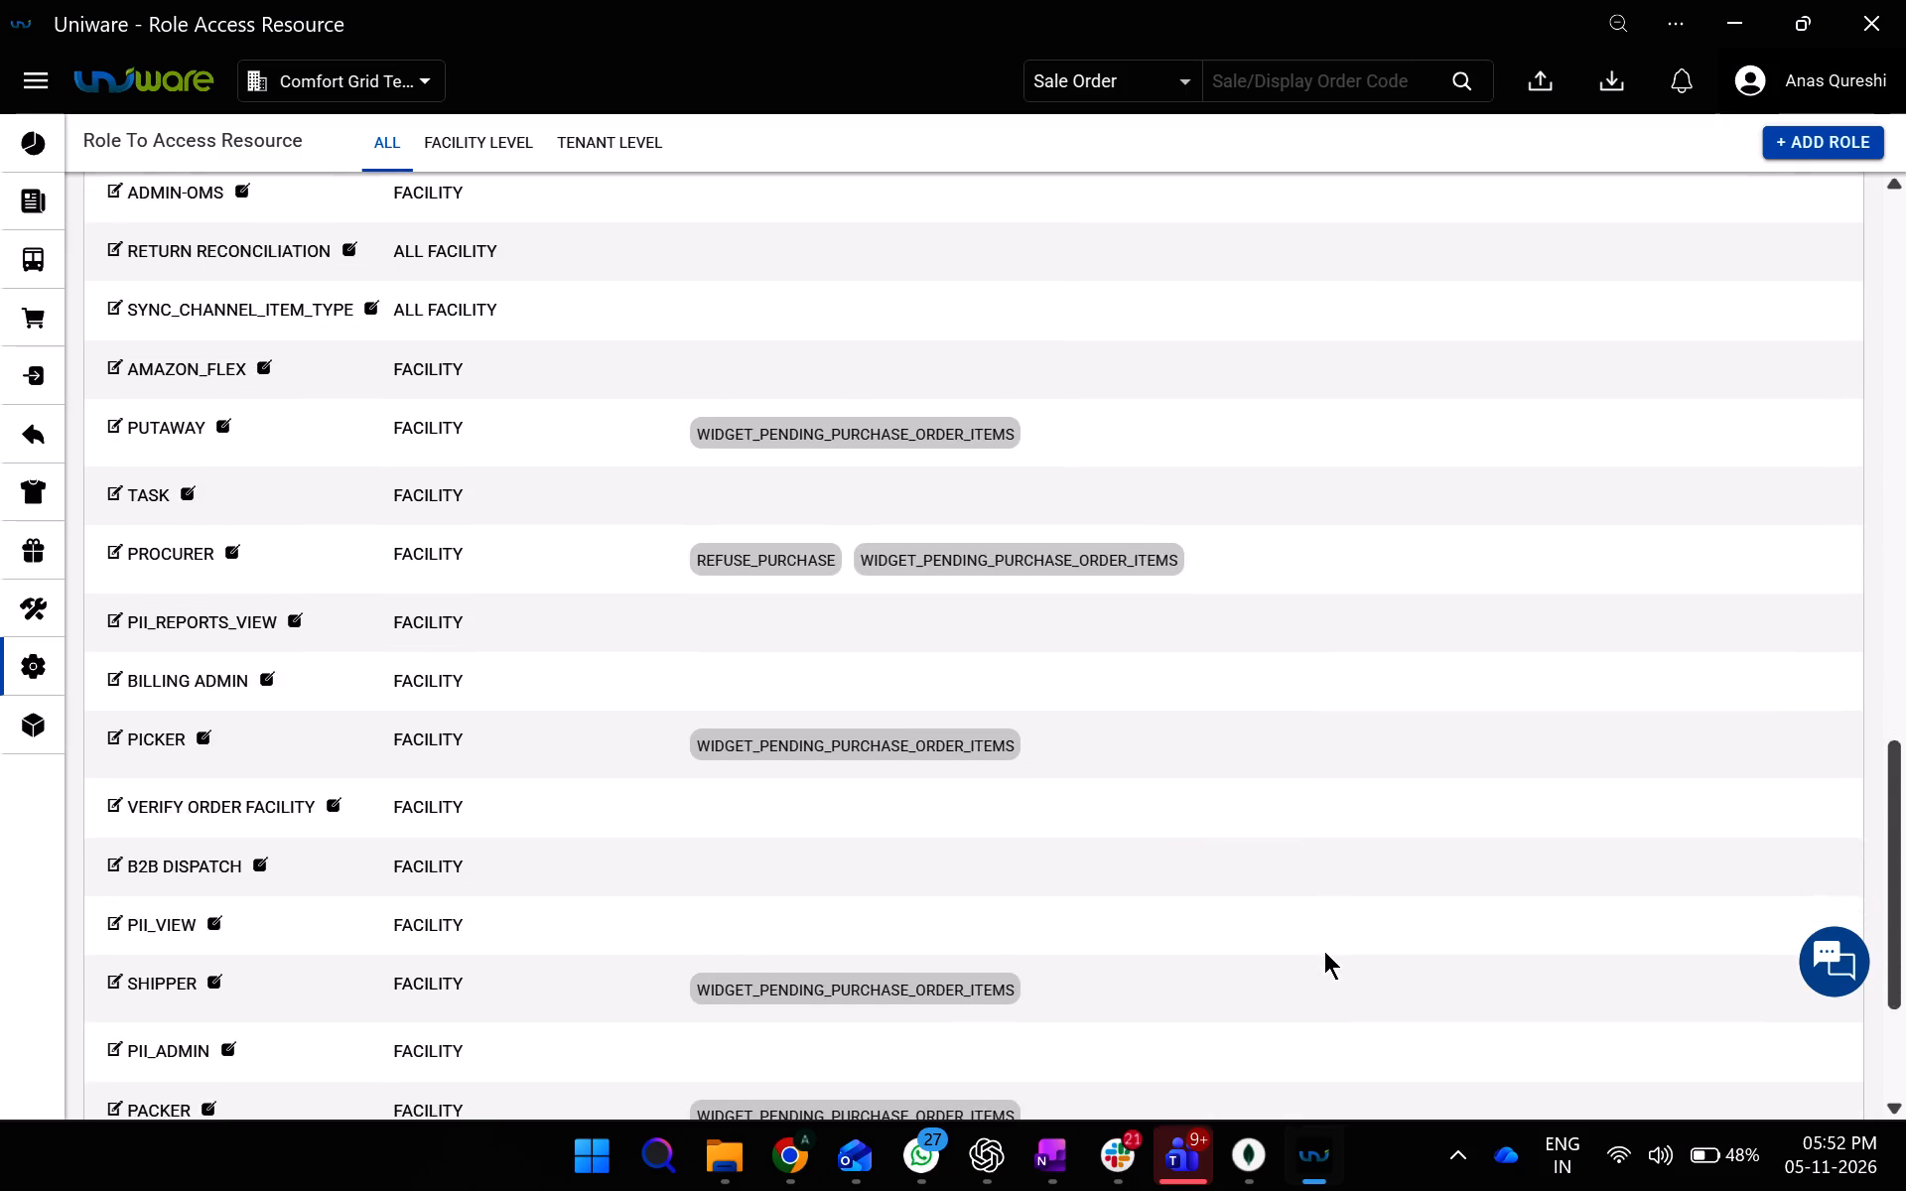
scroll(1324, 951, "down", 2)
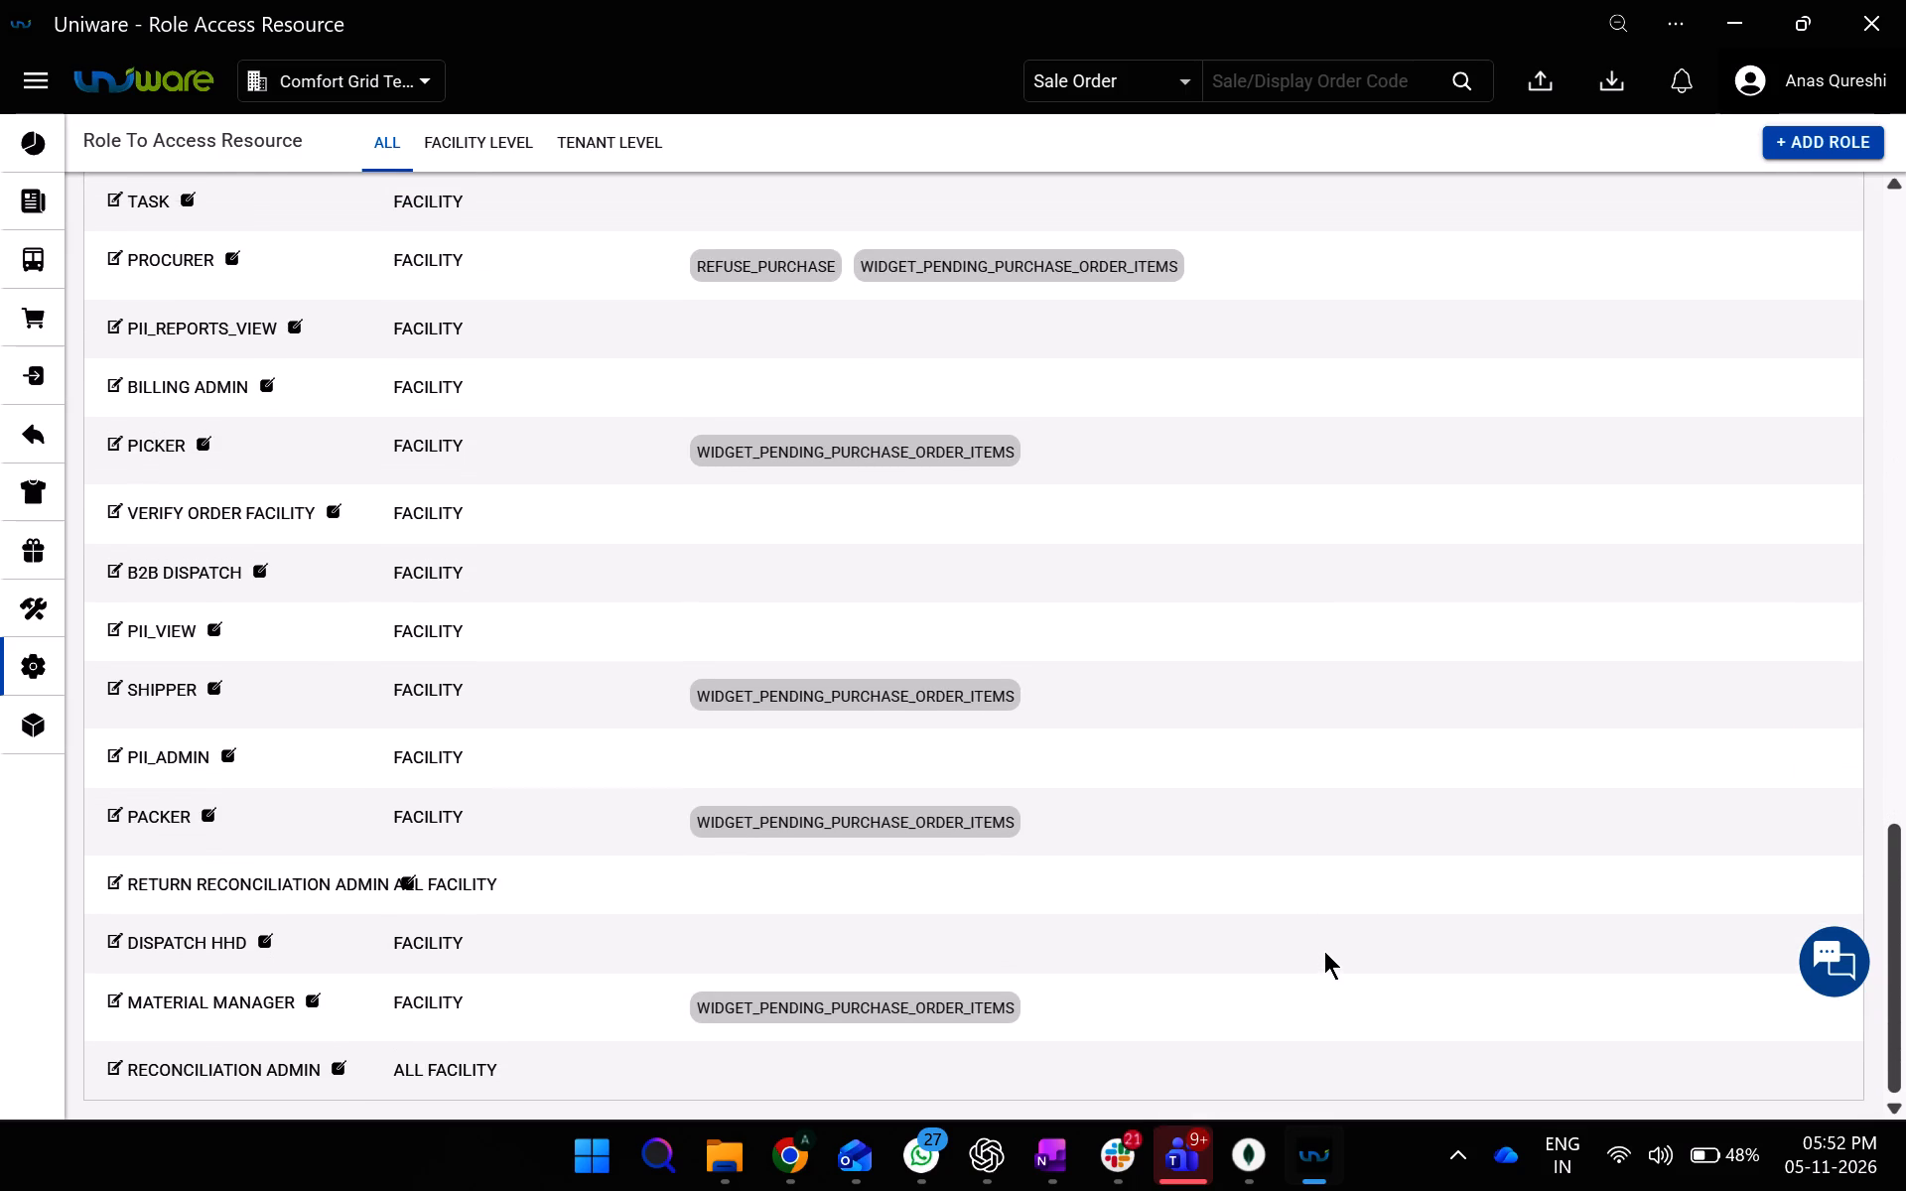
Return to the ADMIN role and compare its purchase access resources with those of the neighbouring roles.
scroll(1324, 951, "up", 6)
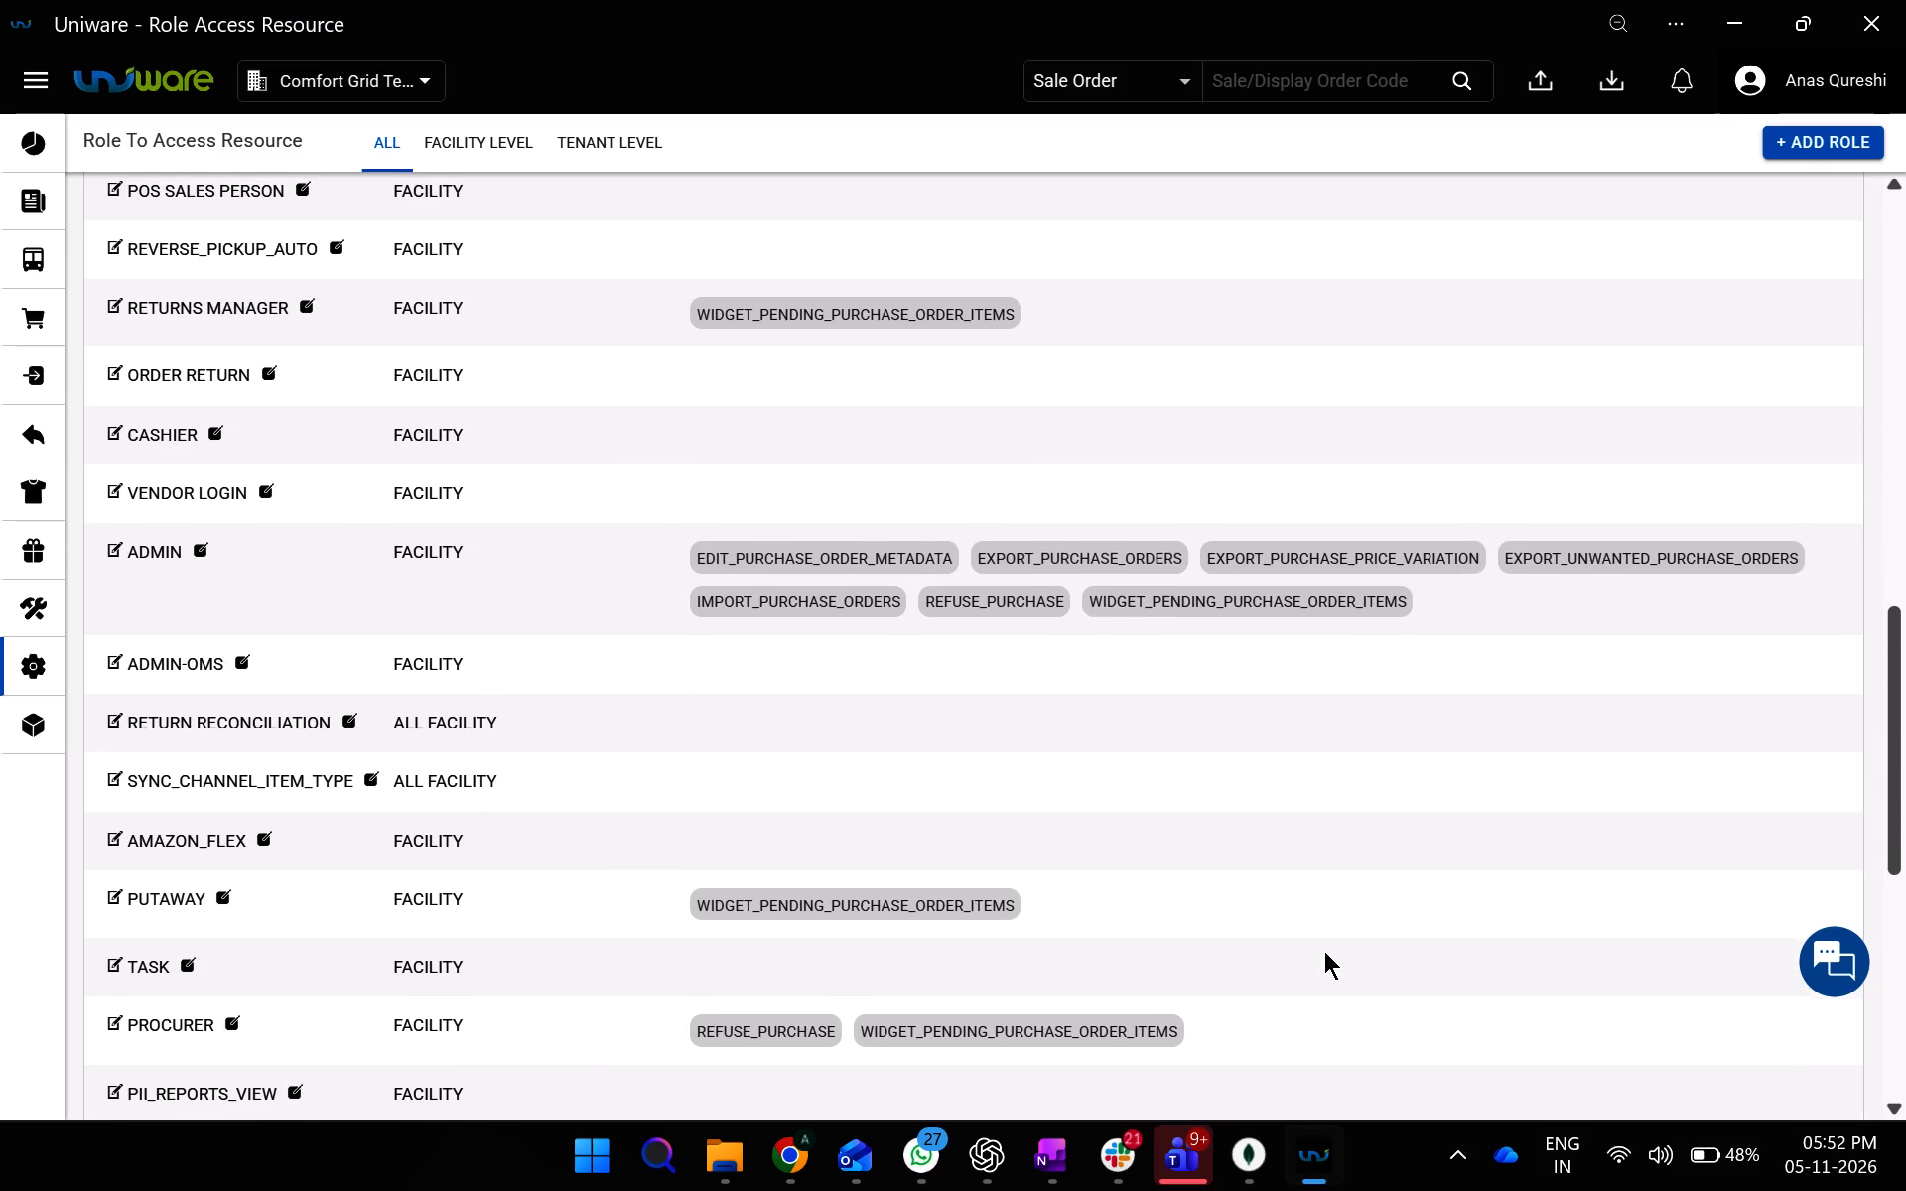
scroll(1324, 951, "up", 2)
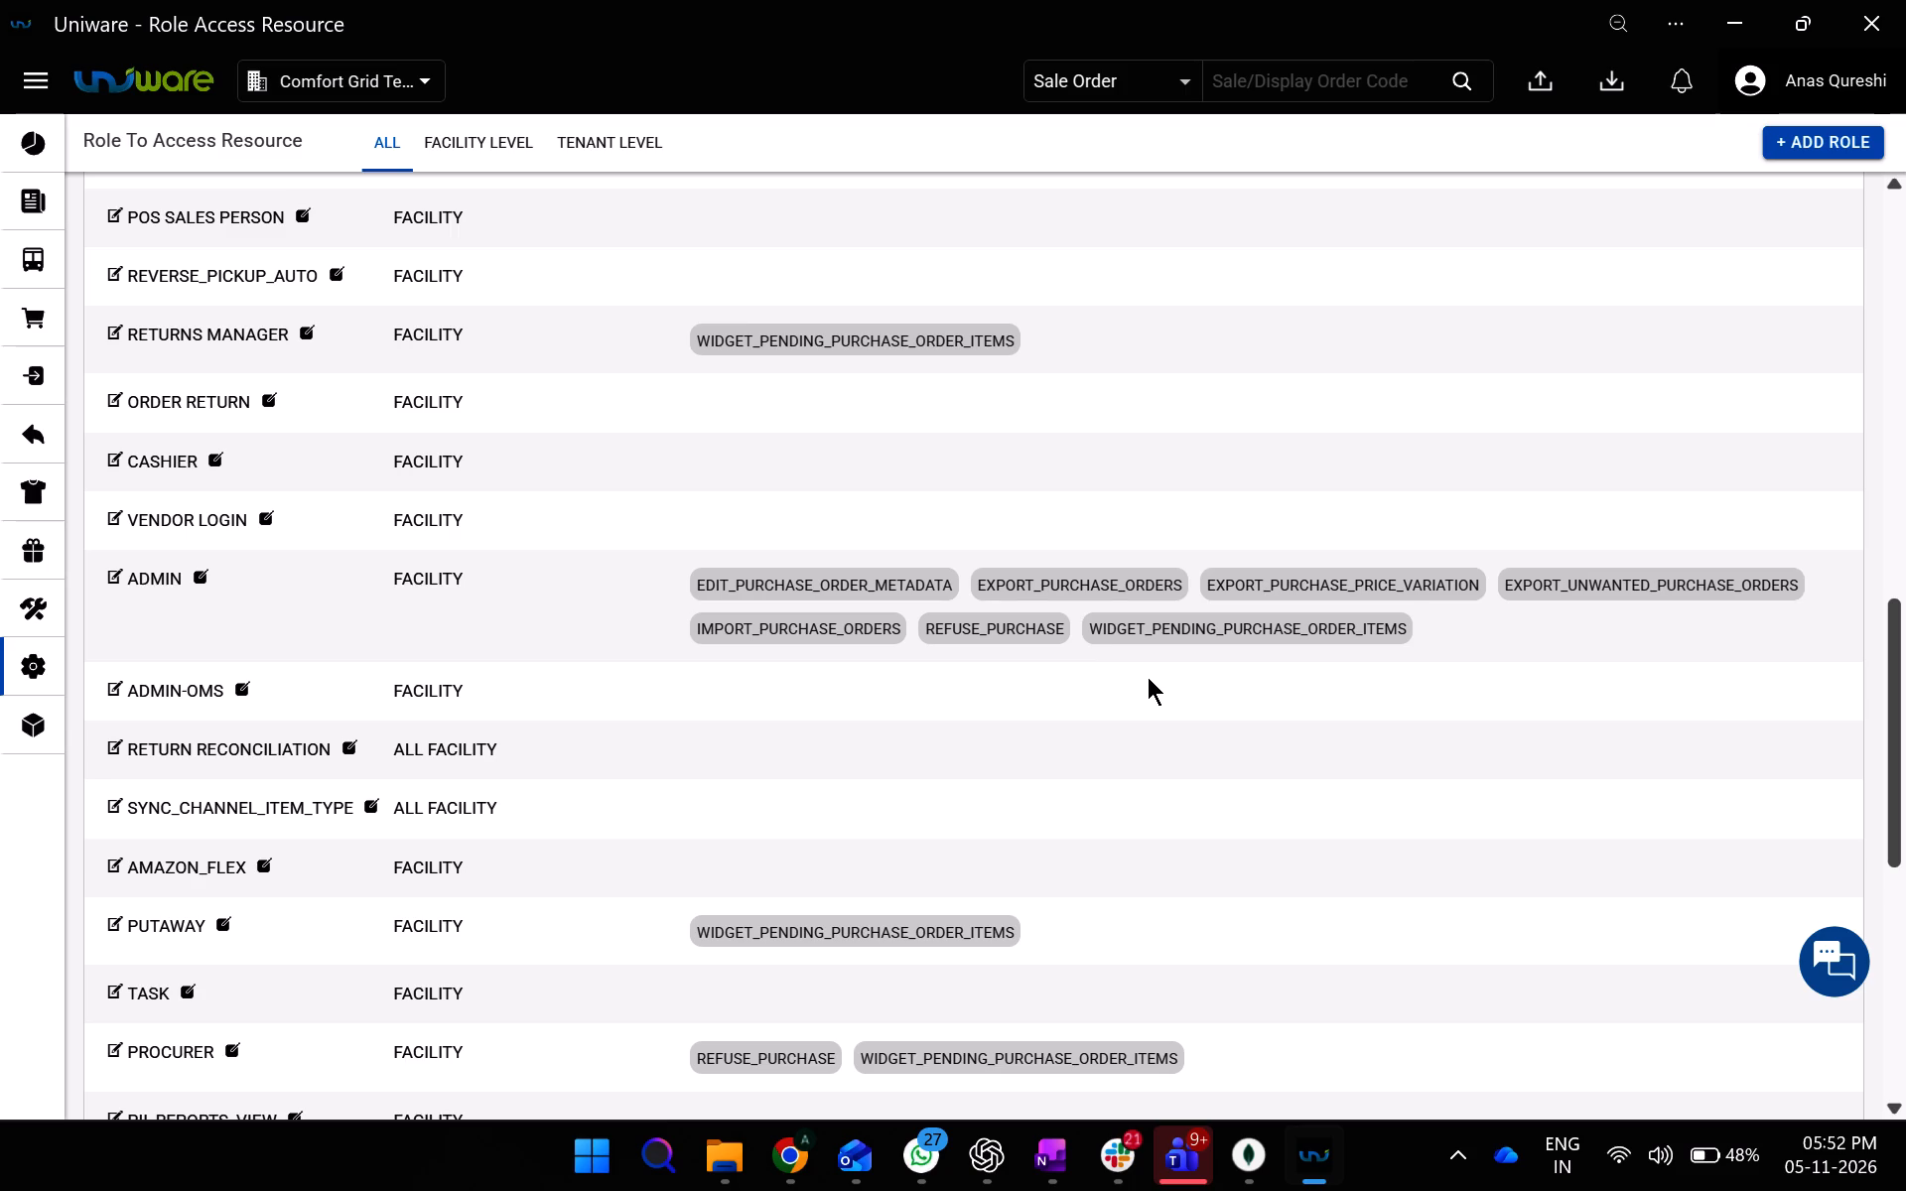
left_click(1572, 670)
scroll(1101, 651, "down", 2)
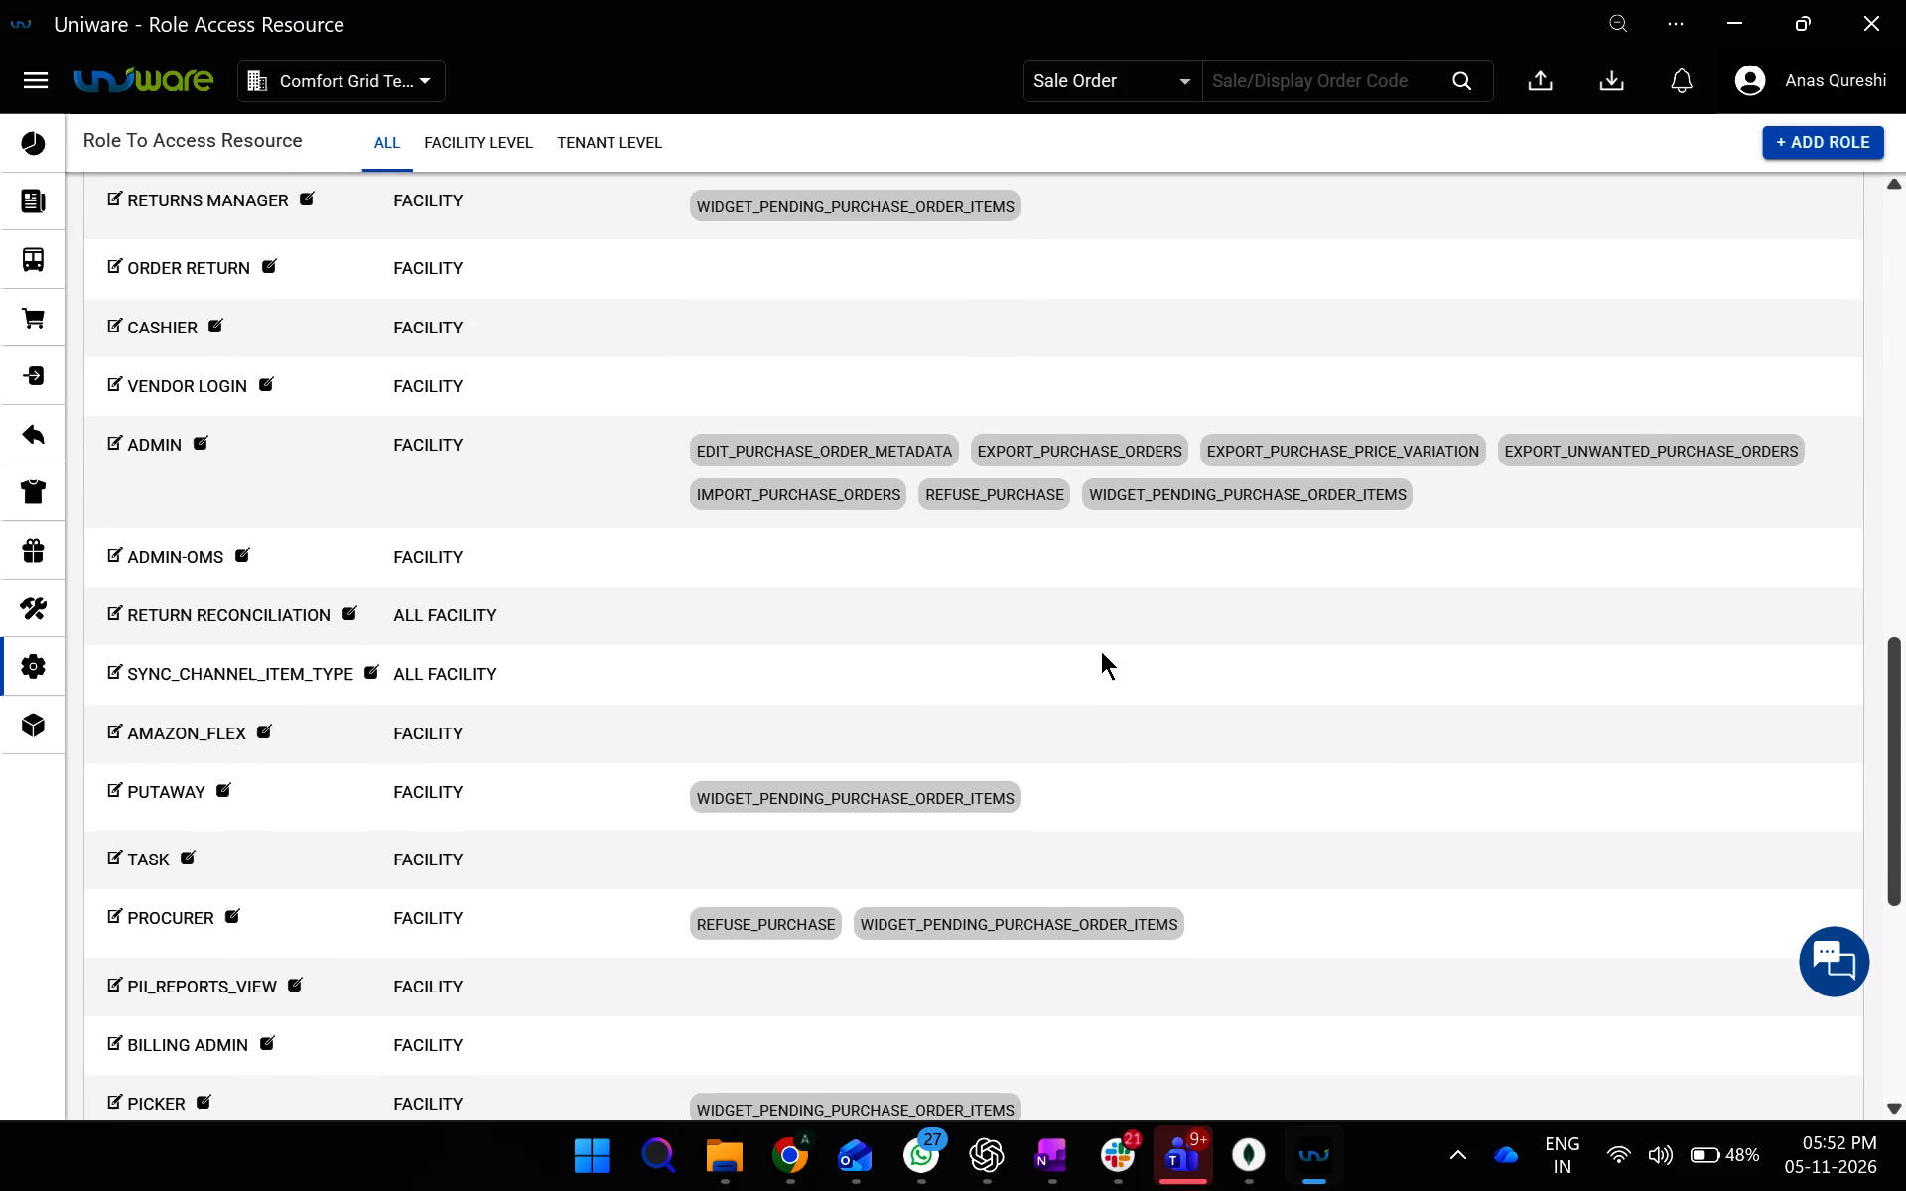
scroll(1101, 651, "down", 1)
scroll(1101, 651, "up", 5)
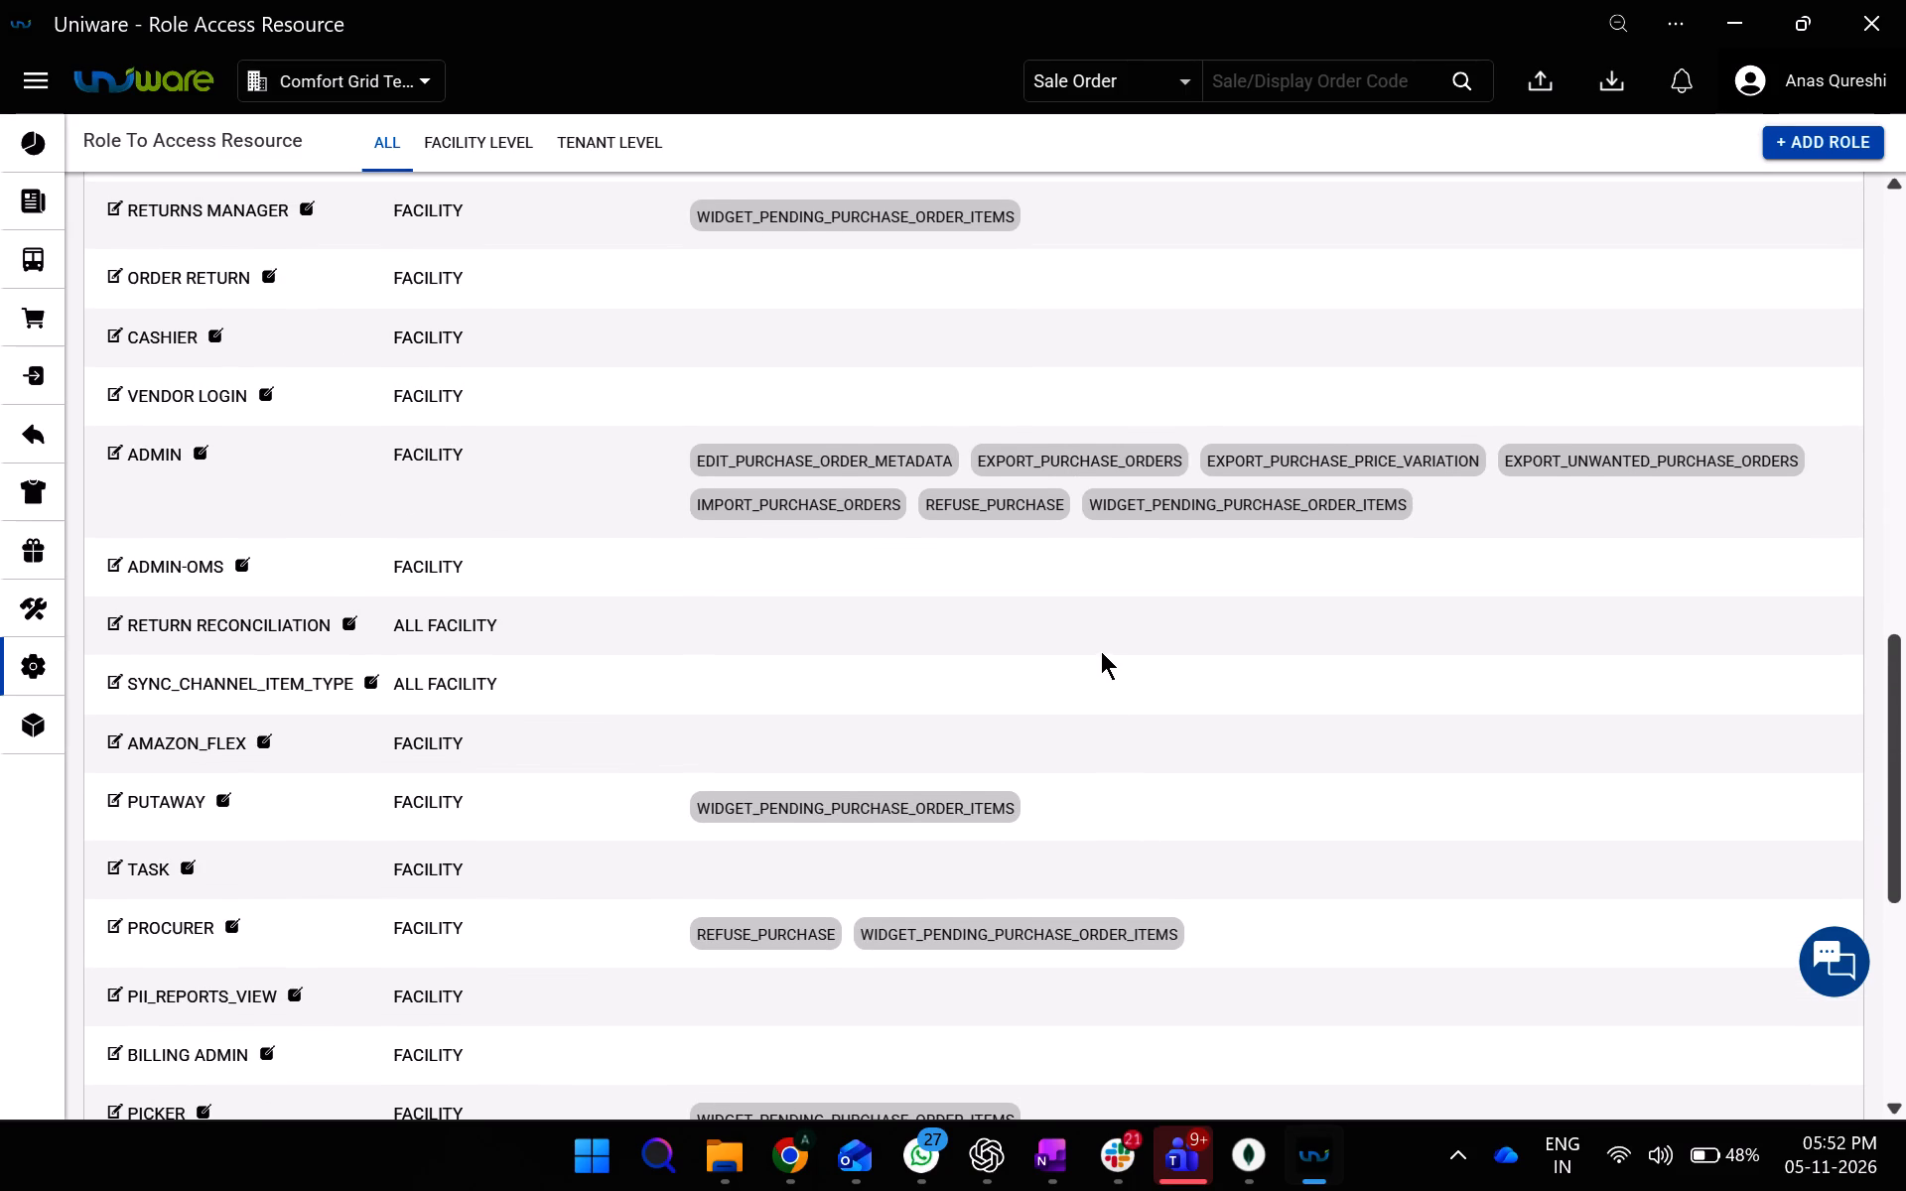
scroll(1101, 651, "up", 1)
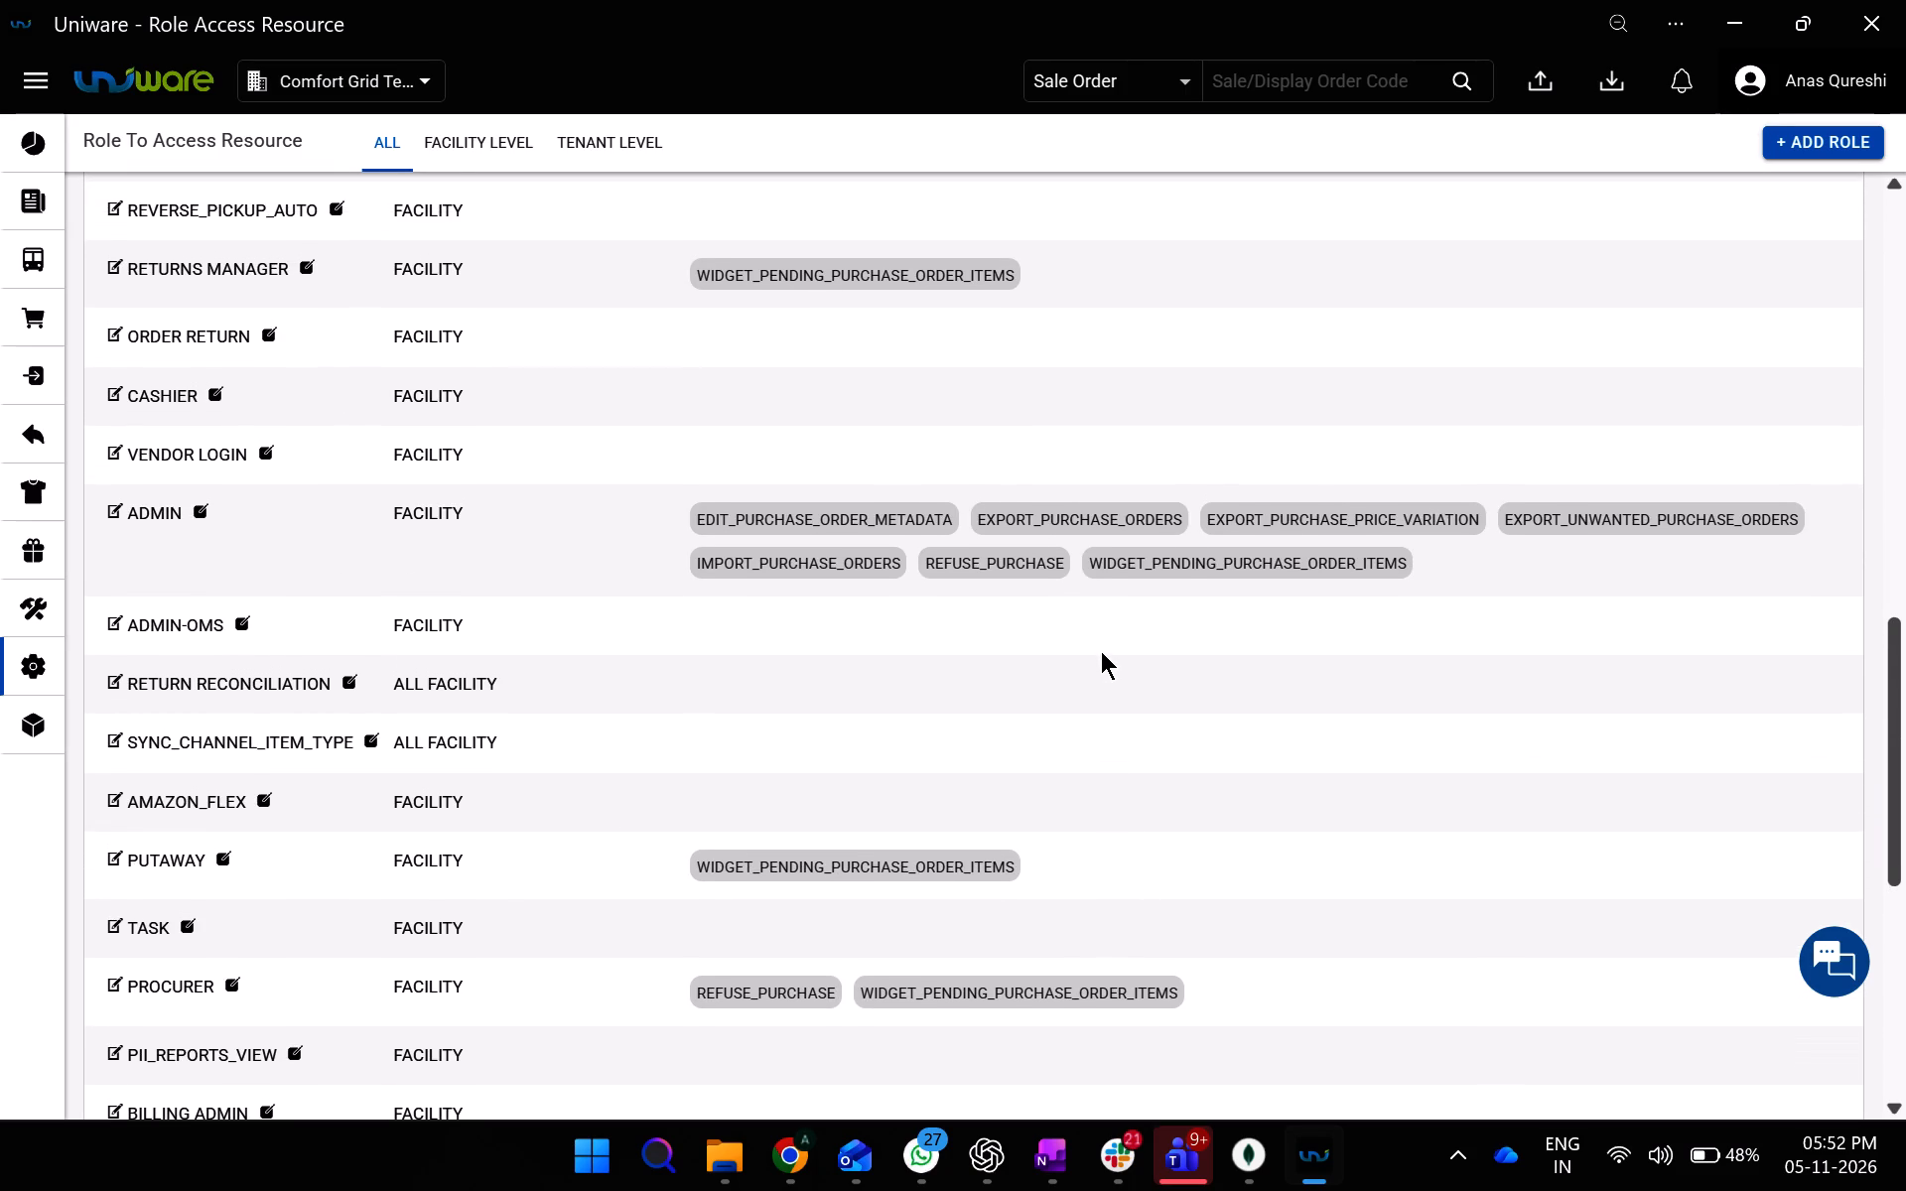
Re-examine the purchase-related access resources from the ADMIN role back up to the MANIFEST role at the start of the list.
scroll(1101, 651, "up", 3)
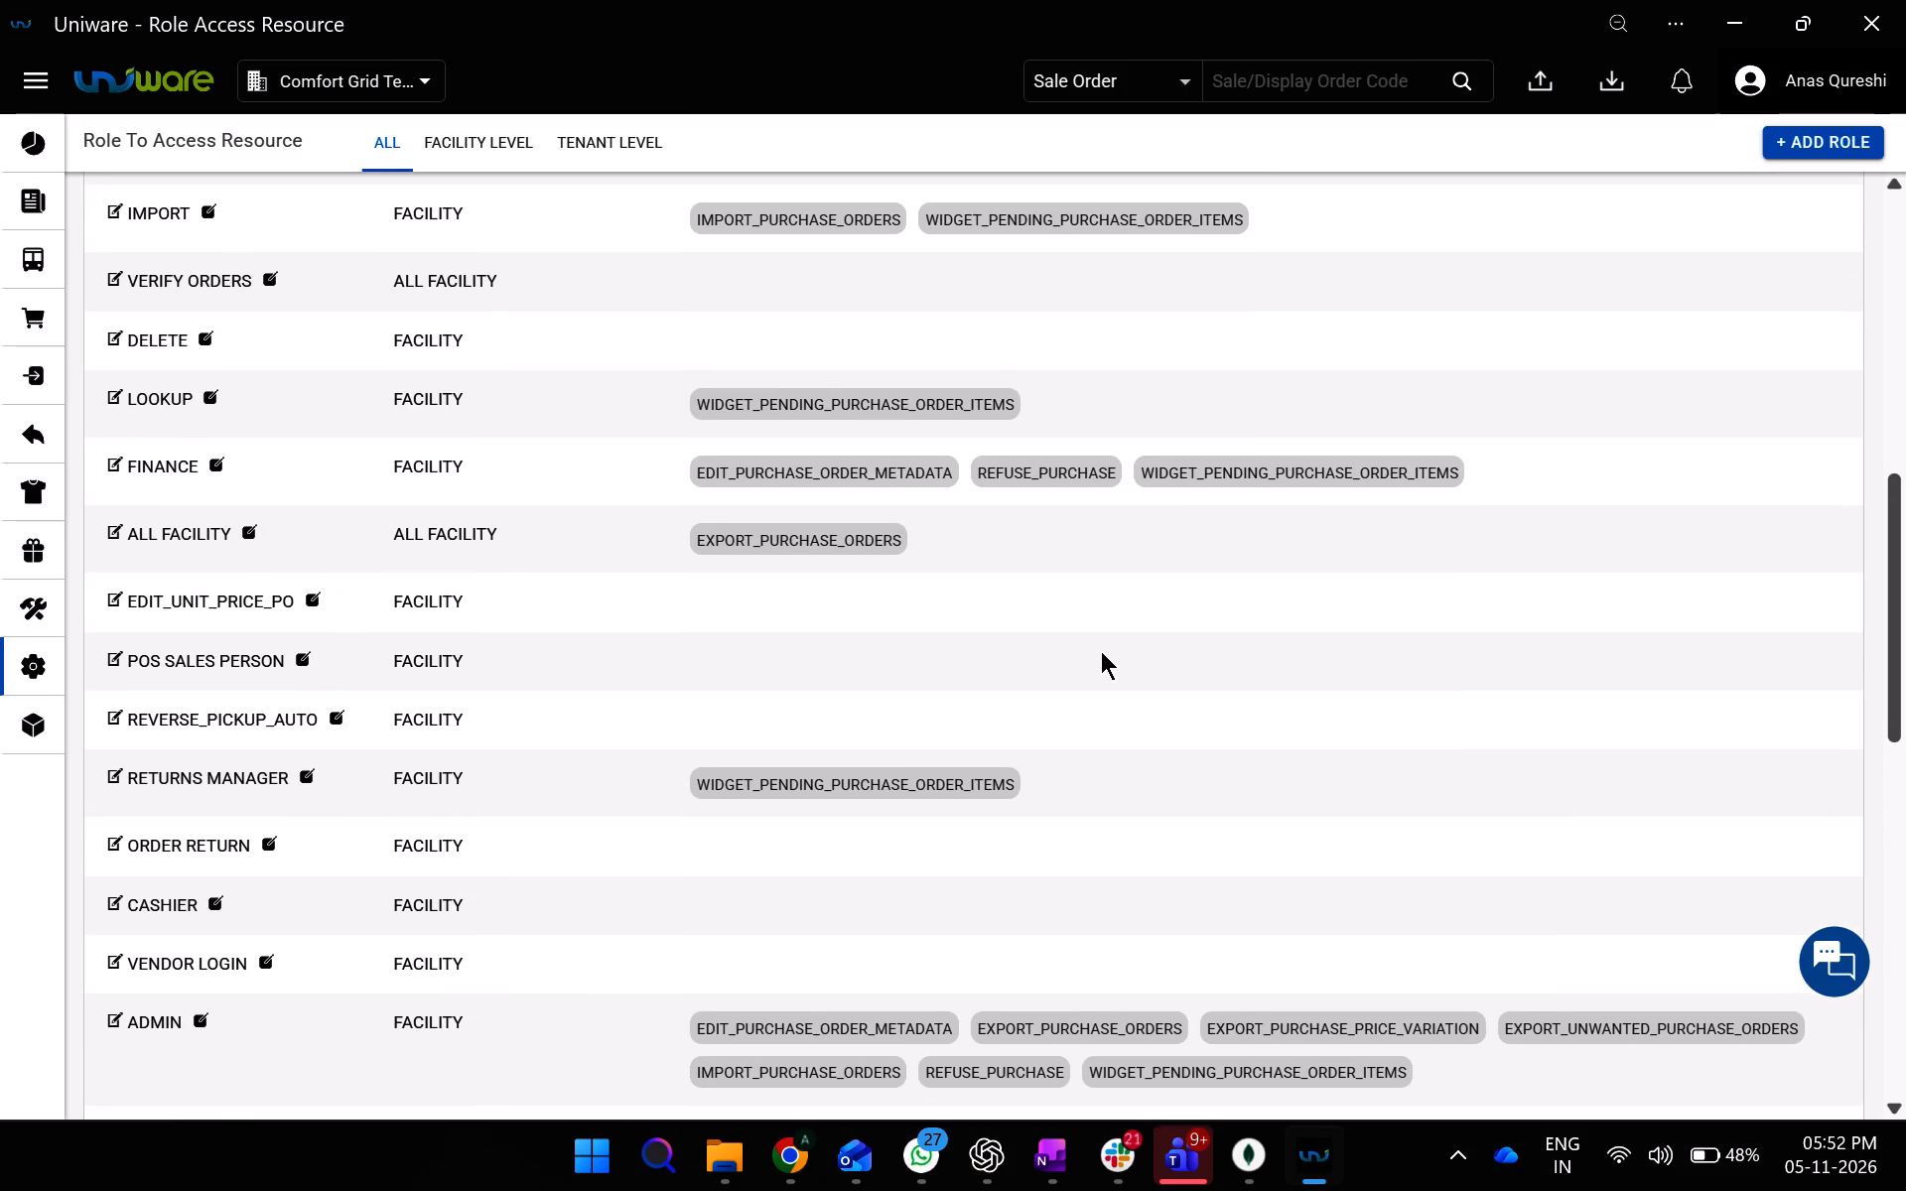
scroll(1101, 651, "up", 1)
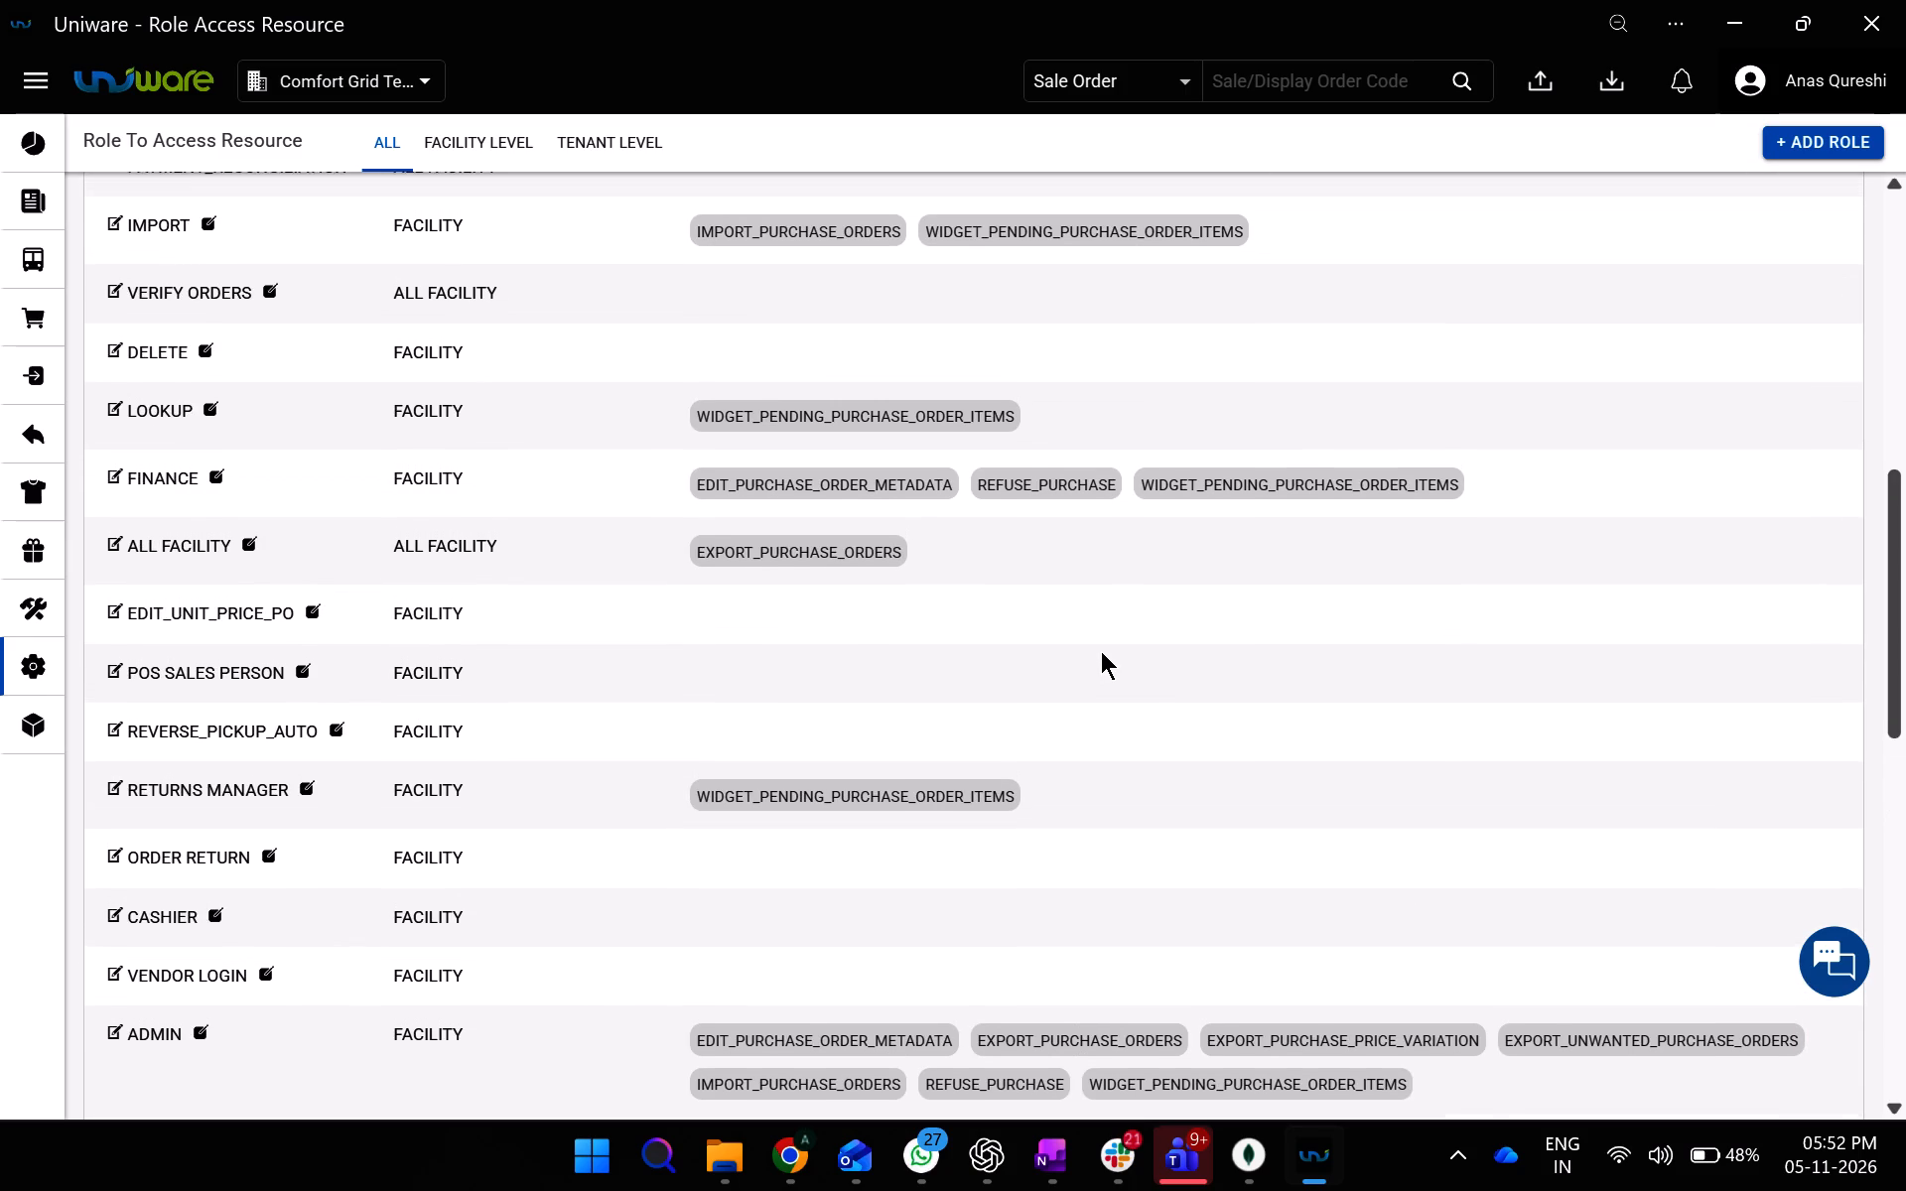
scroll(1101, 651, "up", 4)
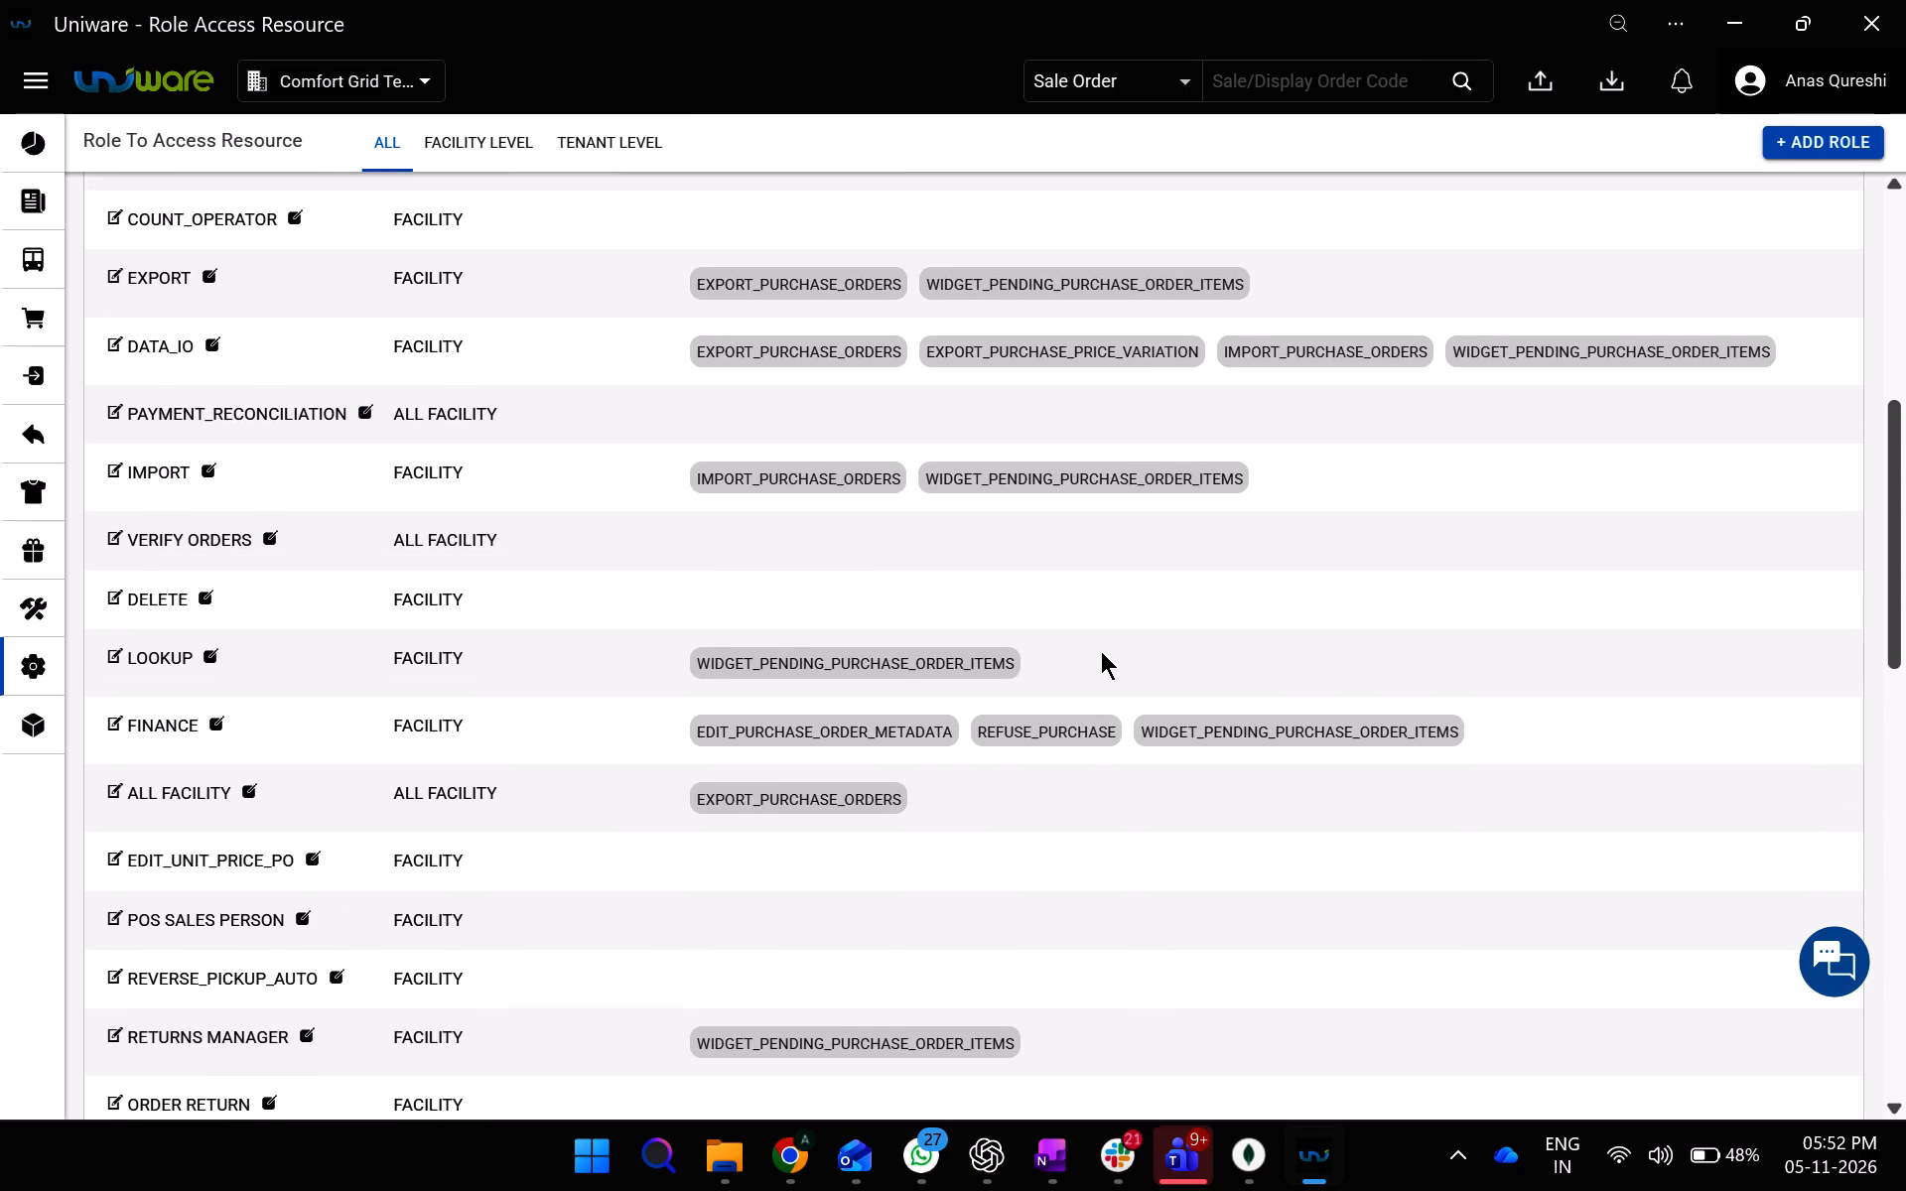
scroll(1101, 651, "up", 5)
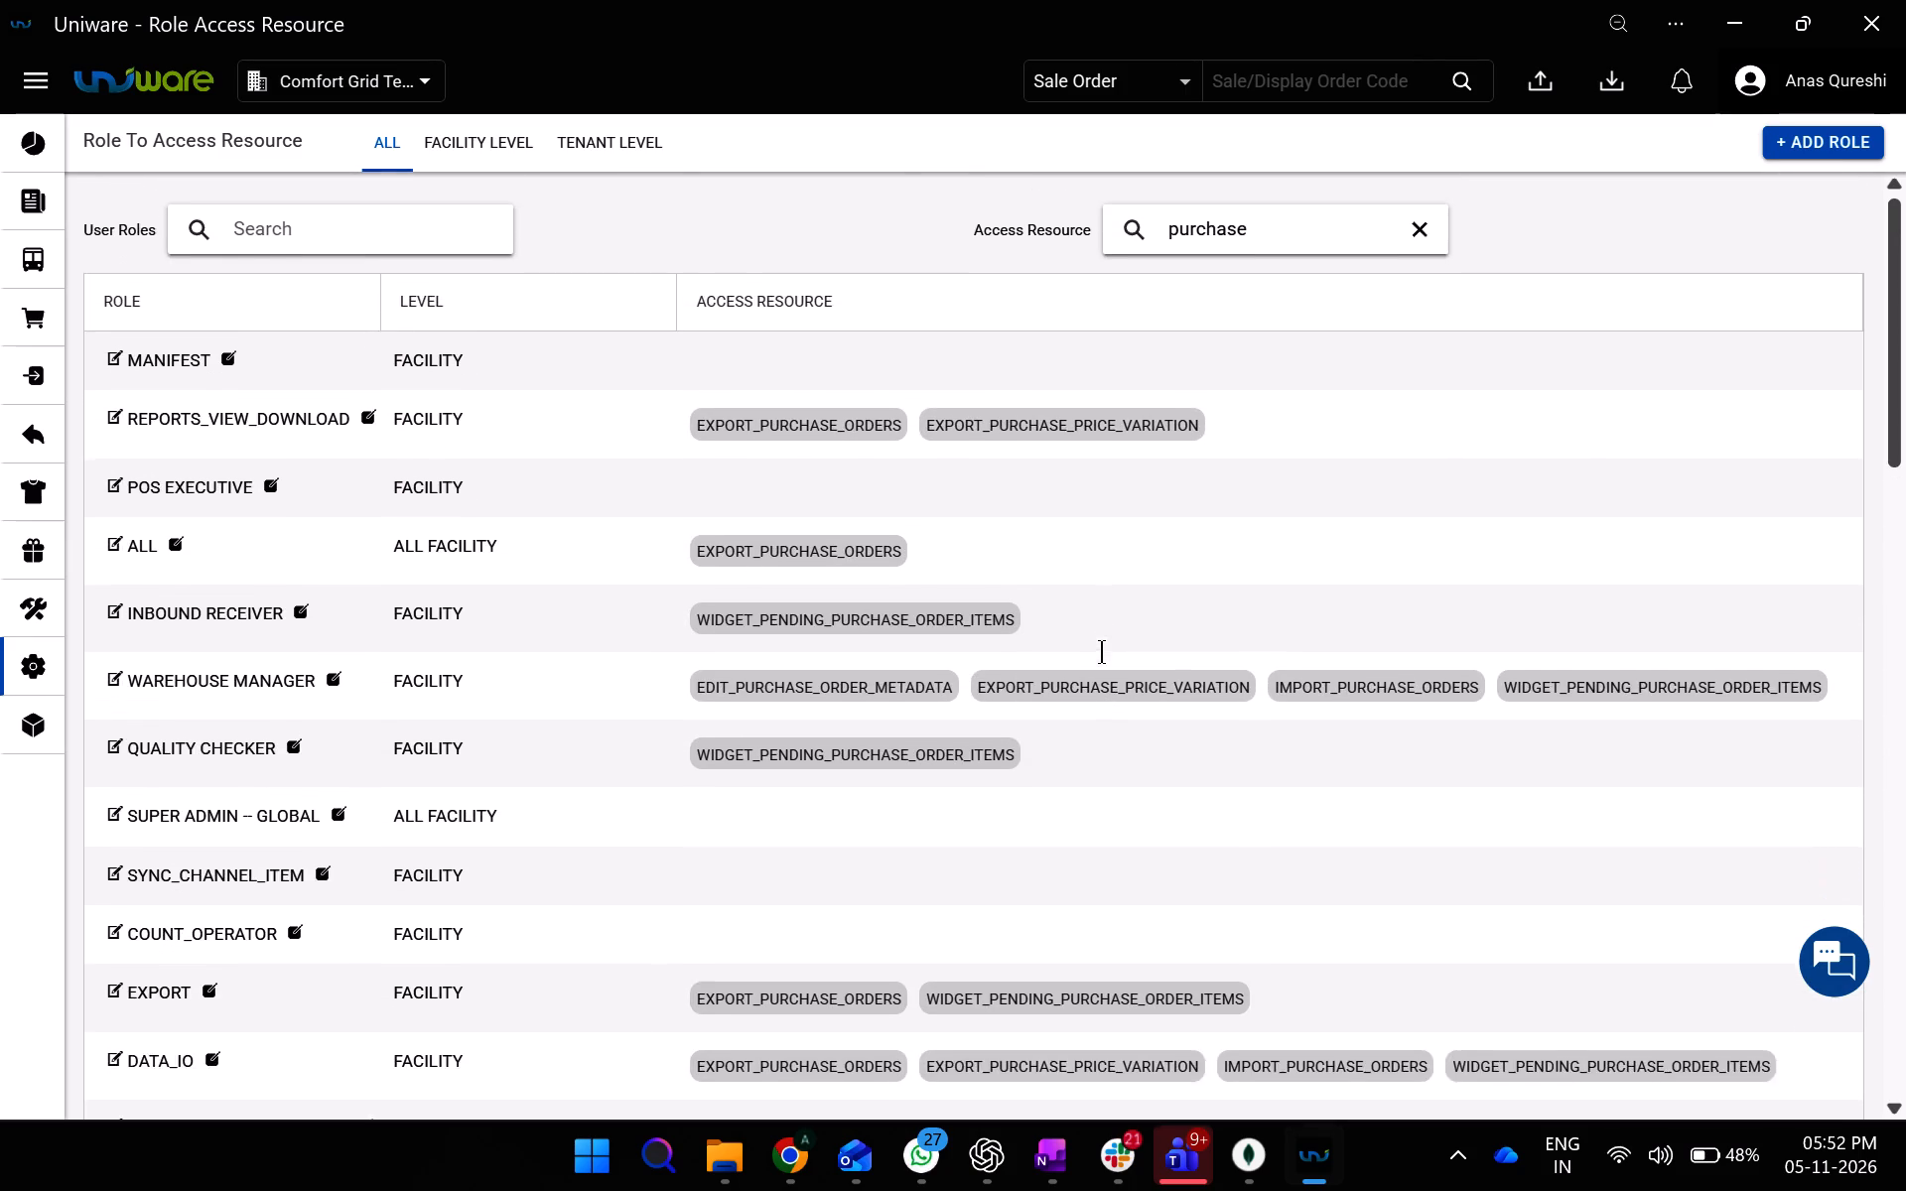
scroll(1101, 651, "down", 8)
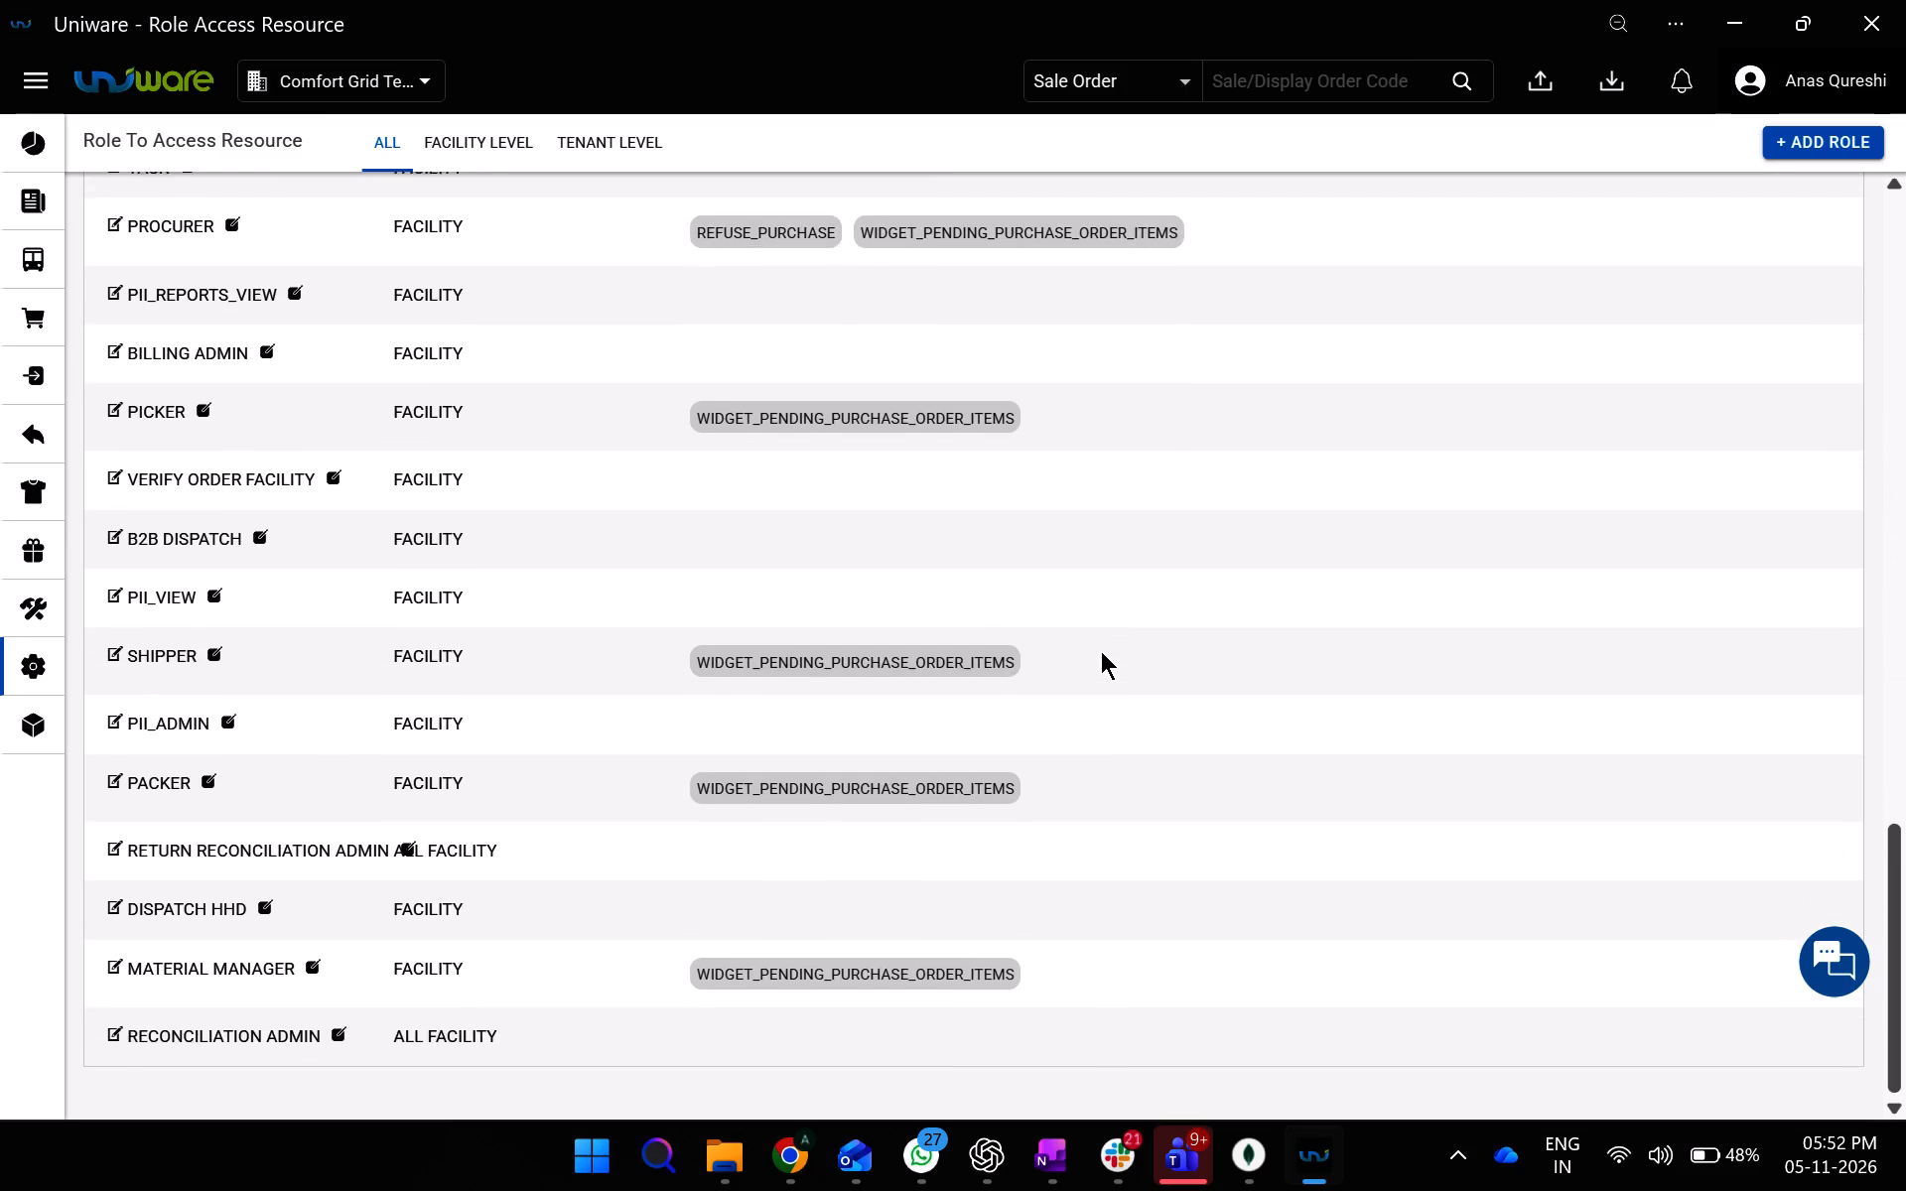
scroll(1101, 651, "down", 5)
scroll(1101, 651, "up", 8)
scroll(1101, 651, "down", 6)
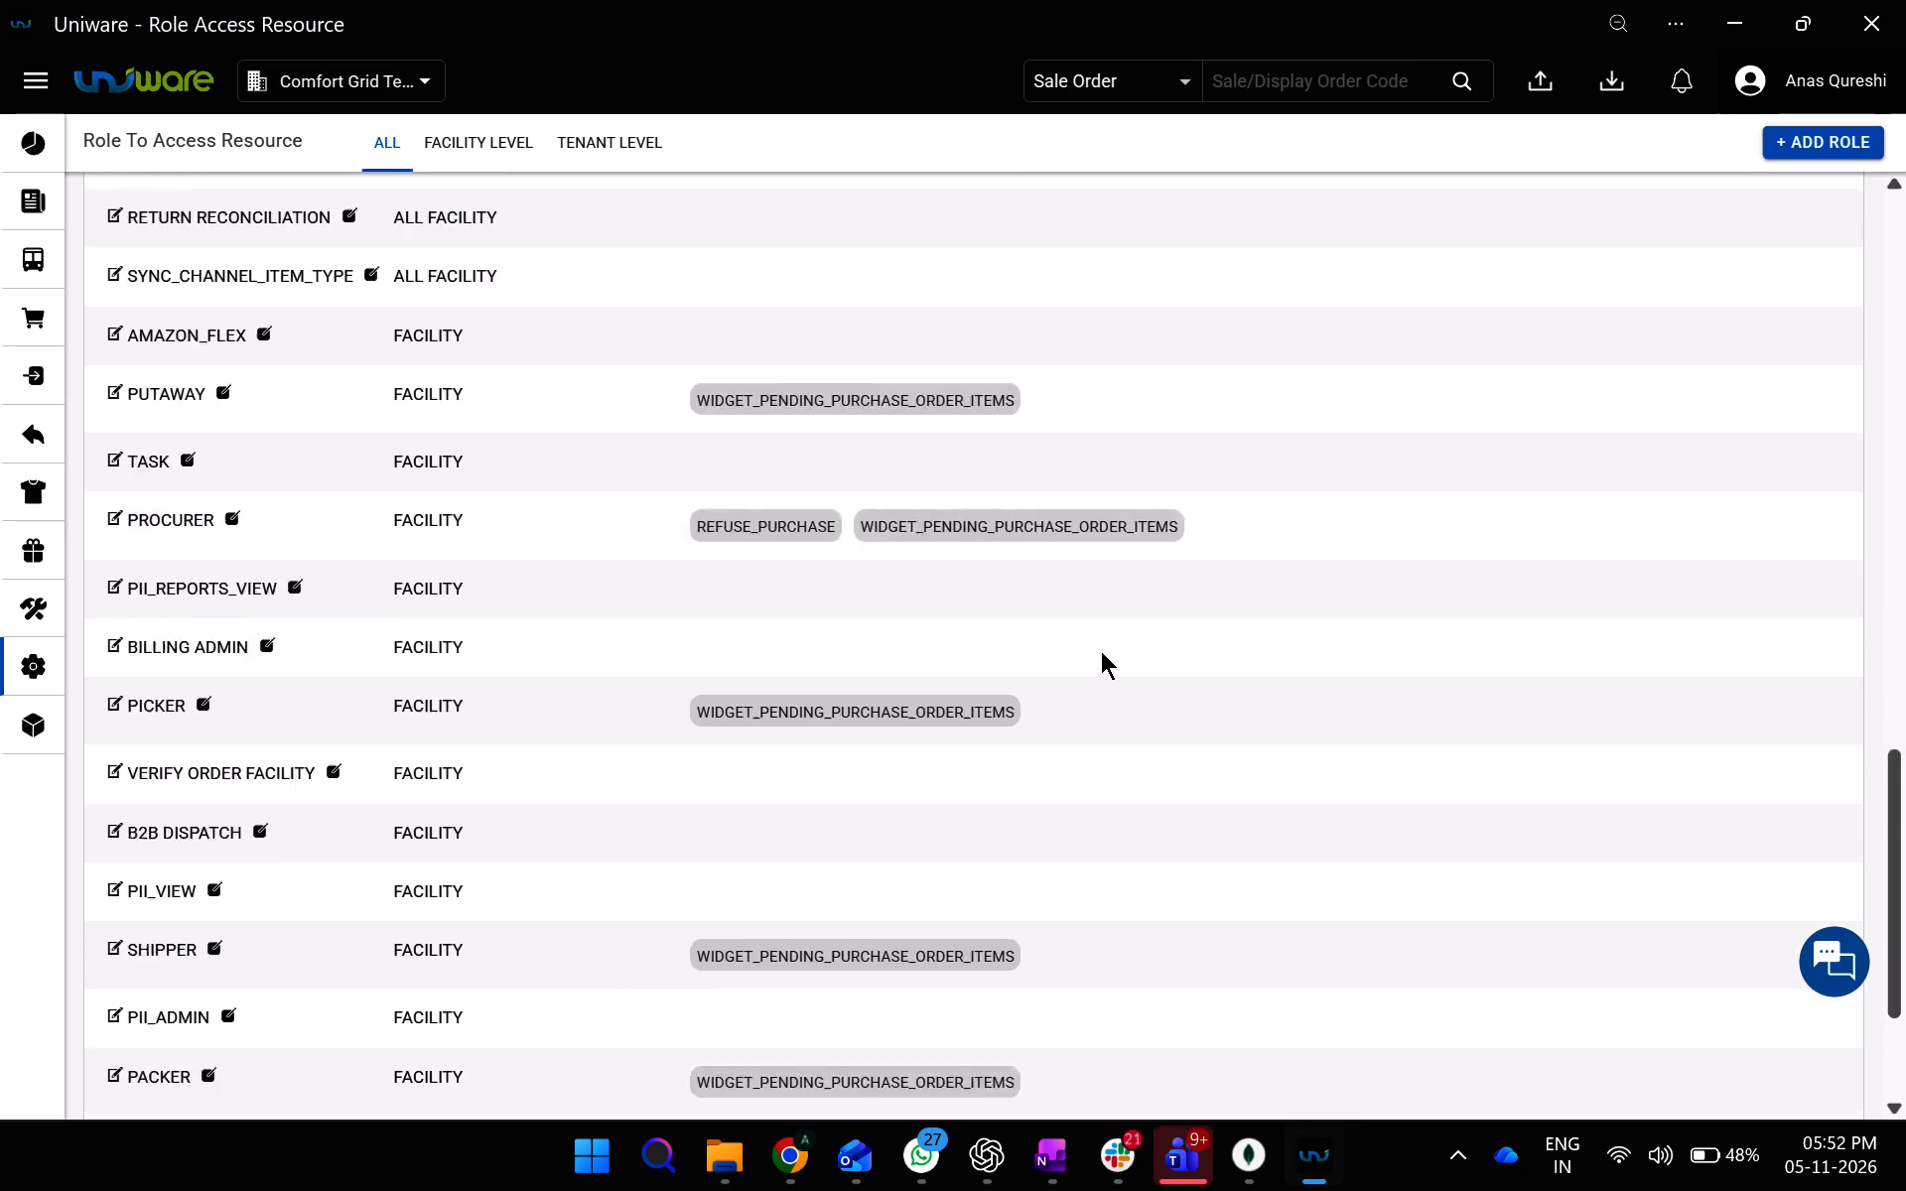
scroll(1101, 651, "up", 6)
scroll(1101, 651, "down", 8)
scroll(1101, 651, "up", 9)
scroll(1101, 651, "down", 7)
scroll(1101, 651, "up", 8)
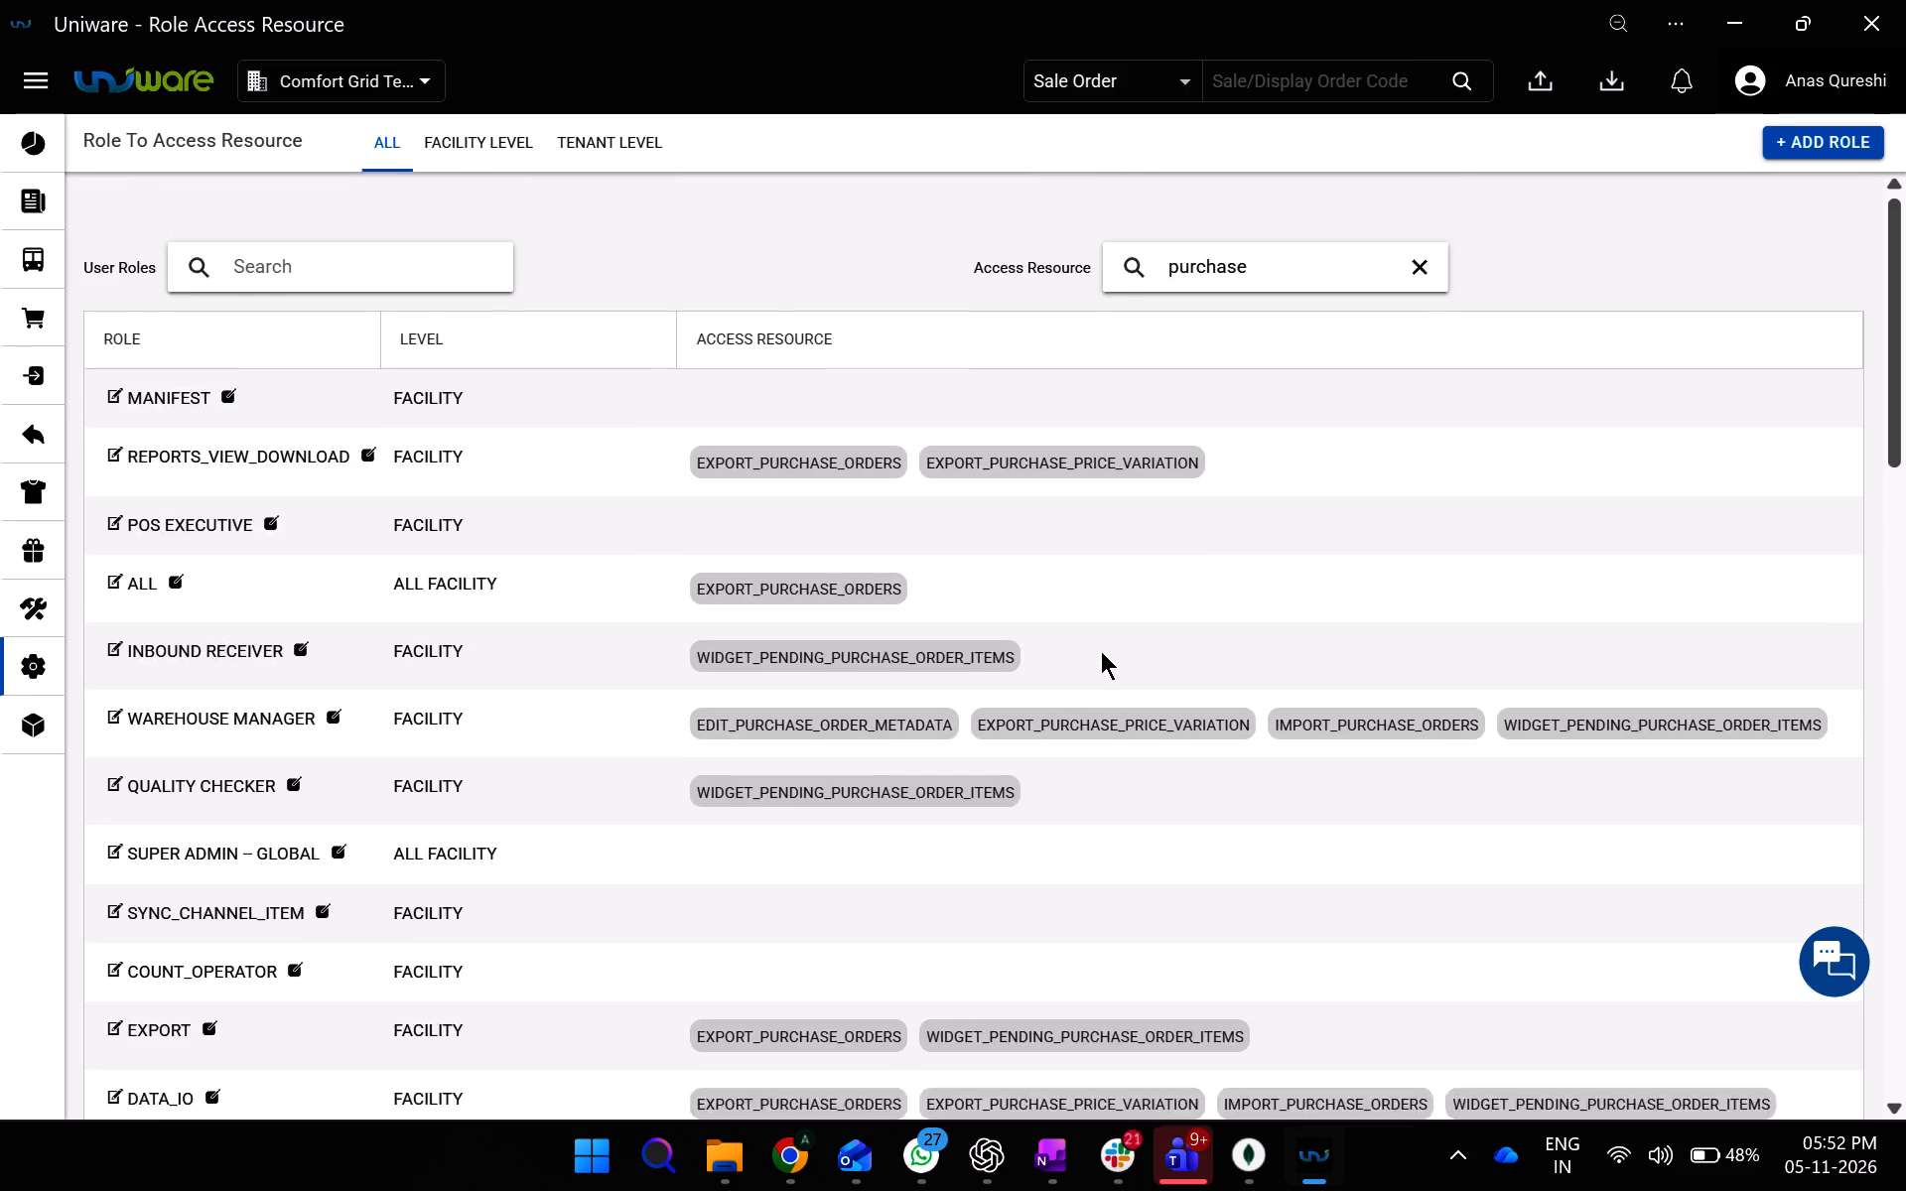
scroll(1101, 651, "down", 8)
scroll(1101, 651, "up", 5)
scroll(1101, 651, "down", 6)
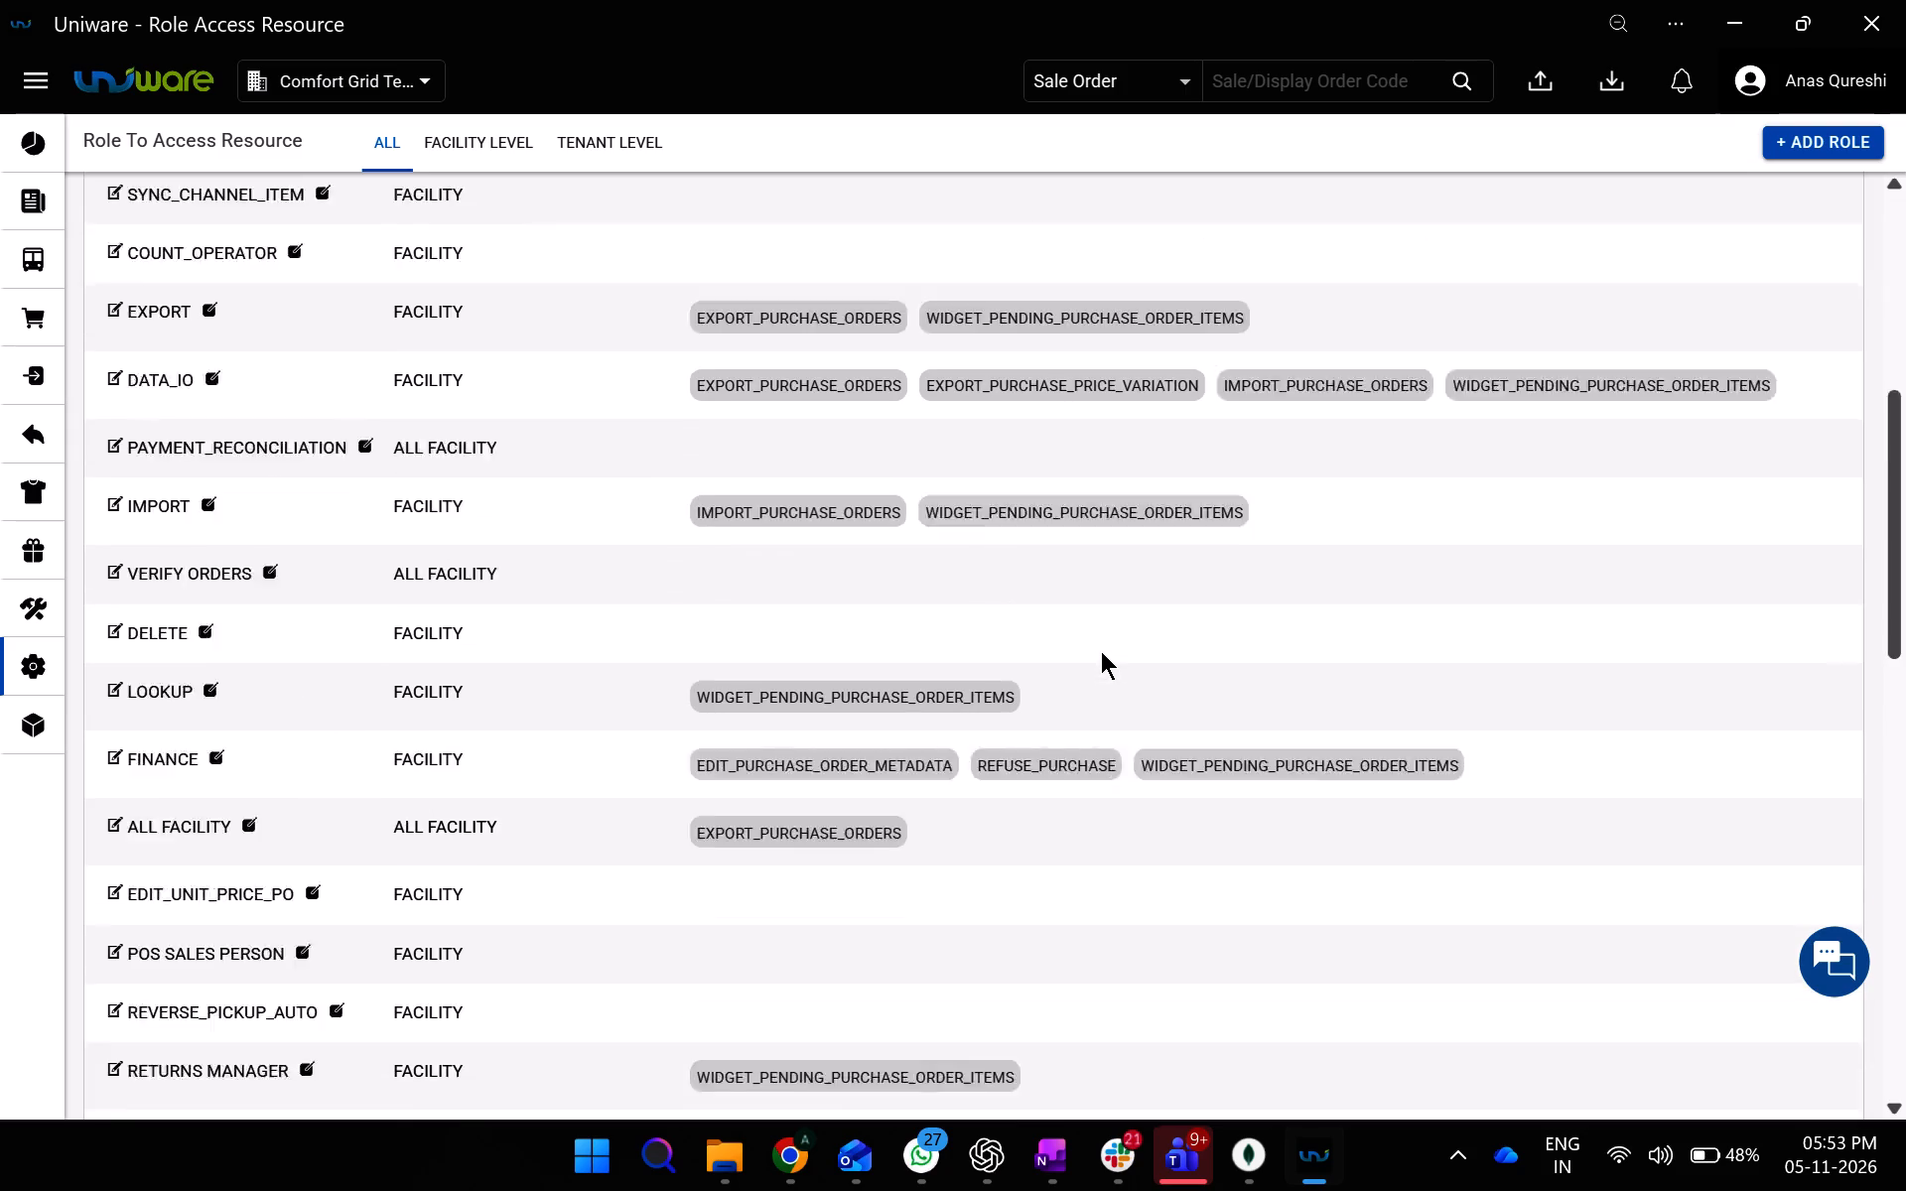
Review the purchase-related access resources again from the MANIFEST role down to the roles around FINANCE and ALL FACILITY.
scroll(1101, 651, "up", 8)
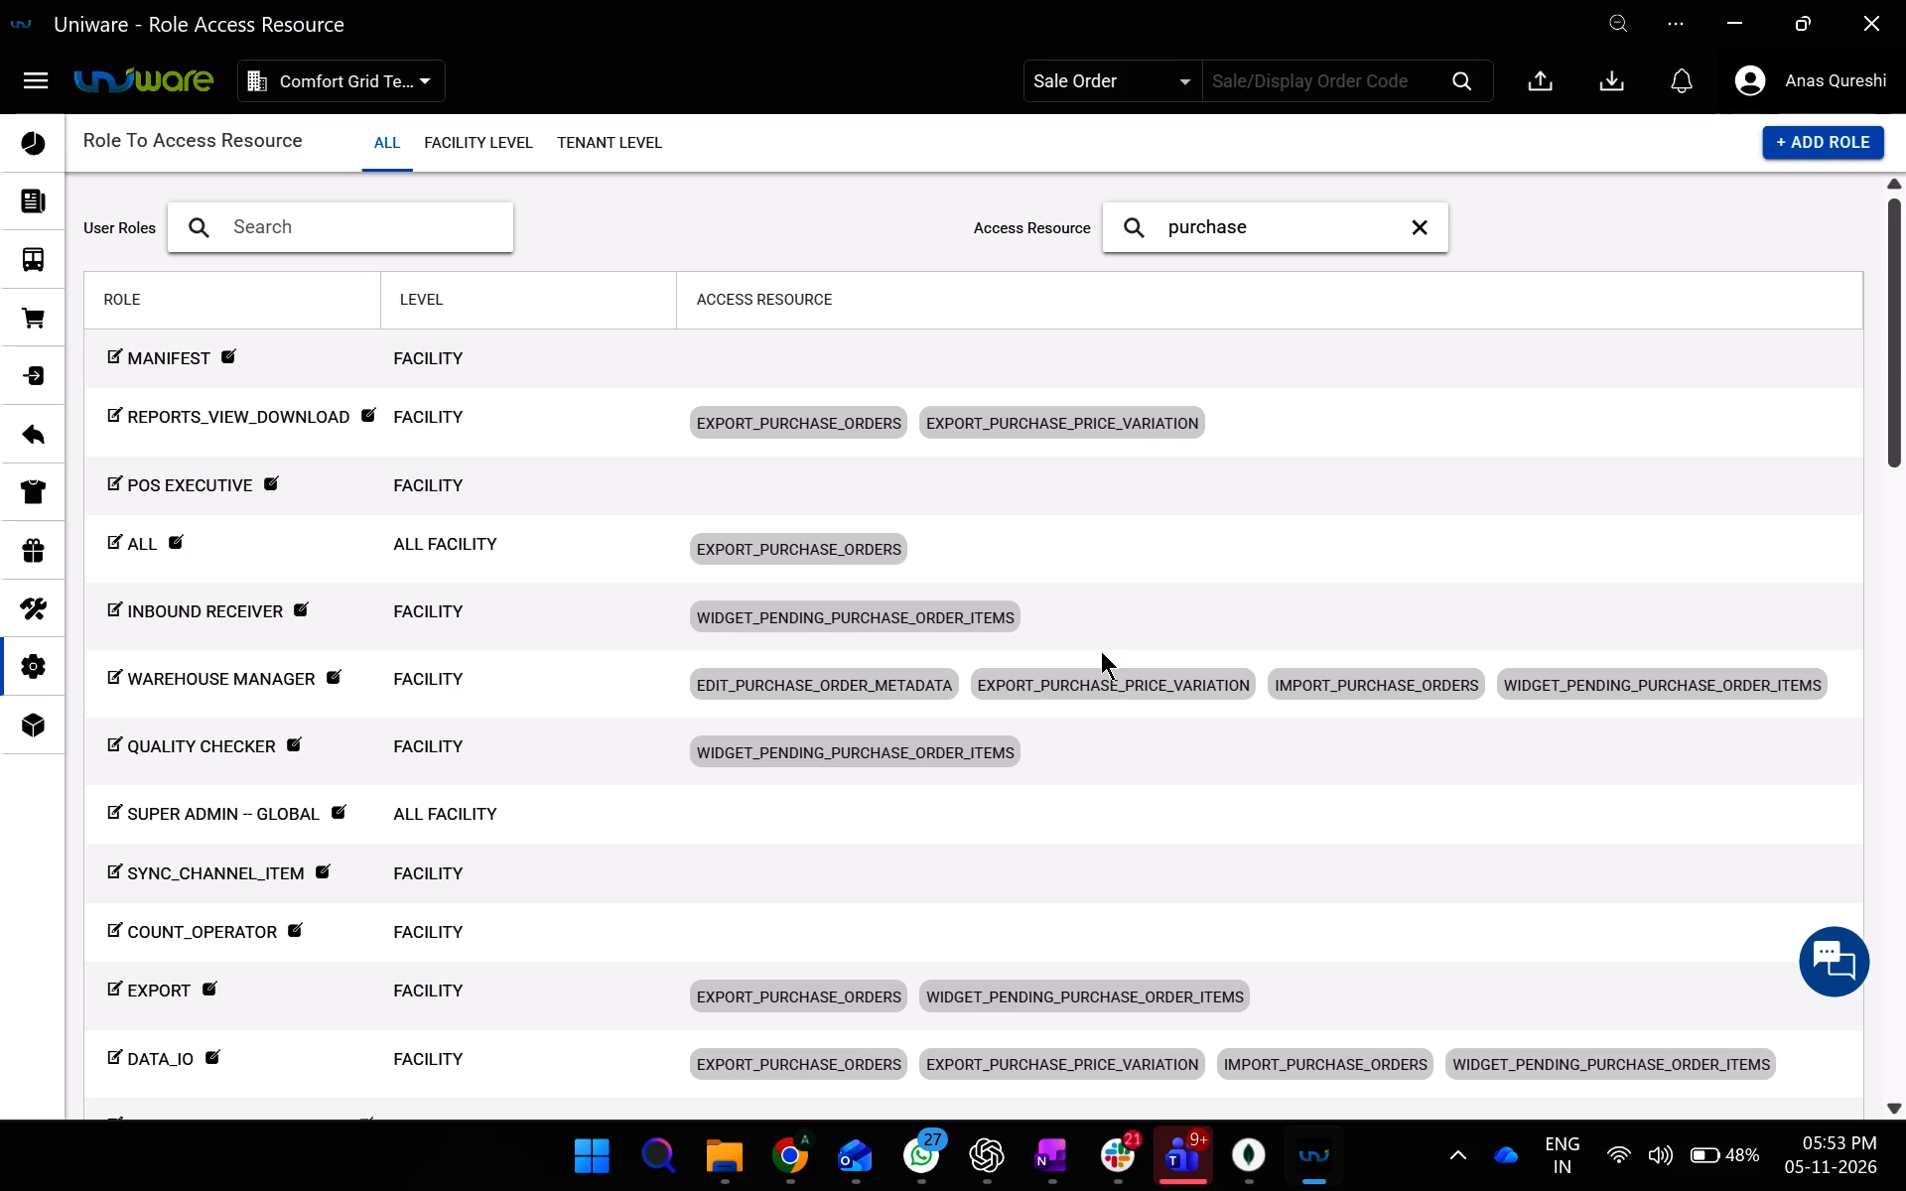
scroll(1101, 651, "down", 1)
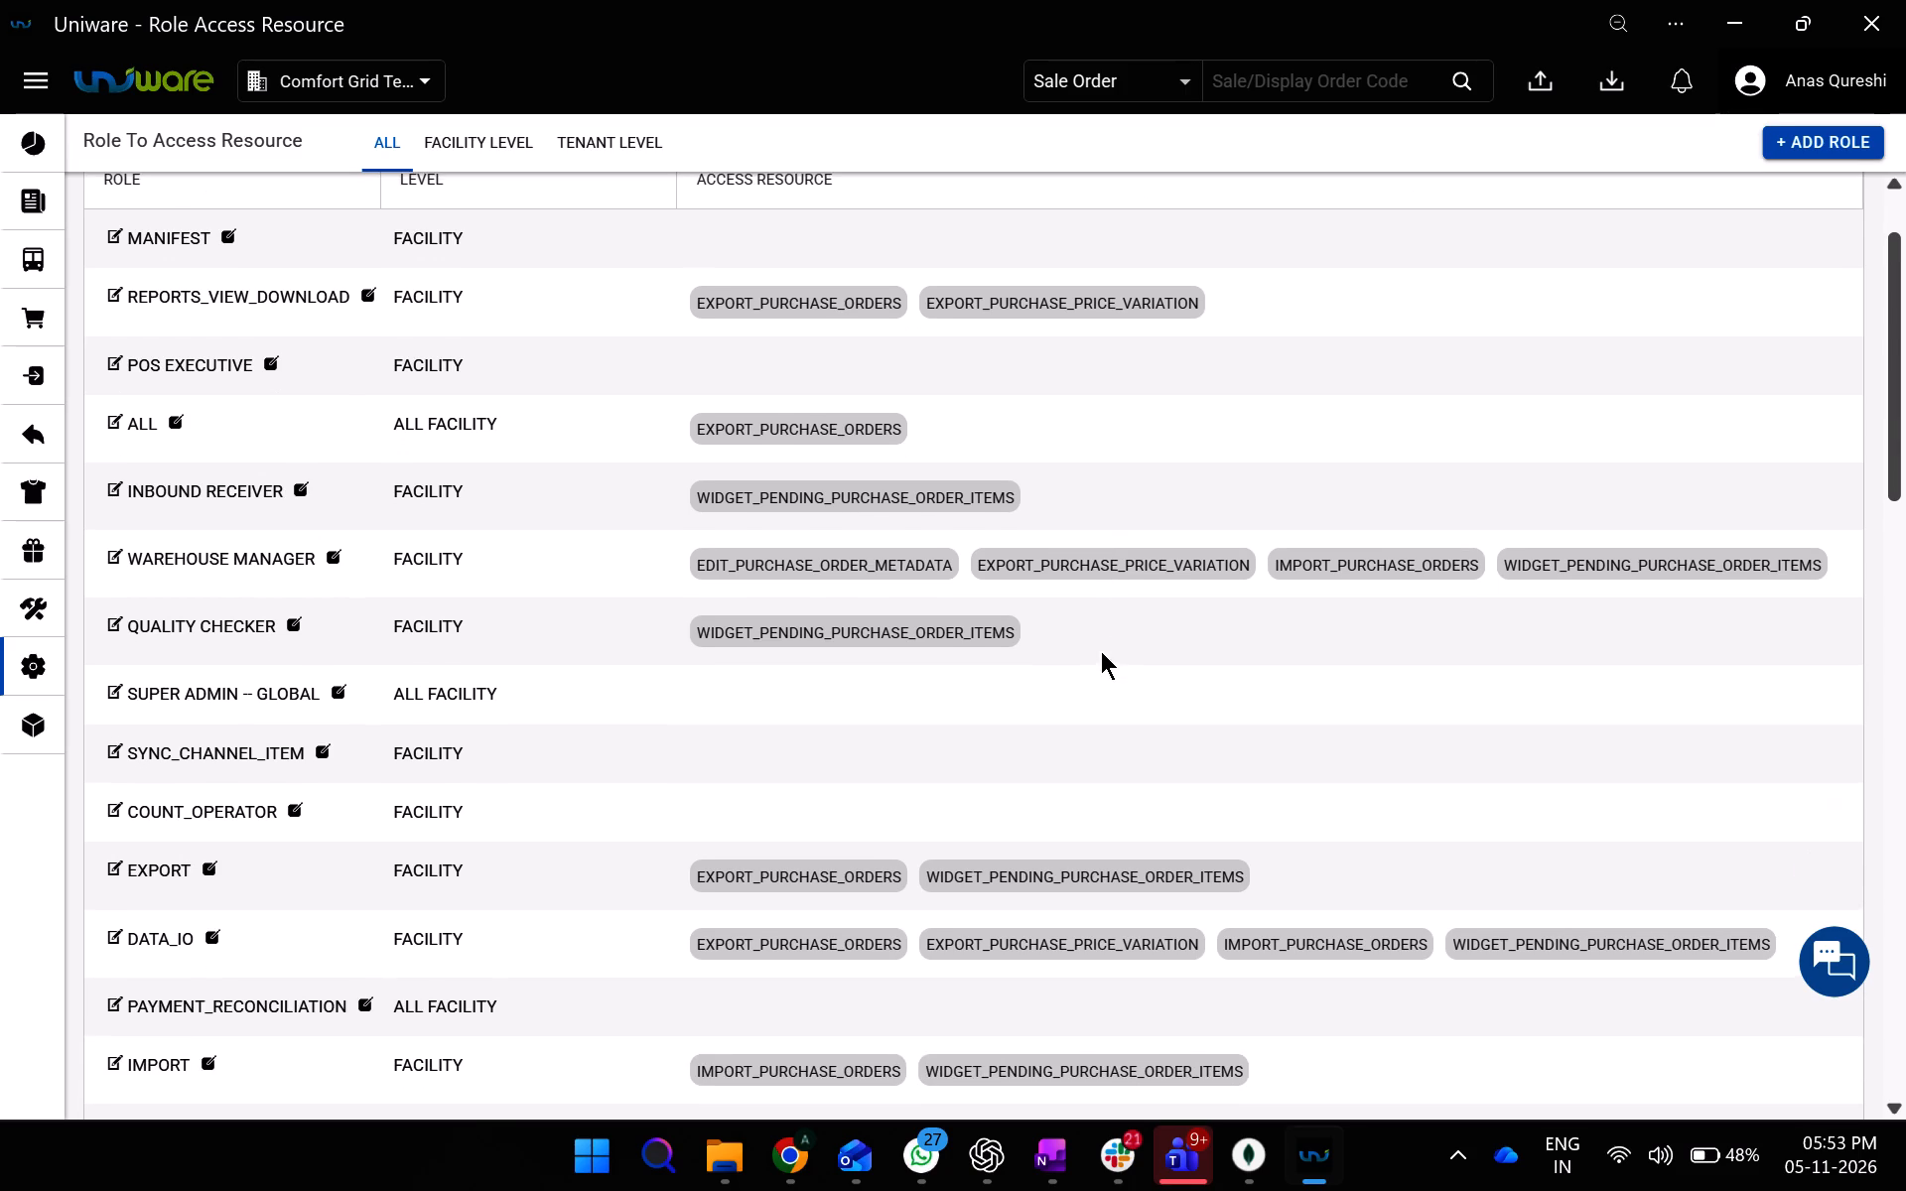
scroll(1101, 651, "down", 6)
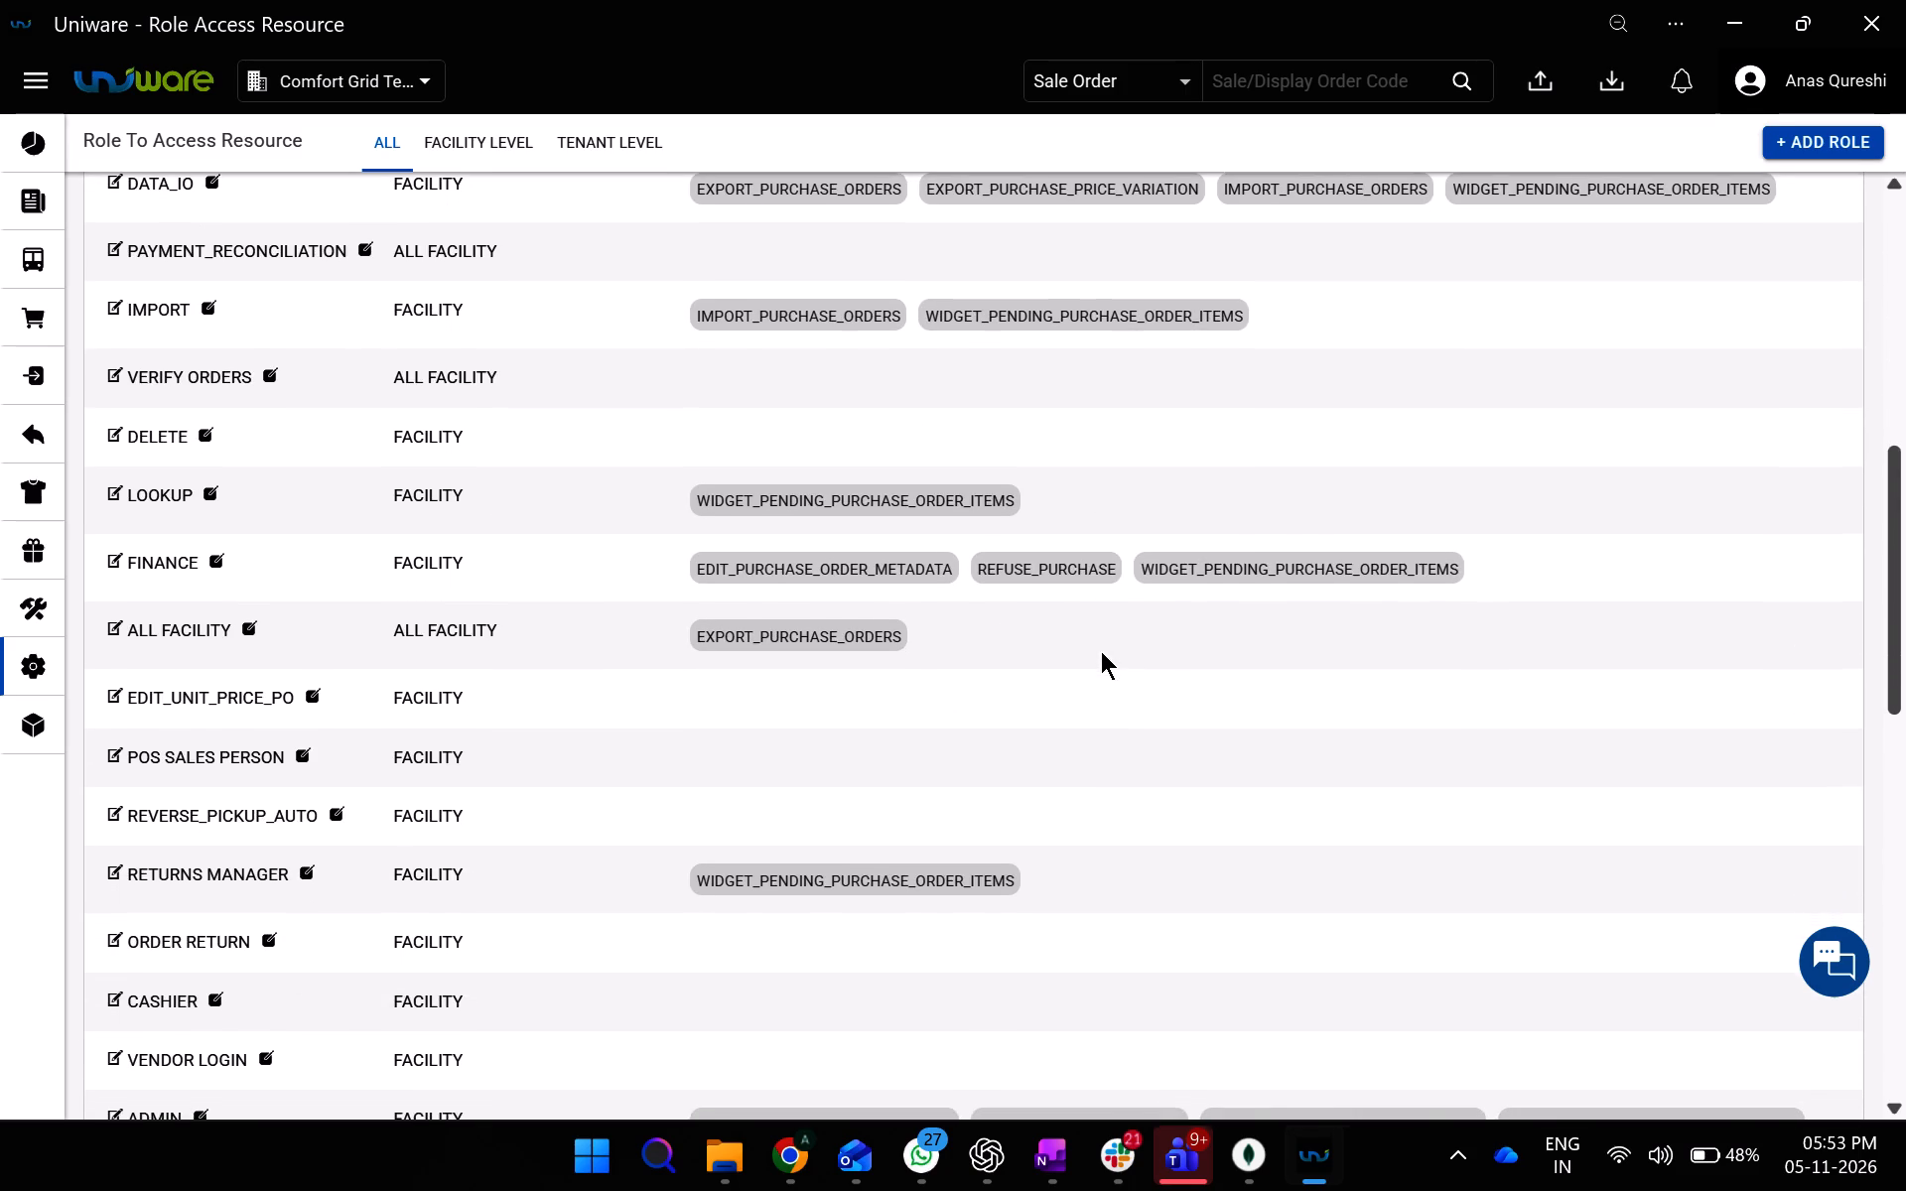
scroll(1101, 651, "down", 2)
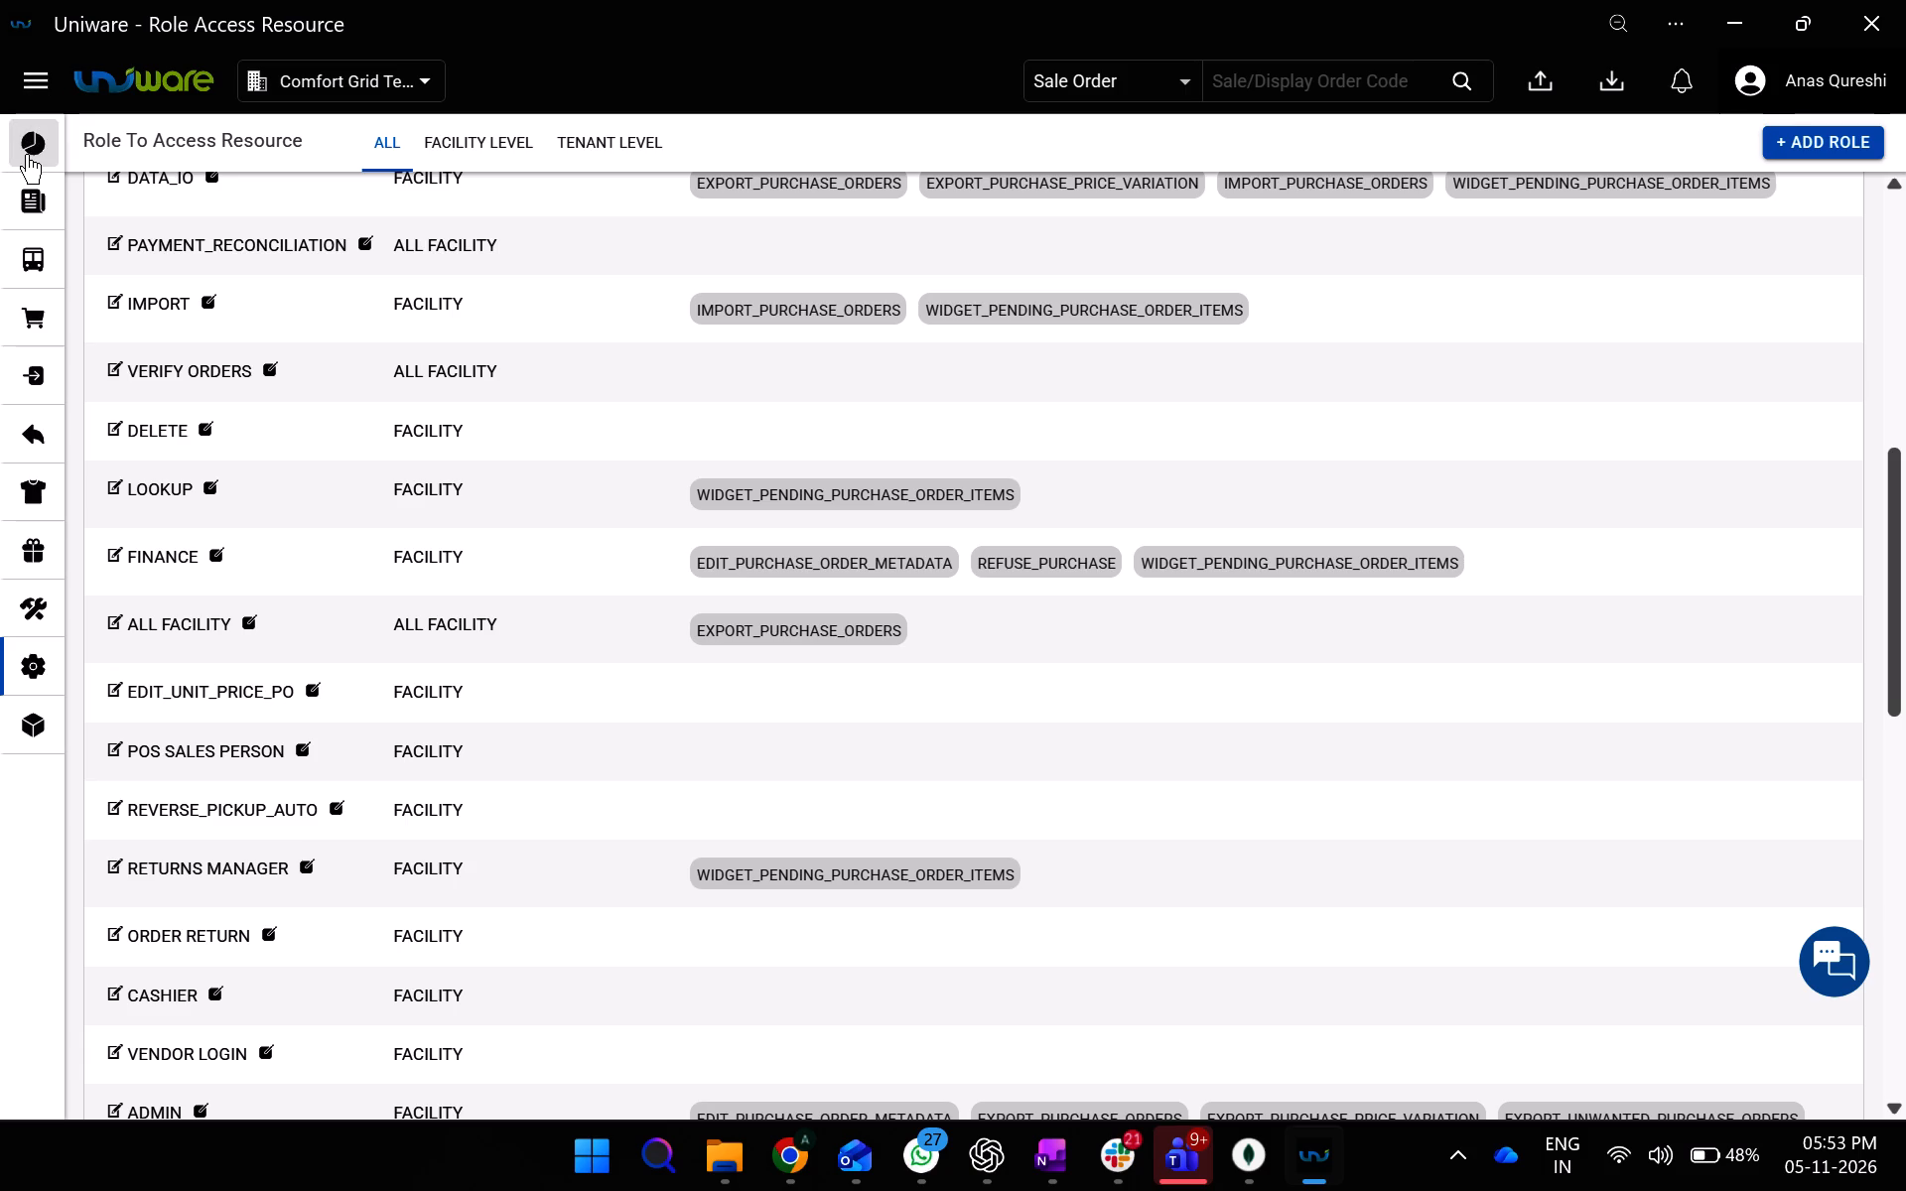
Go to the Dashboard overview and examine the Inbound section's putaway, goods receipt and transition pages in the navigation.
left_click(27, 154)
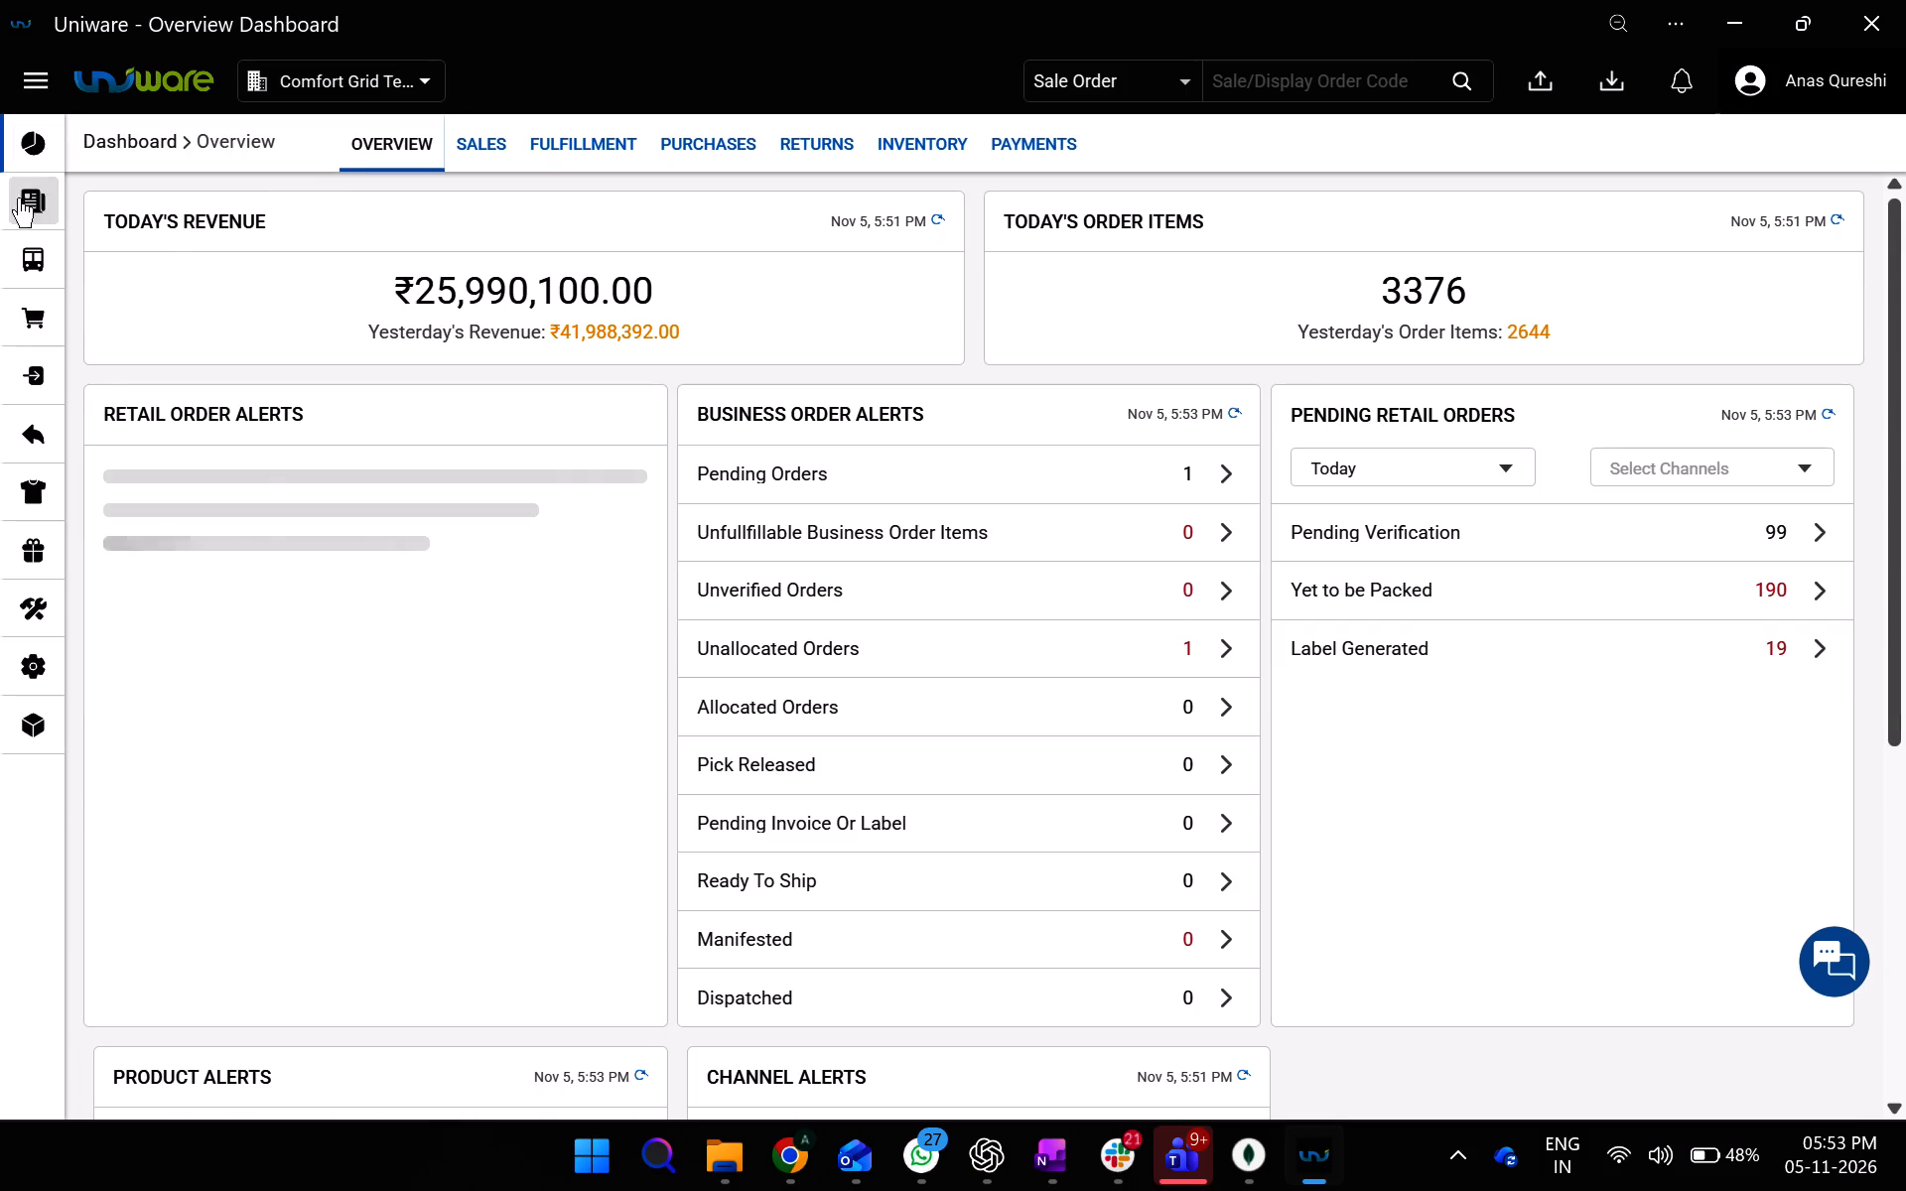
left_click(32, 77)
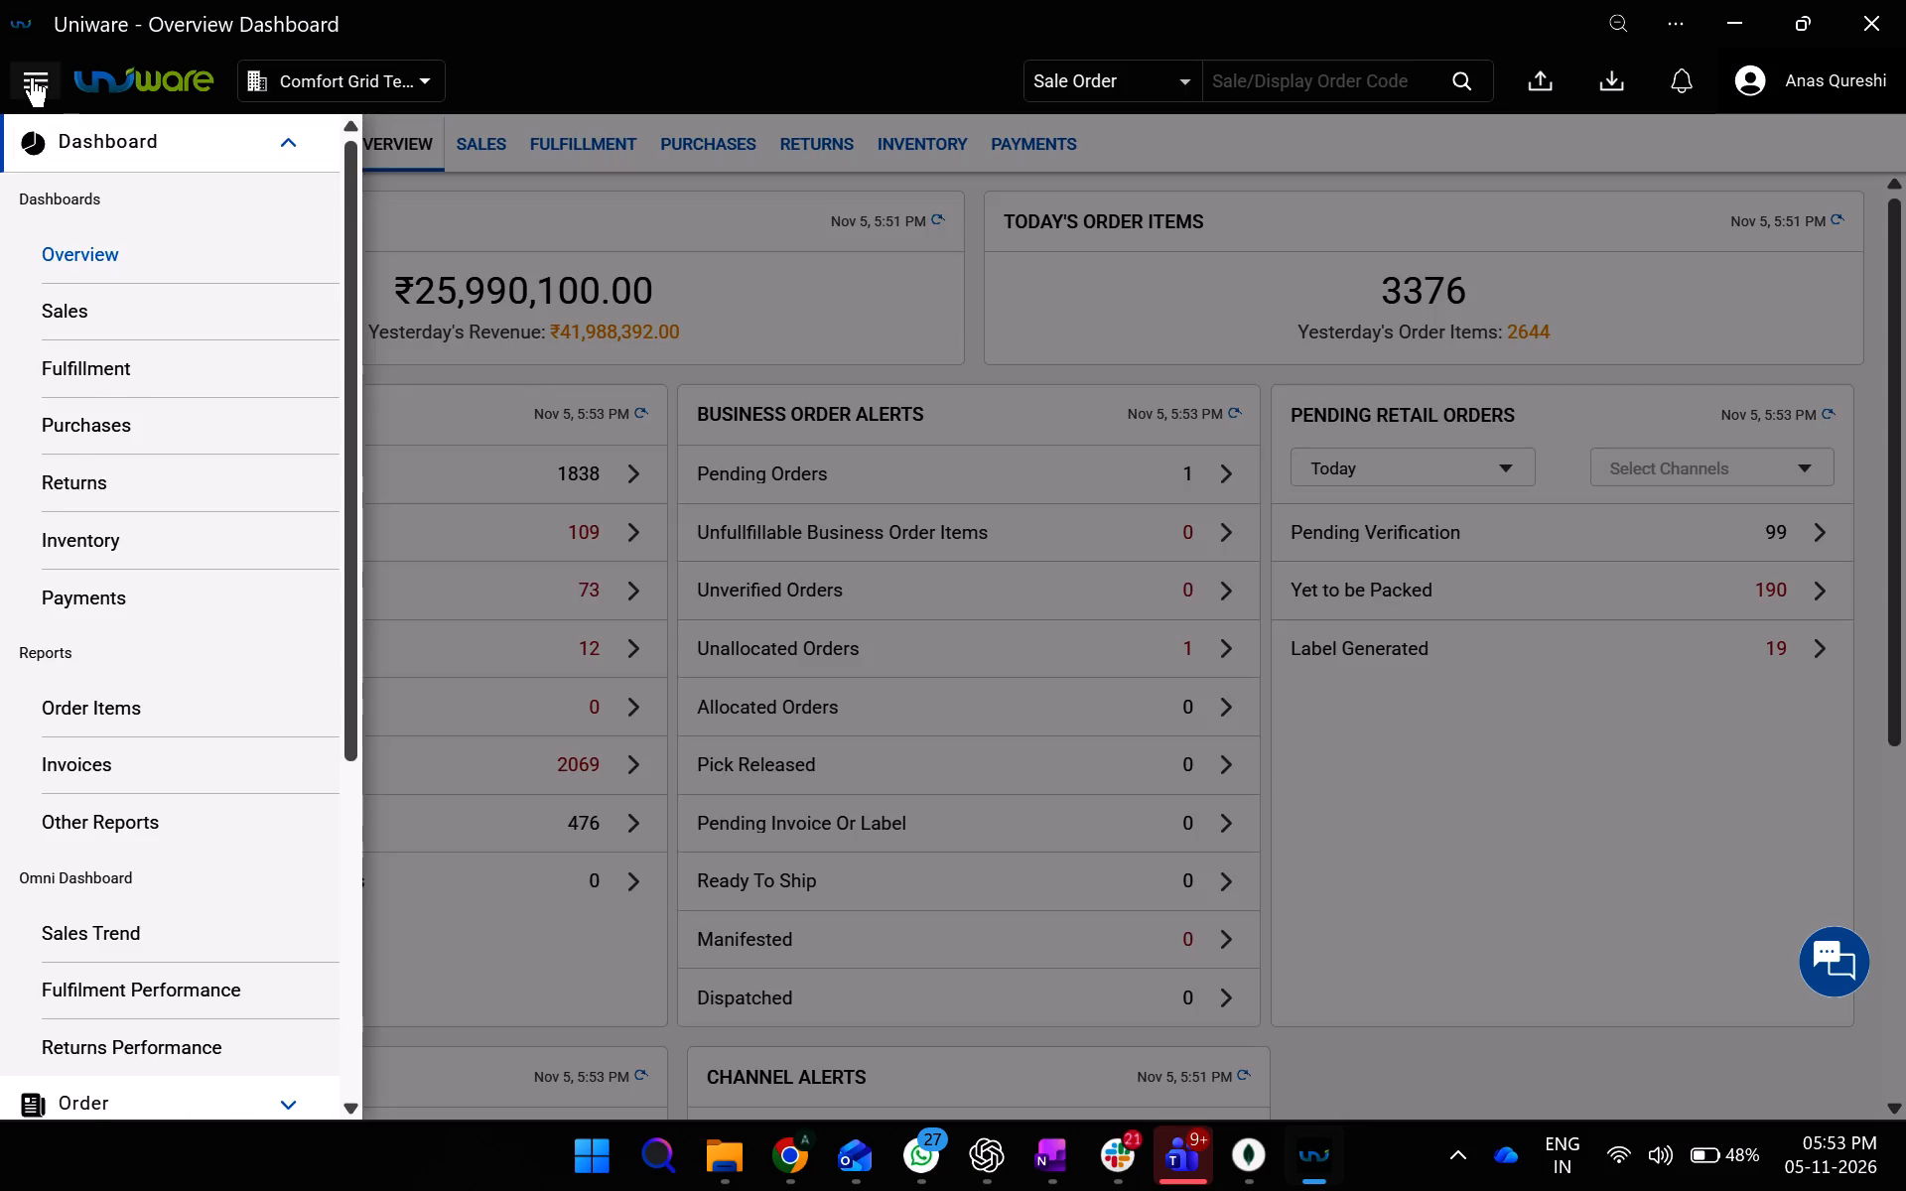
left_click(32, 77)
left_click(32, 77)
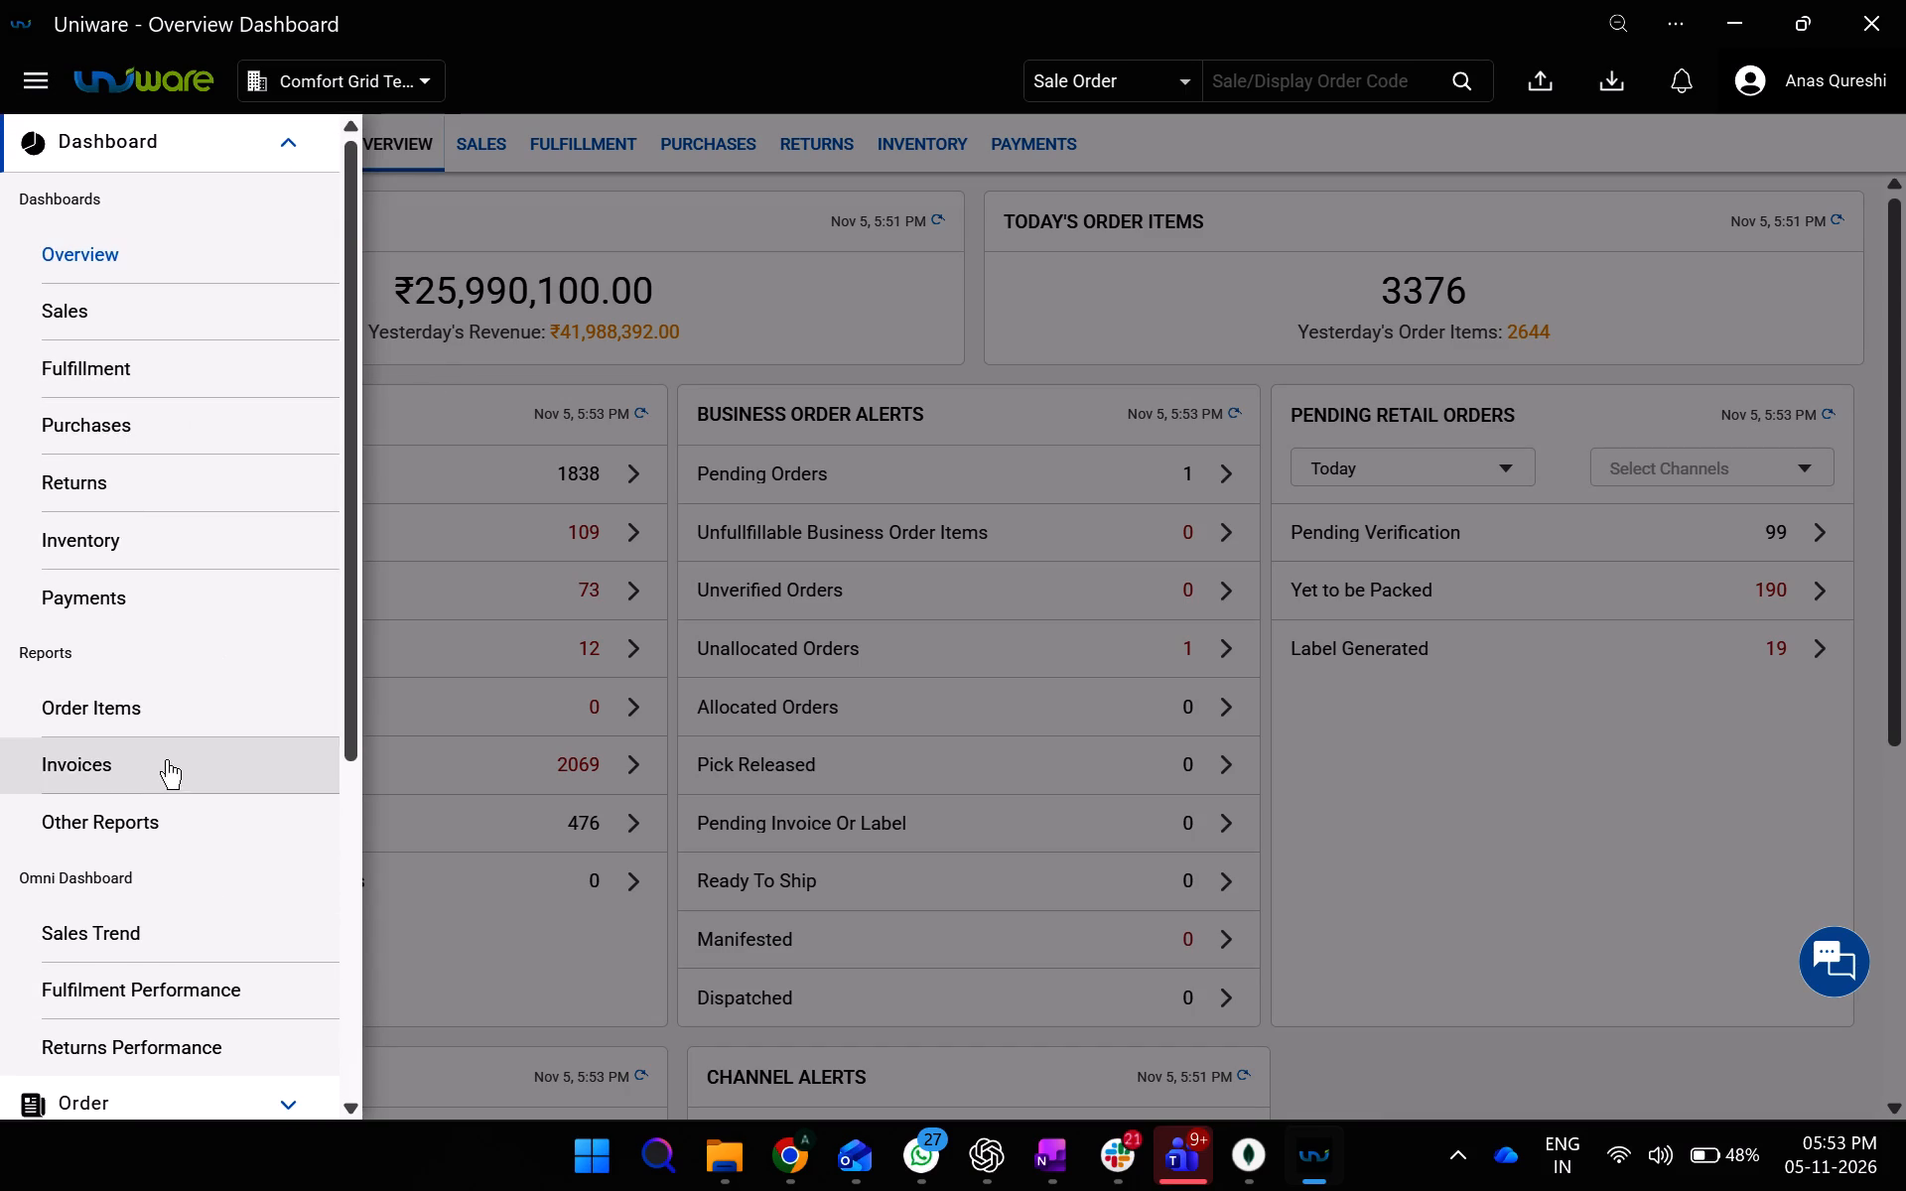
scroll(176, 827, "down", 3)
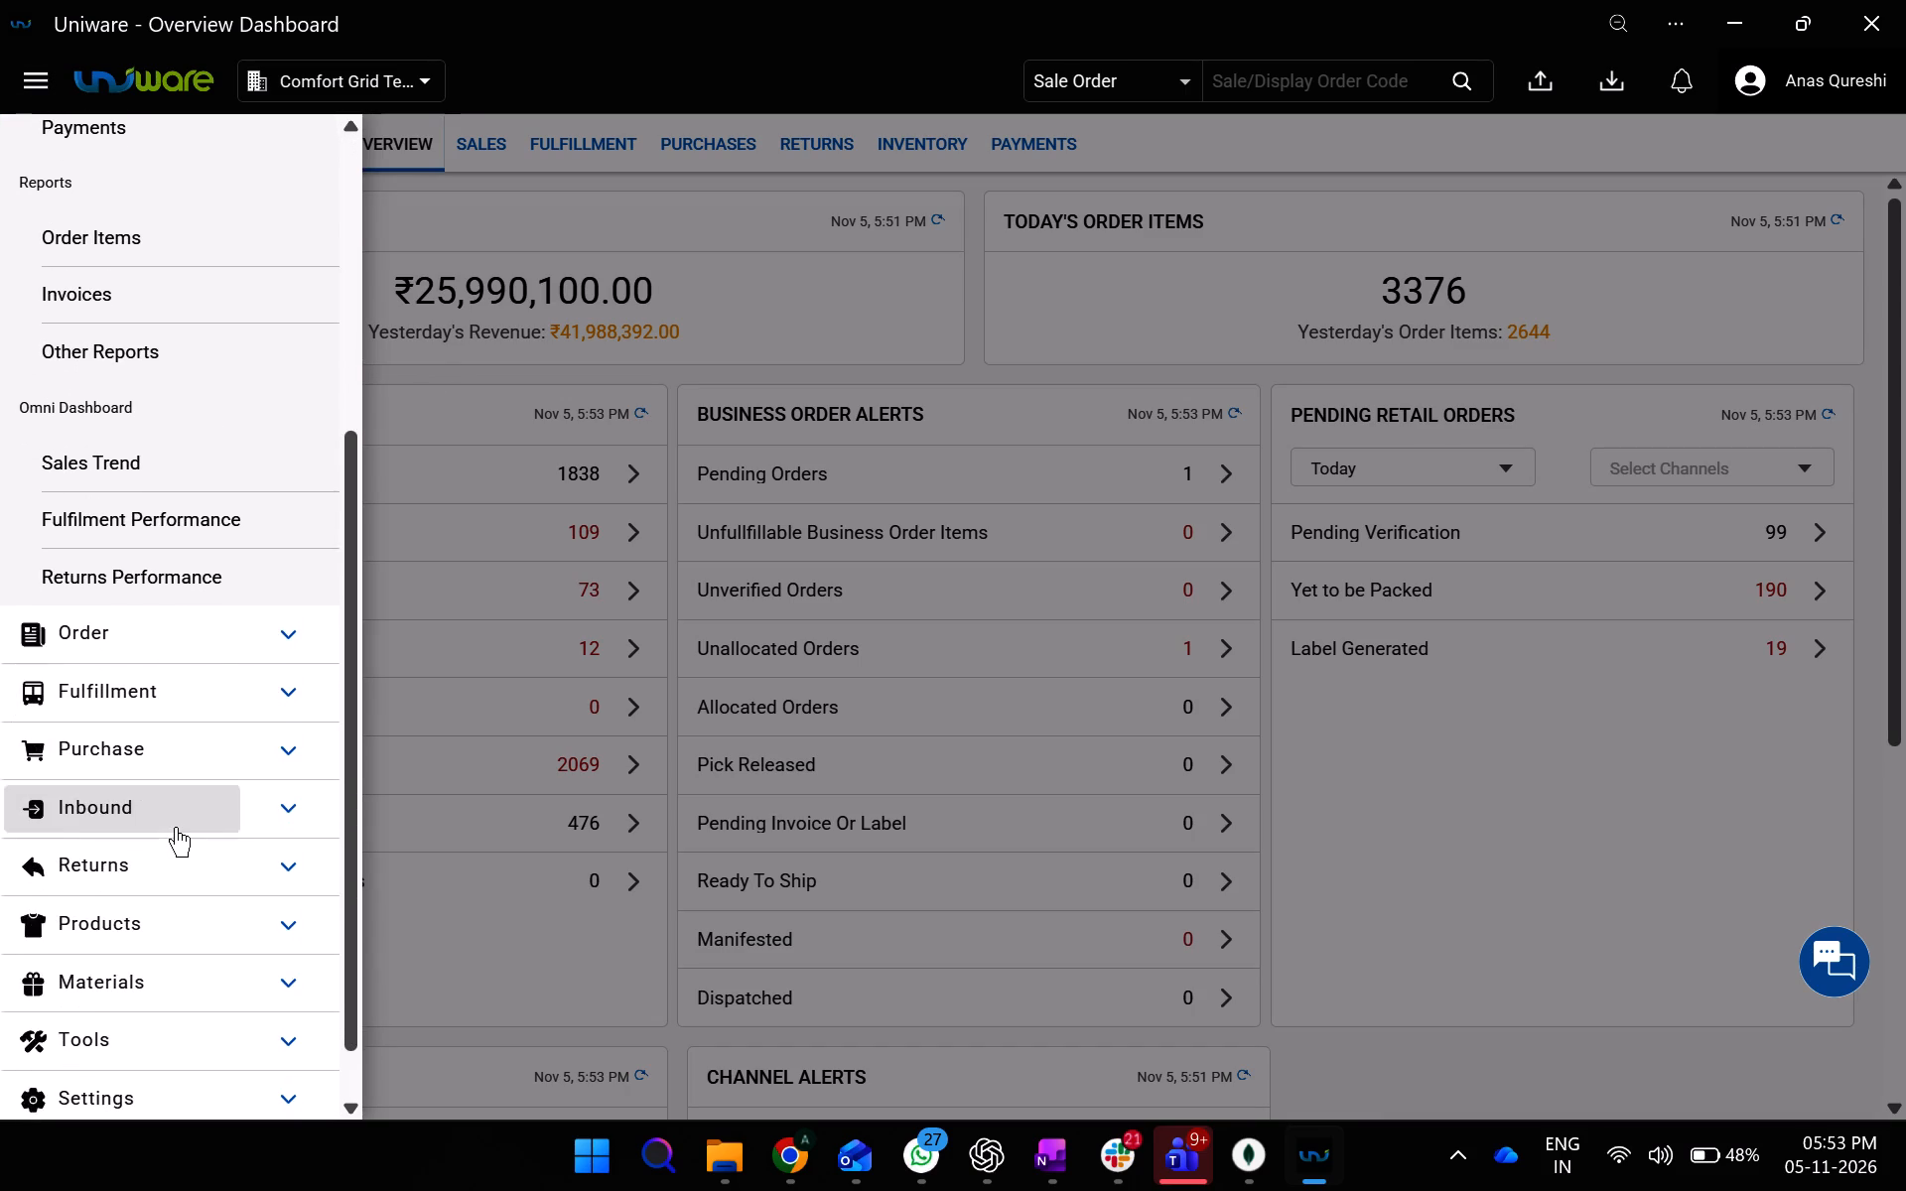
scroll(274, 902, "down", 1)
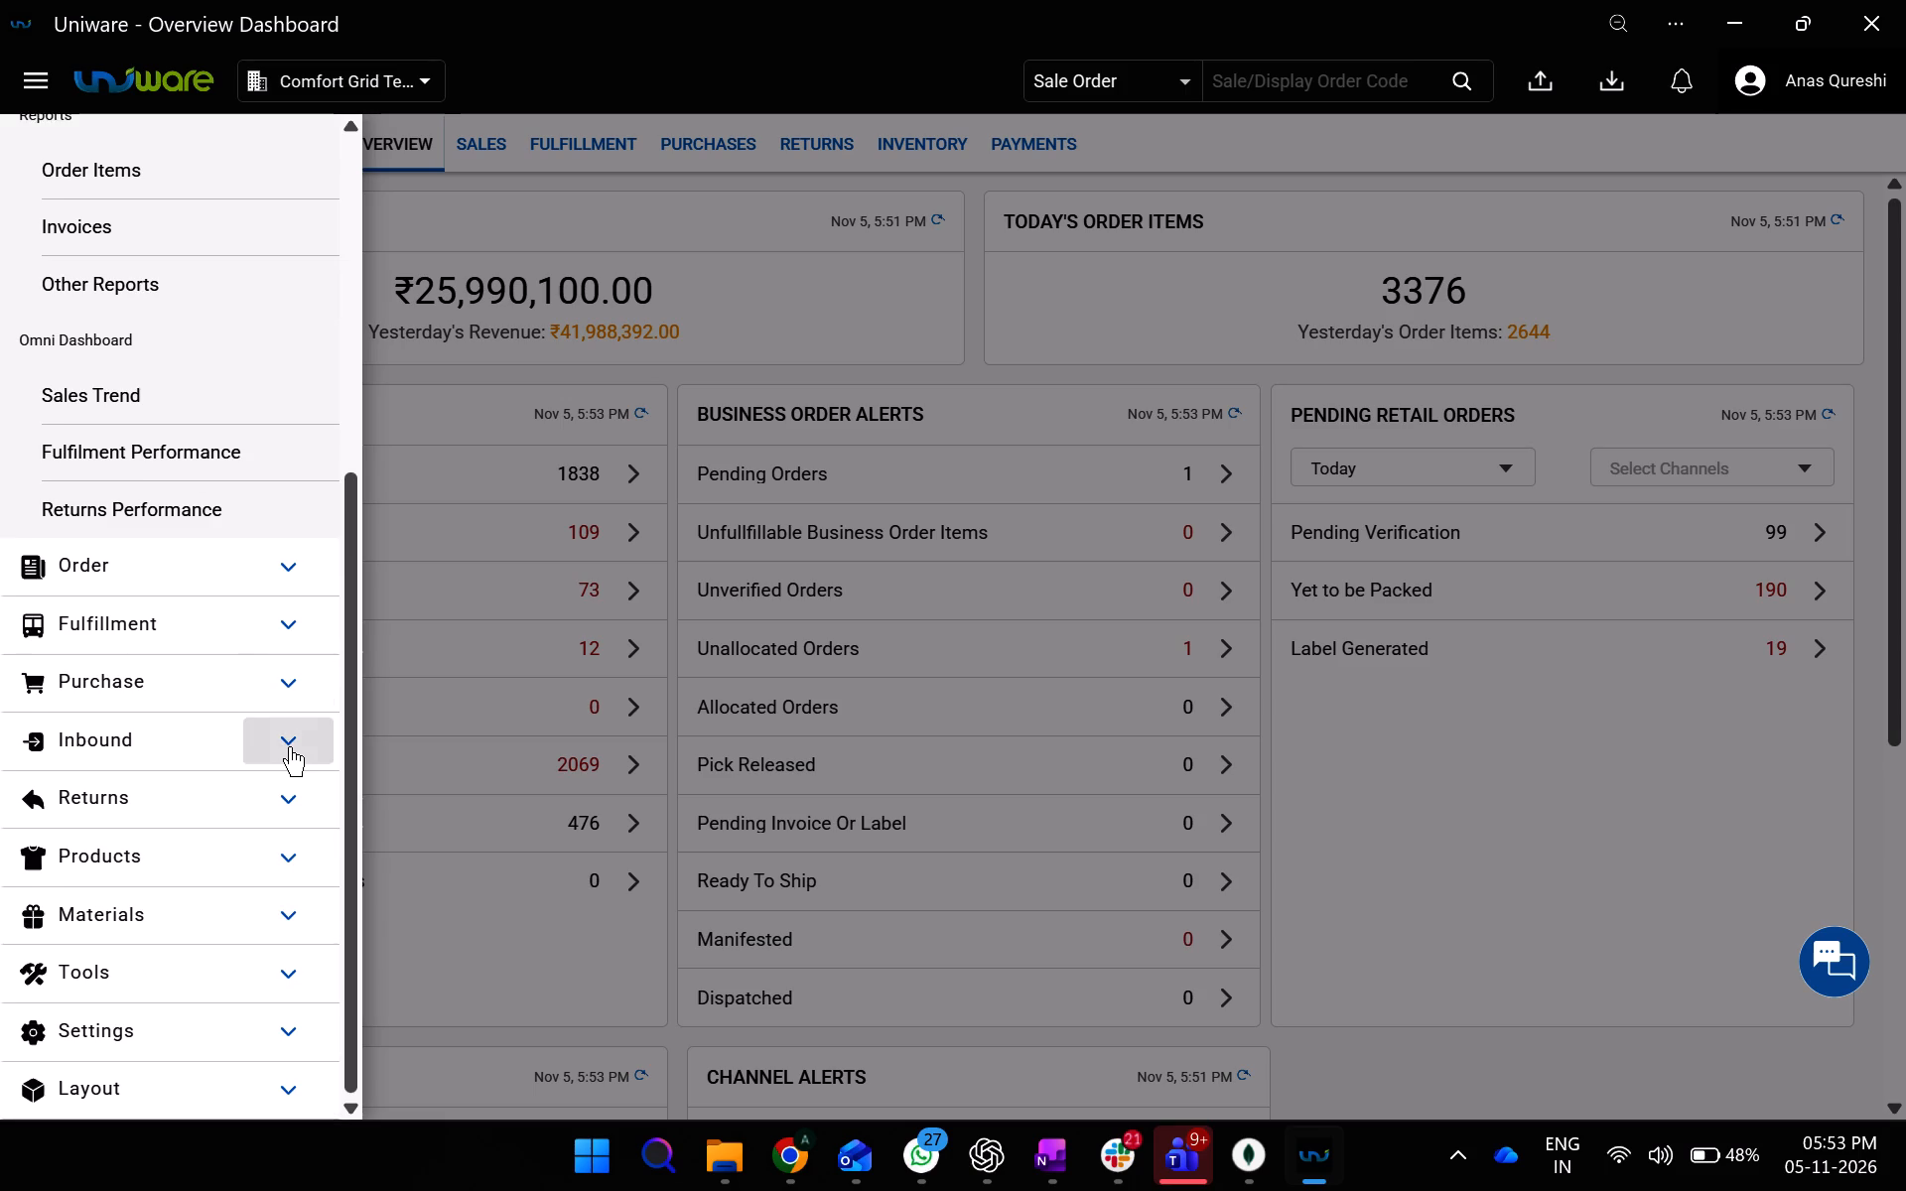
left_click(290, 746)
scroll(218, 807, "down", 2)
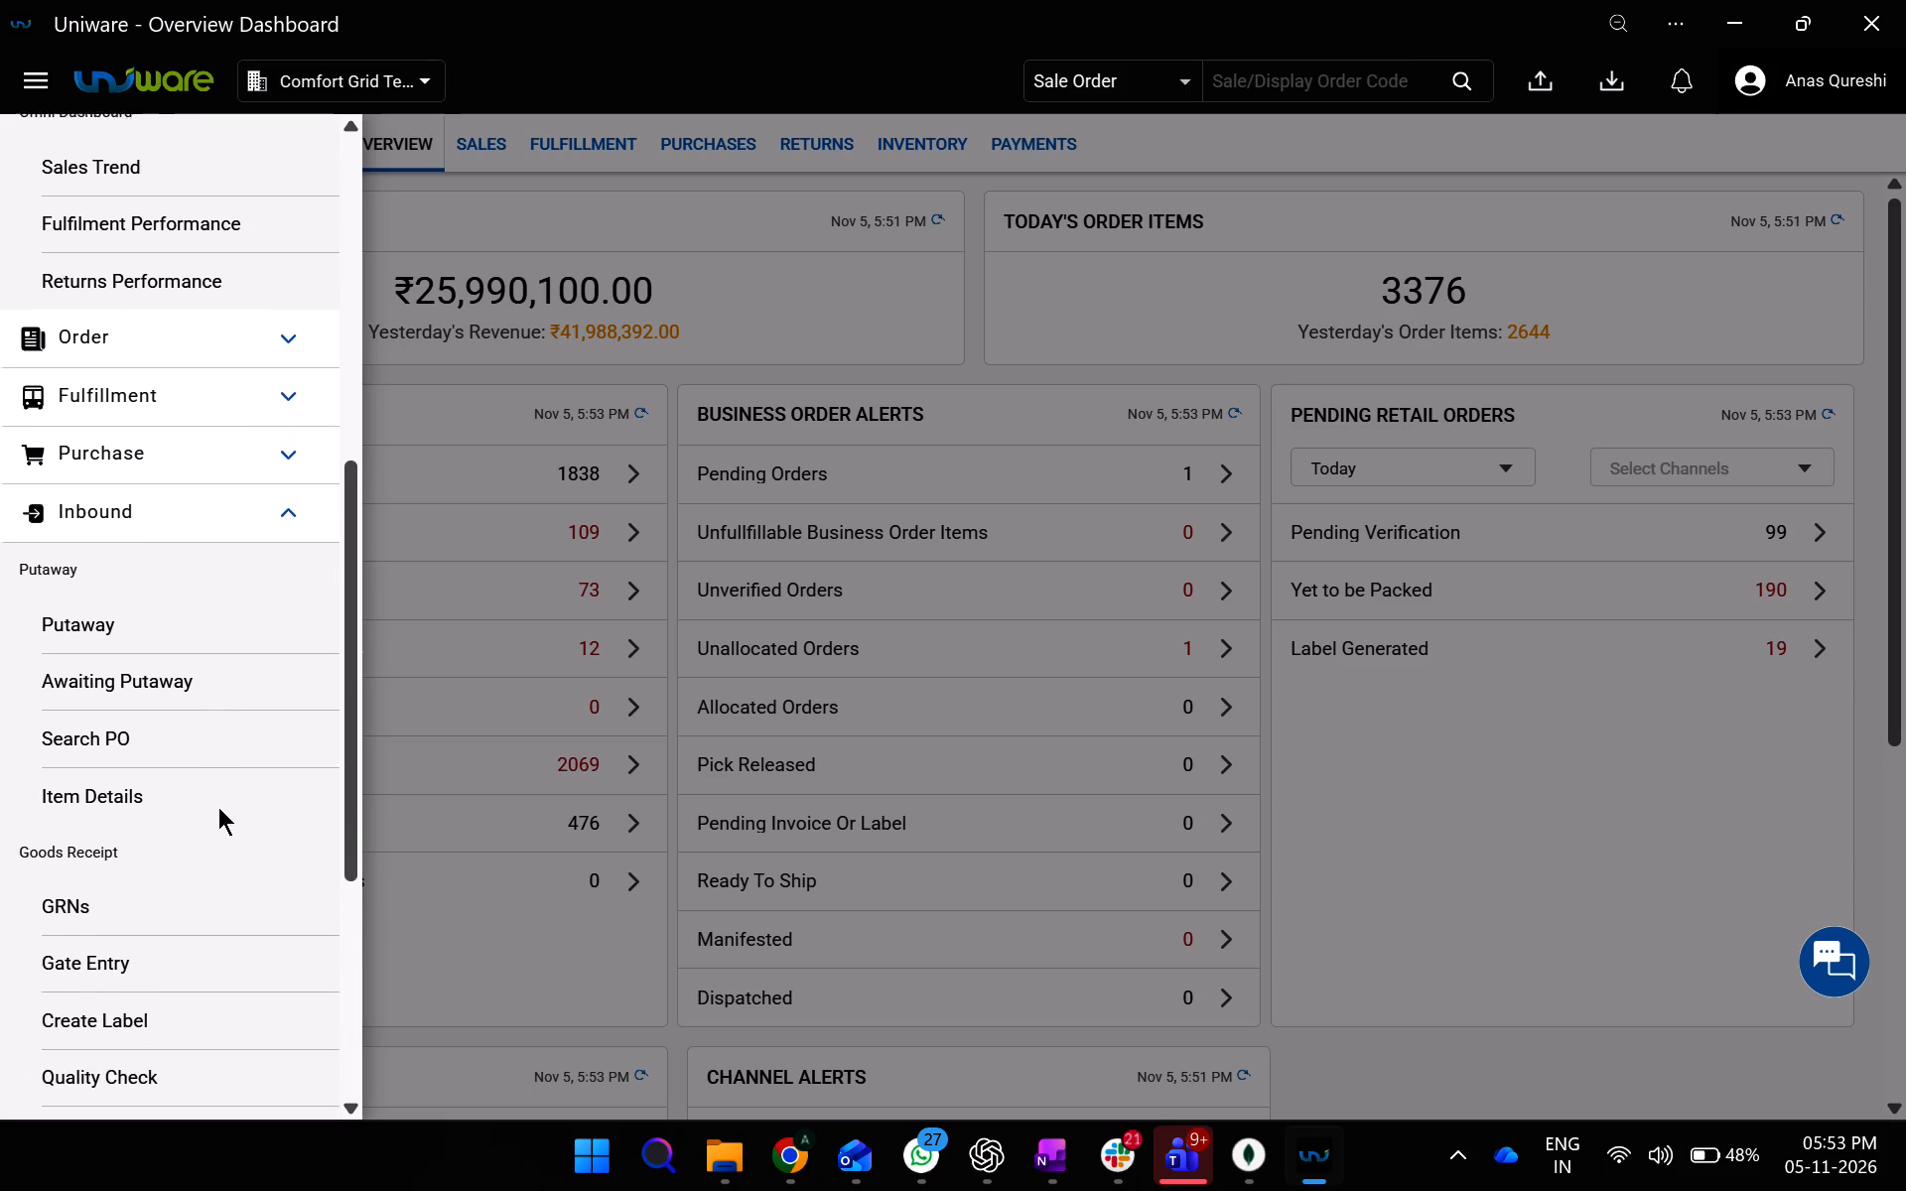
scroll(218, 807, "down", 5)
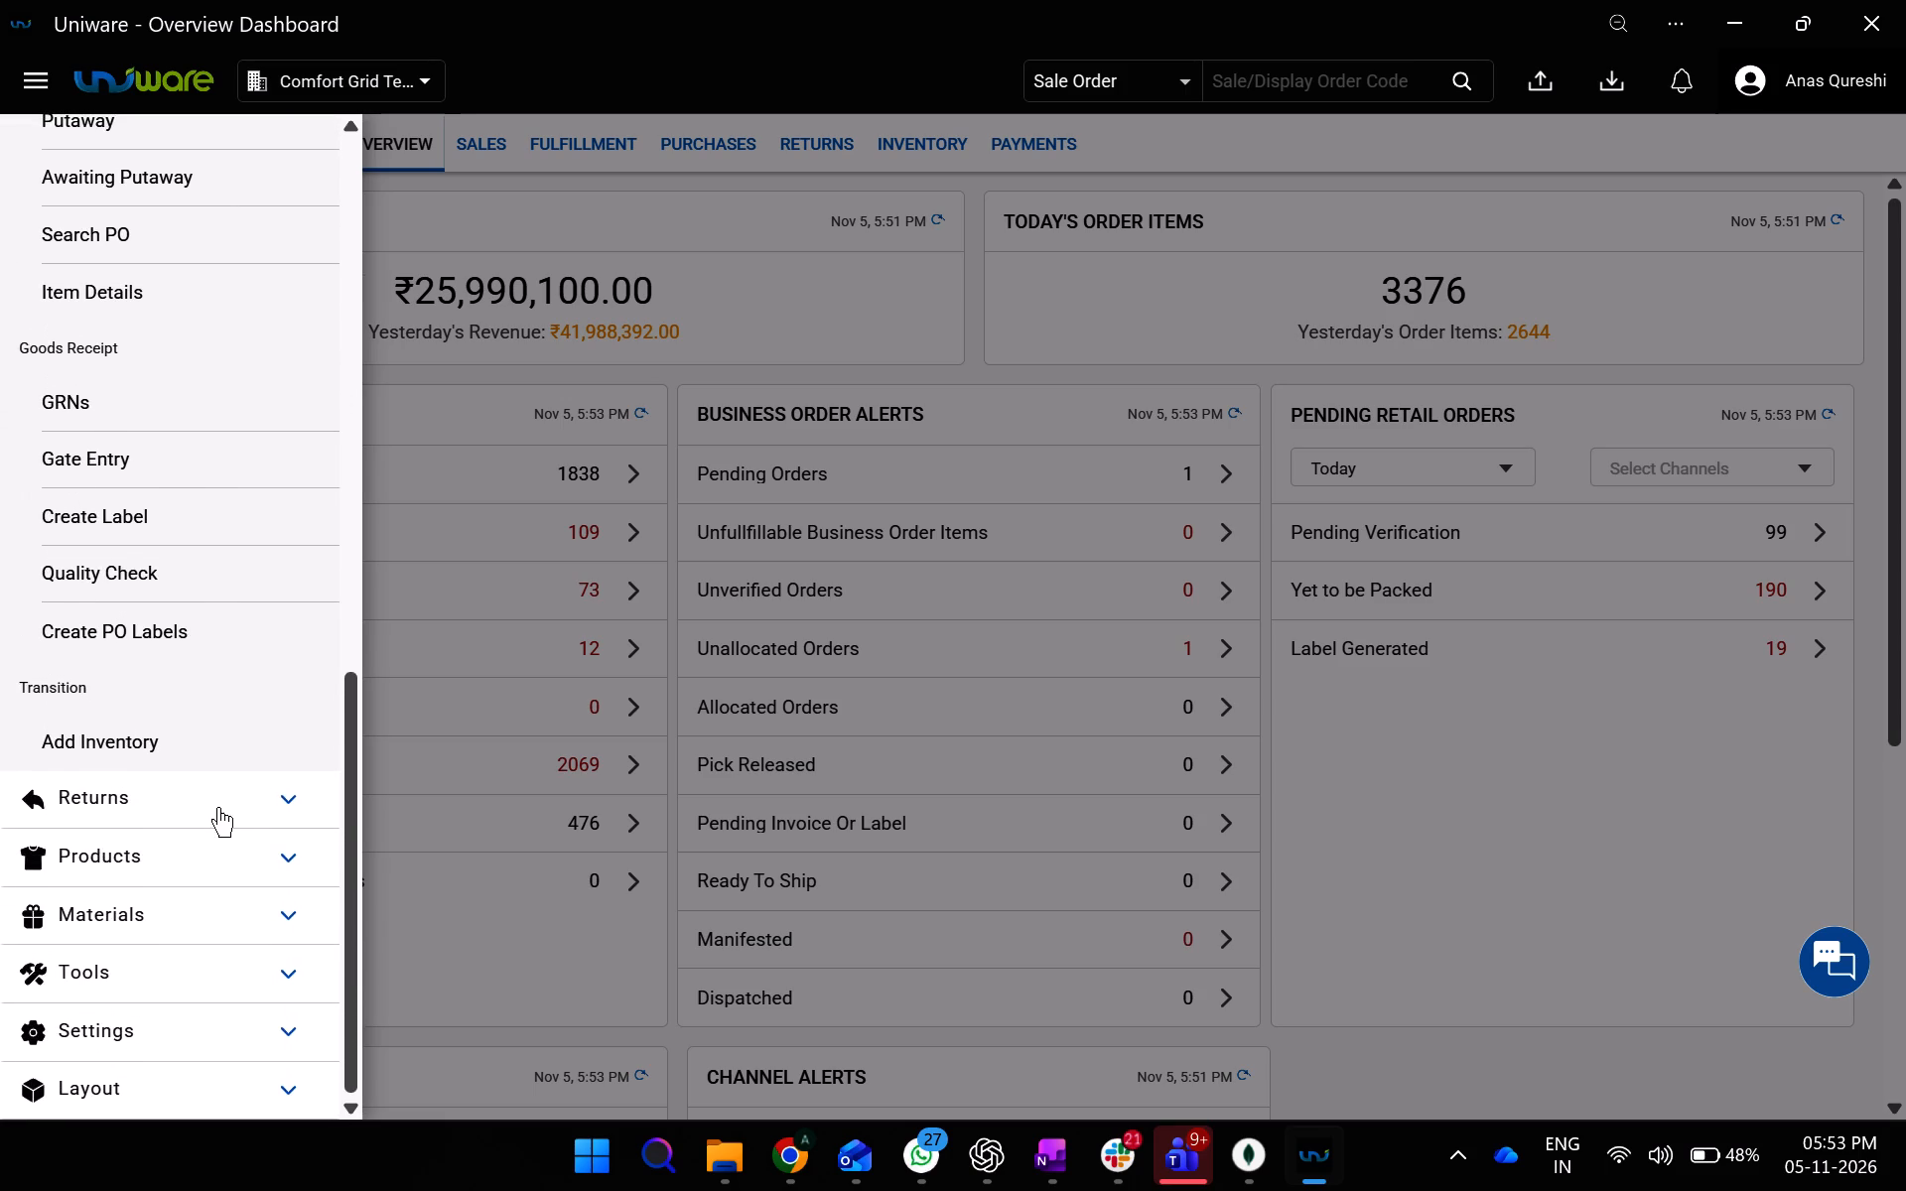
scroll(288, 814, "up", 5)
left_click(271, 595)
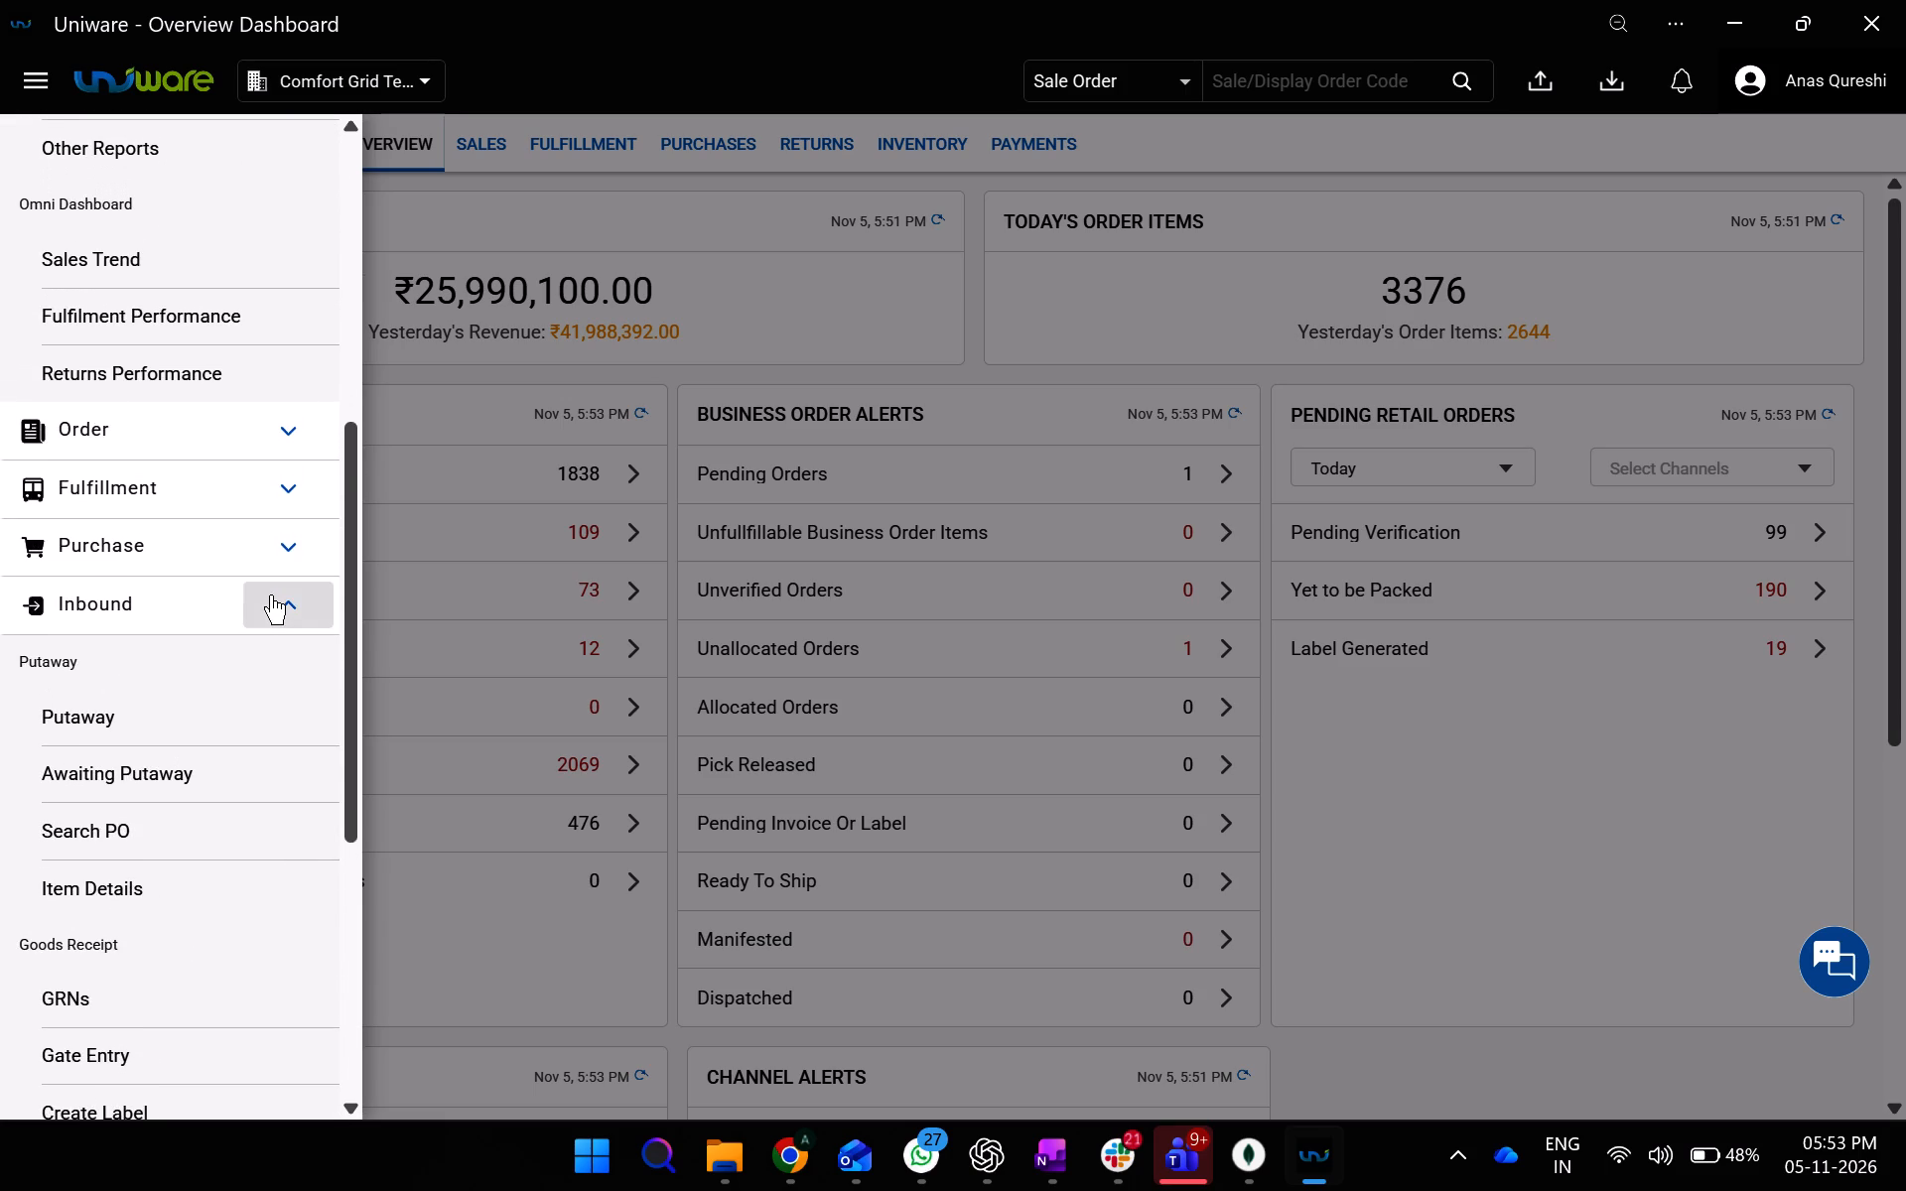
Open the Purchase Orders page from the Purchase section and look over the approved orders.
left_click(301, 685)
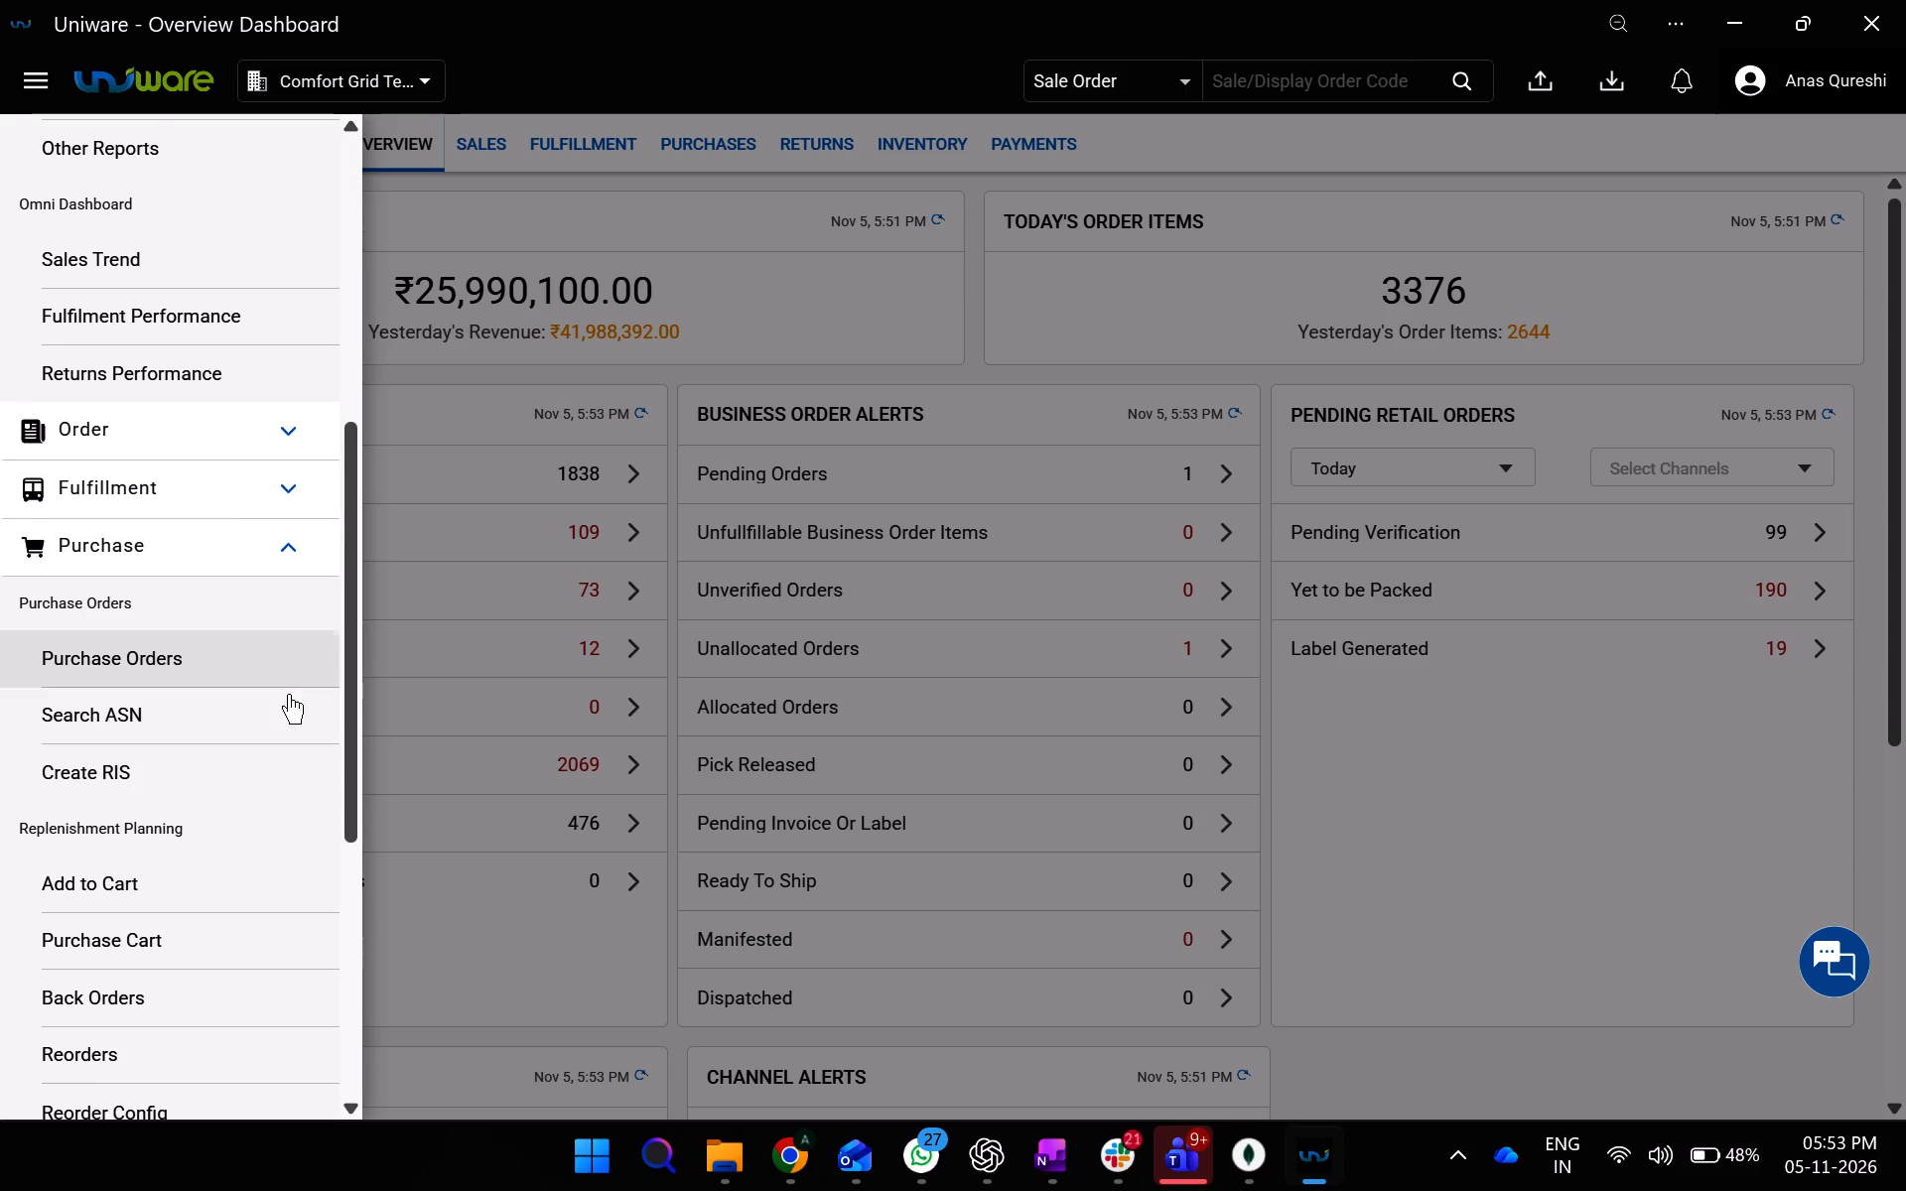
scroll(204, 773, "down", 1)
left_click(176, 572)
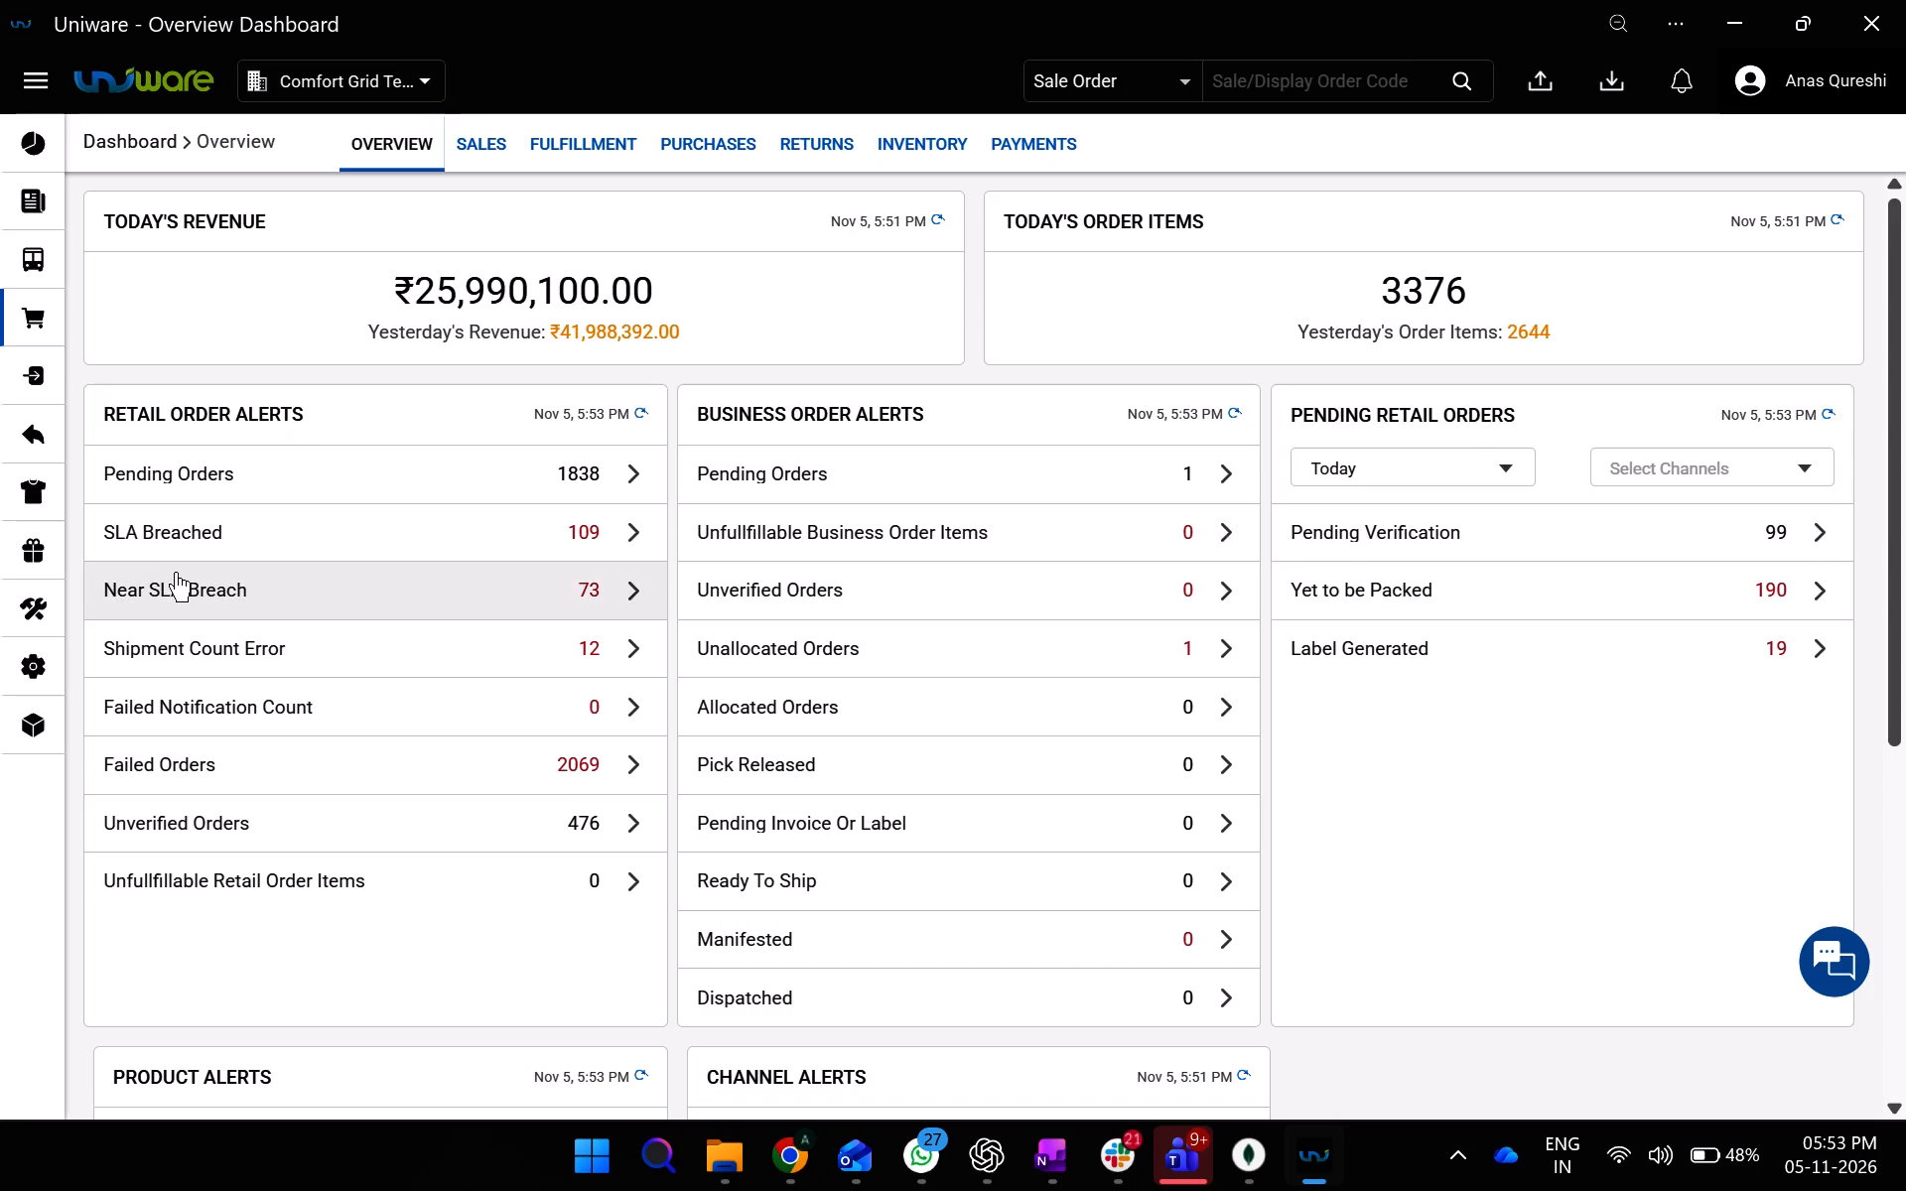
scroll(223, 552, "right", 2)
scroll(1170, 341, "right", 1)
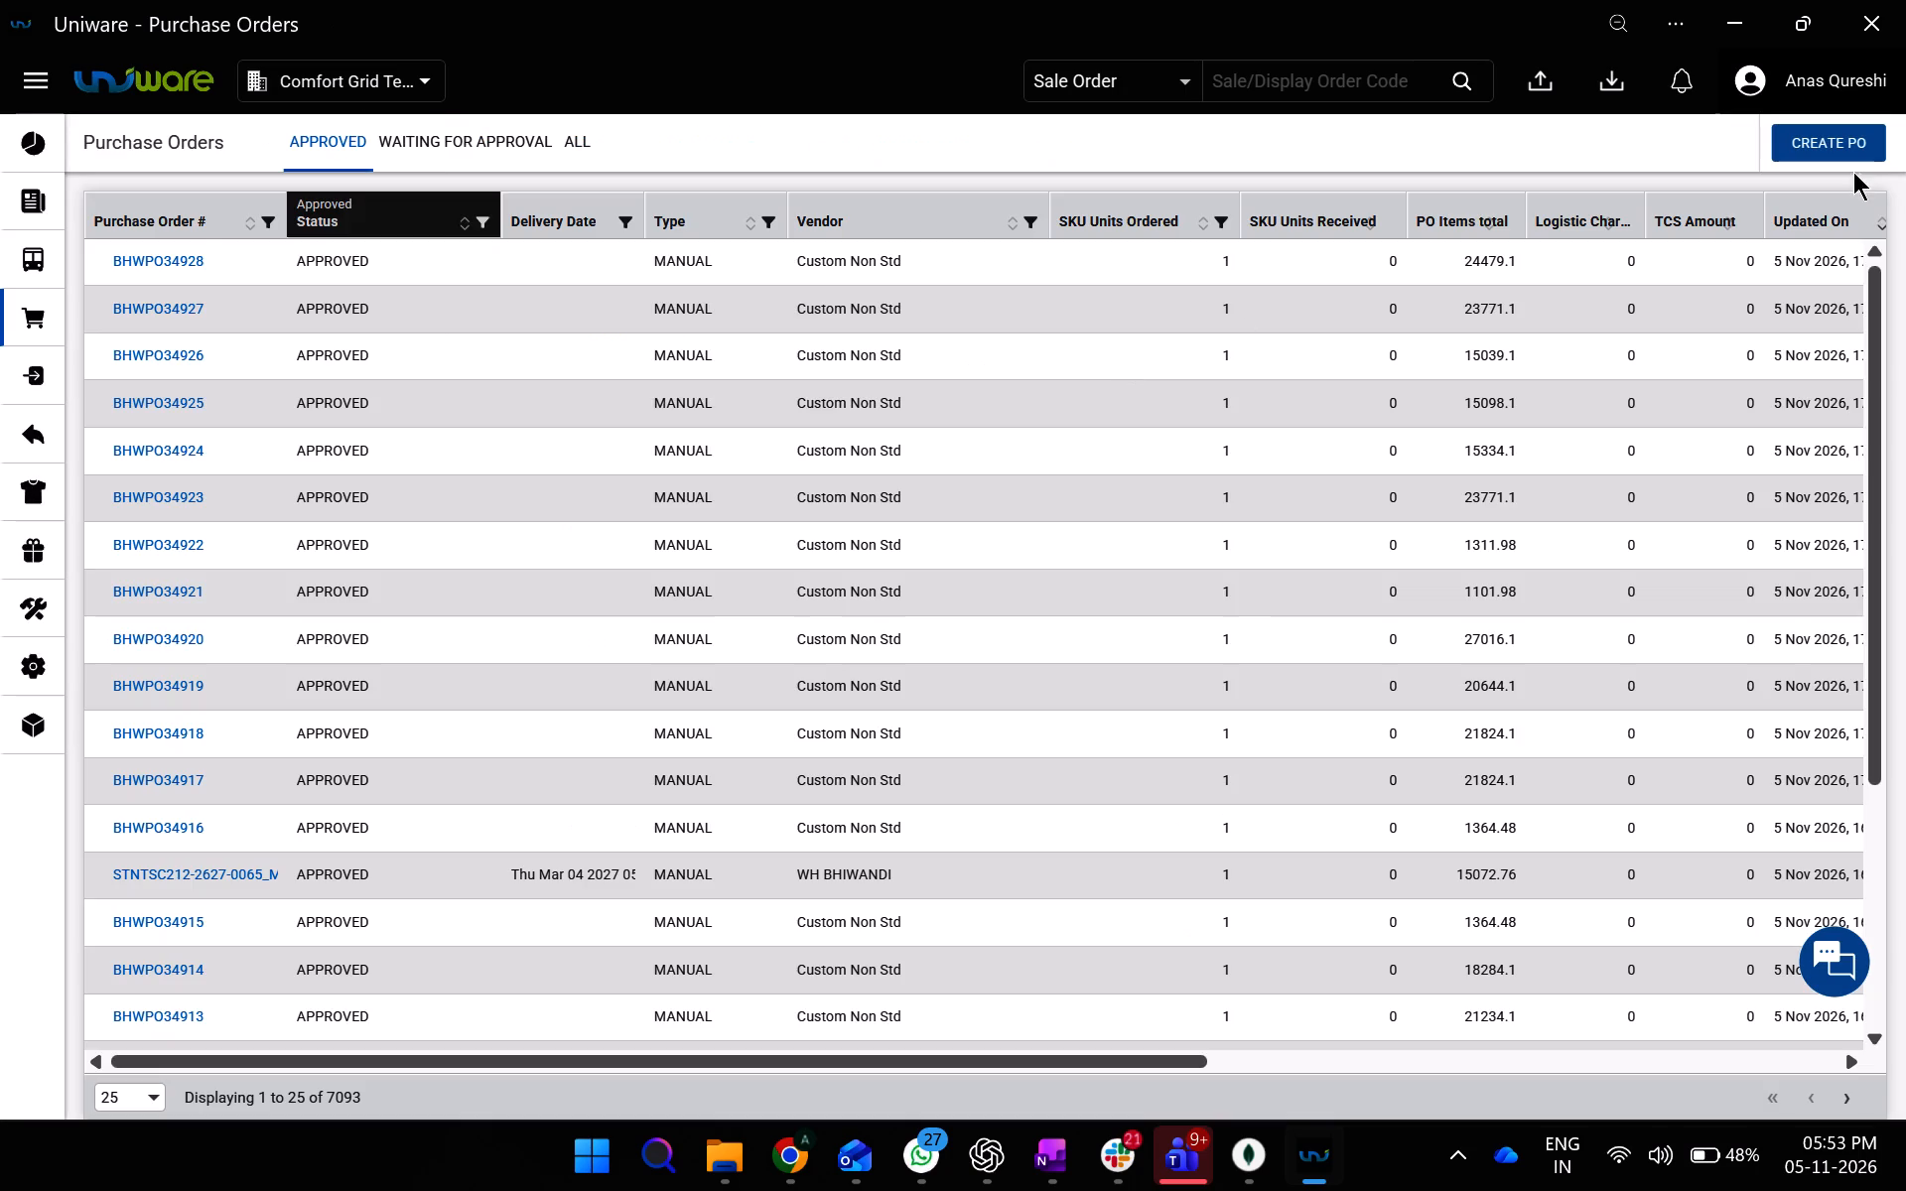
scroll(1854, 172, "right", 1)
scroll(1566, 138, "up", 1)
scroll(173, 370, "up", 1)
Open the export subscription page of the Tools section.
left_click(28, 609)
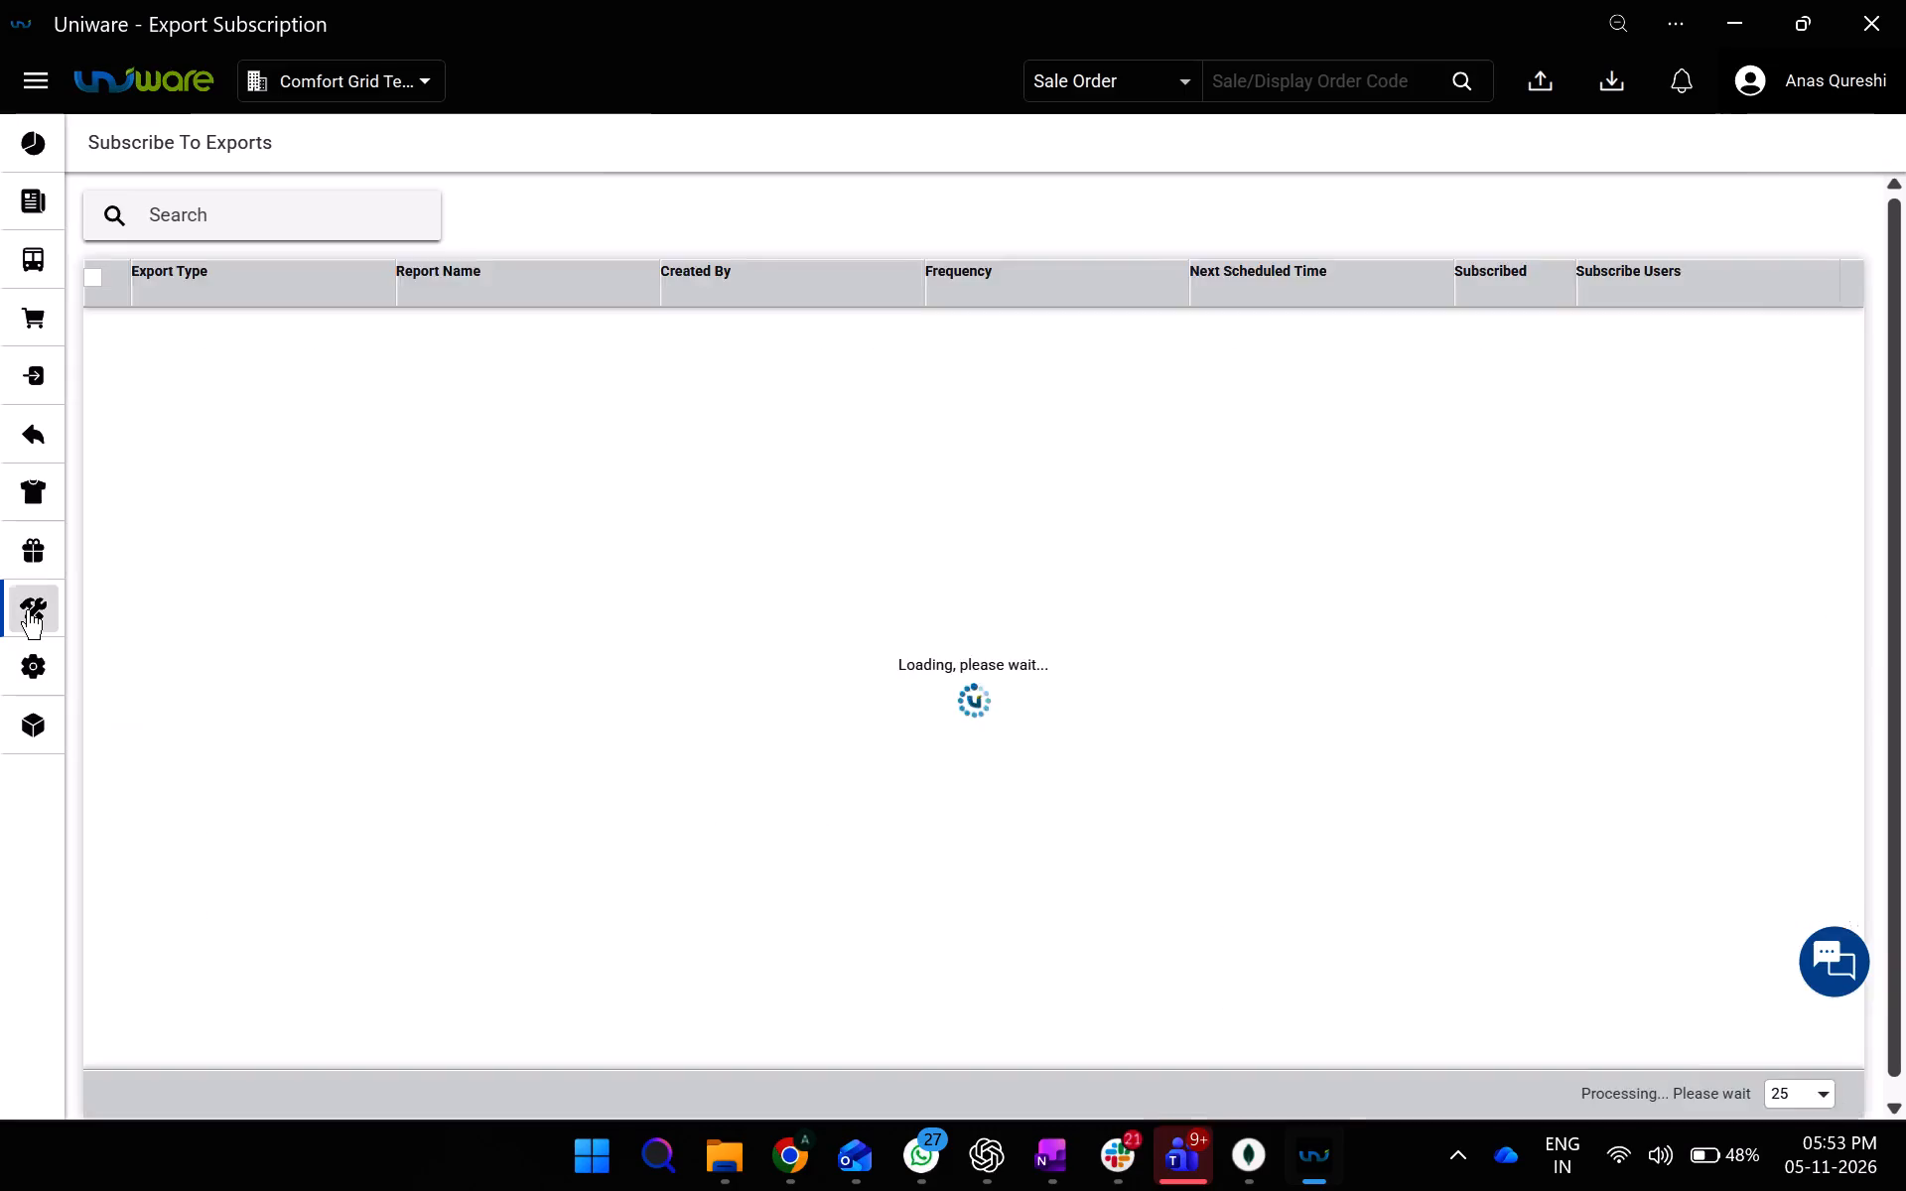
scroll(41, 587, "down", 1)
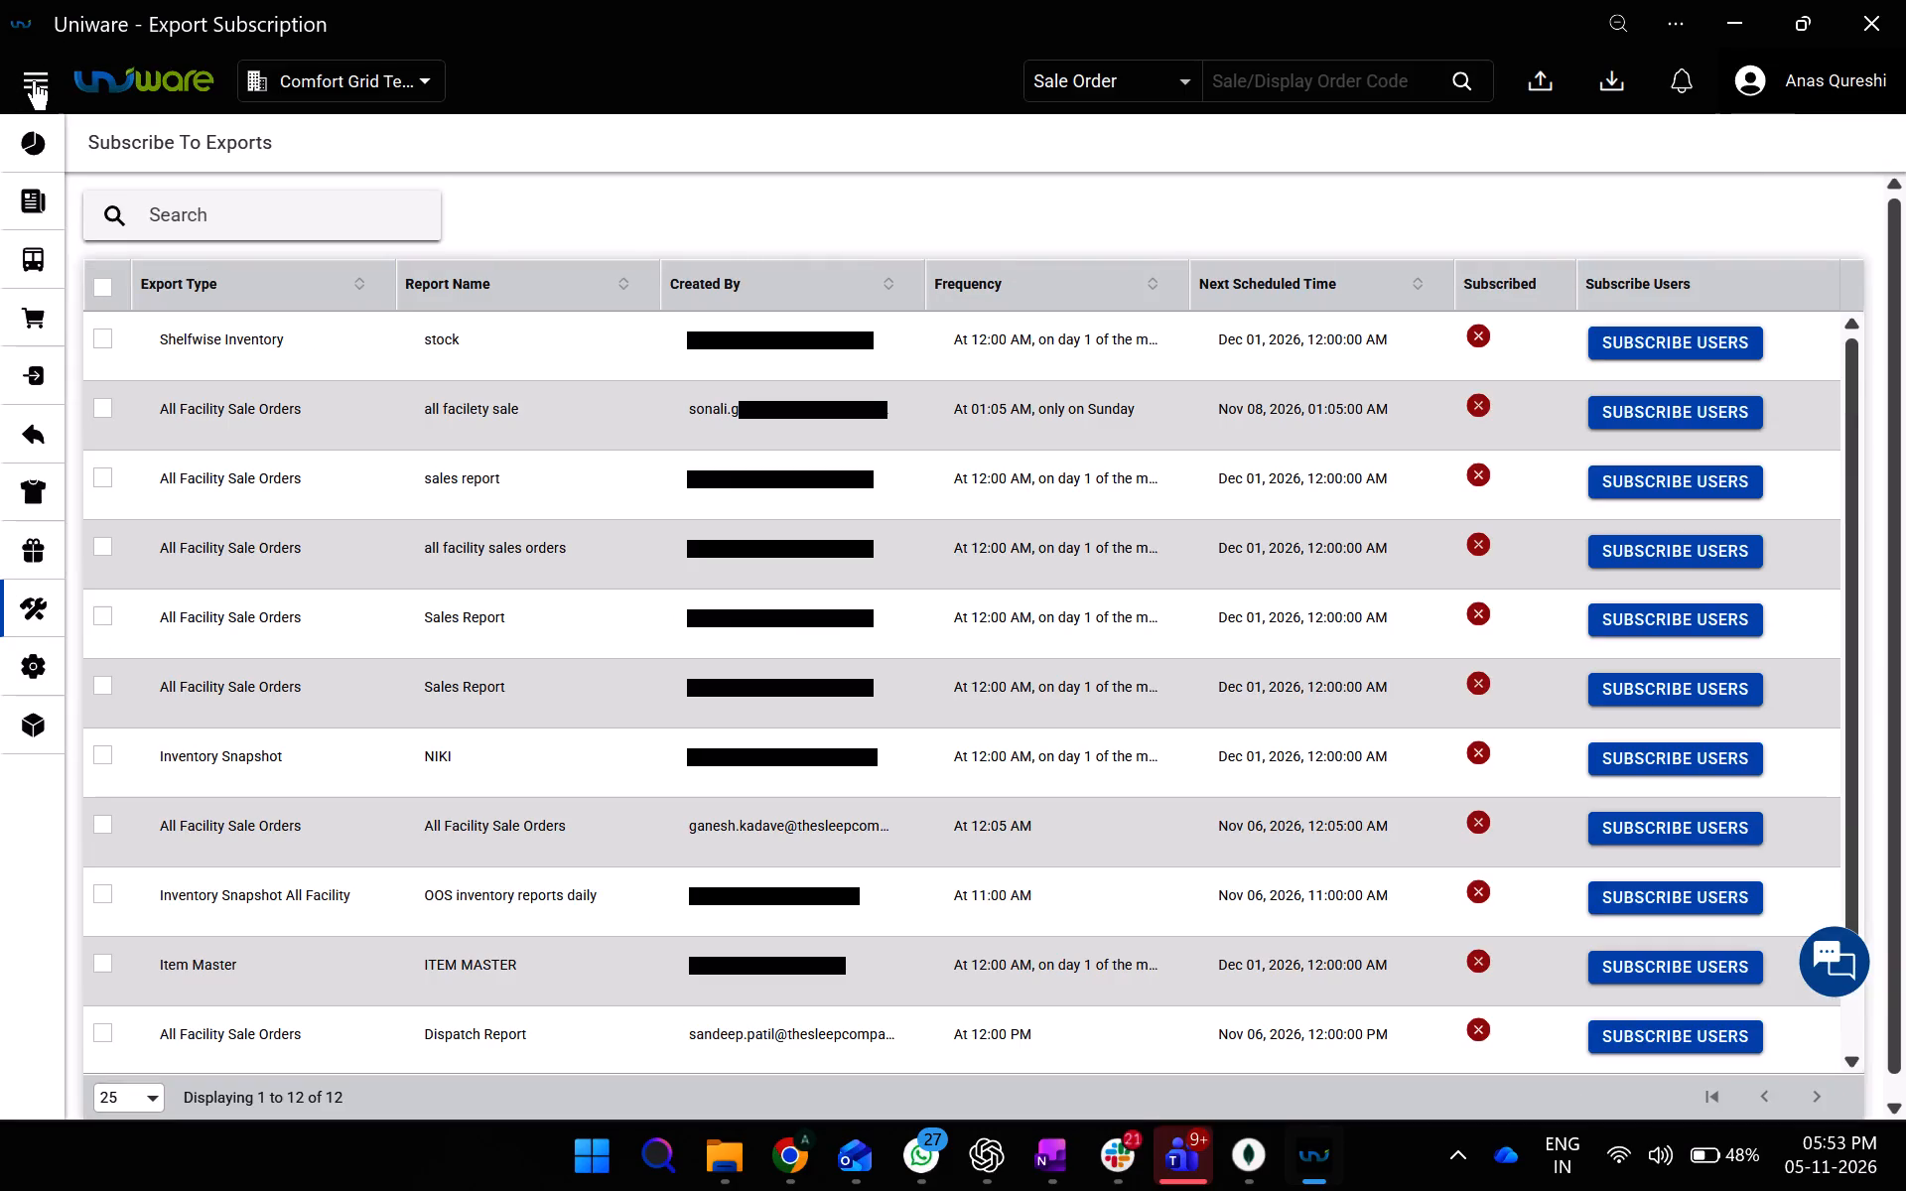
Examine the pages available under the Tools and Settings sections of the main navigation.
left_click(34, 80)
scroll(50, 113, "up", 1)
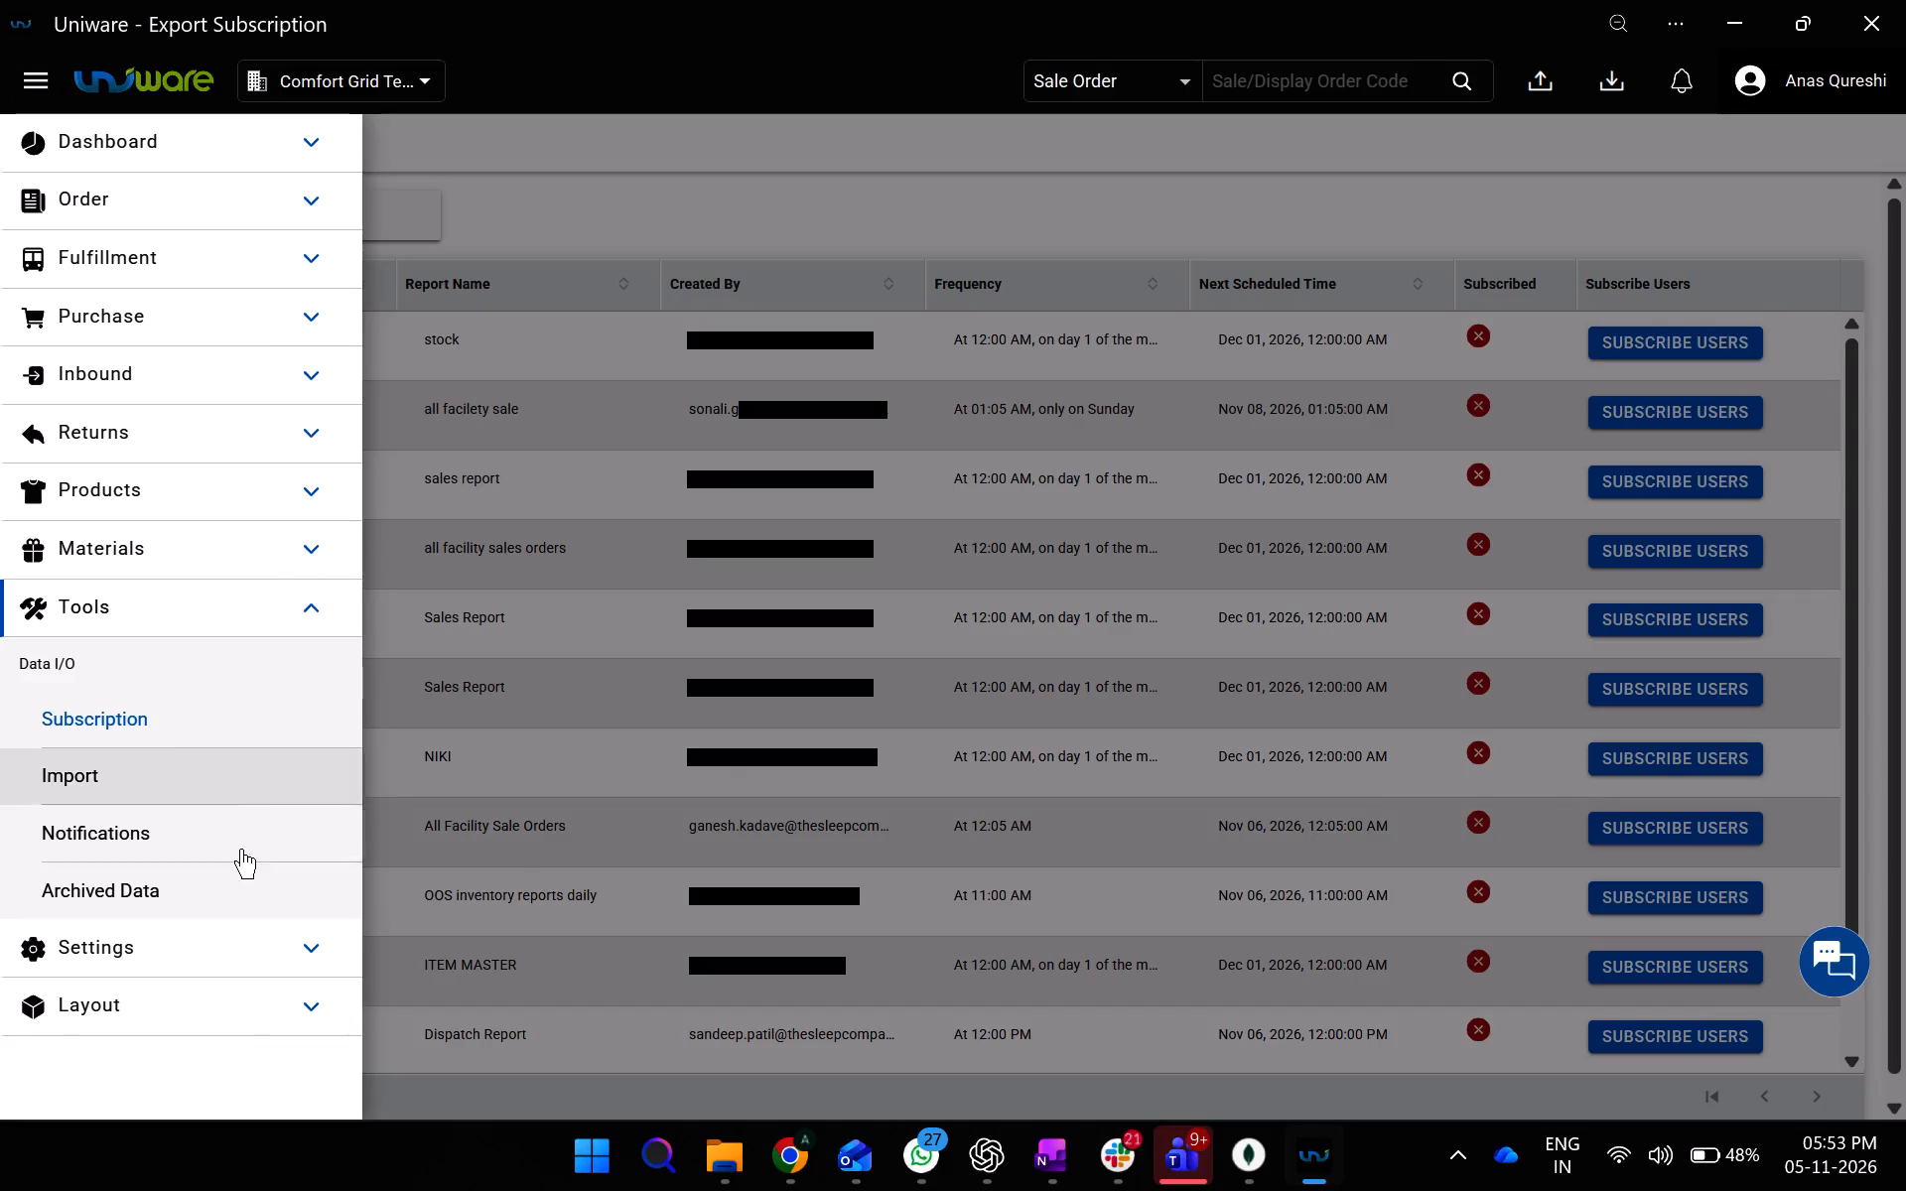
left_click(304, 965)
scroll(262, 898, "down", 3)
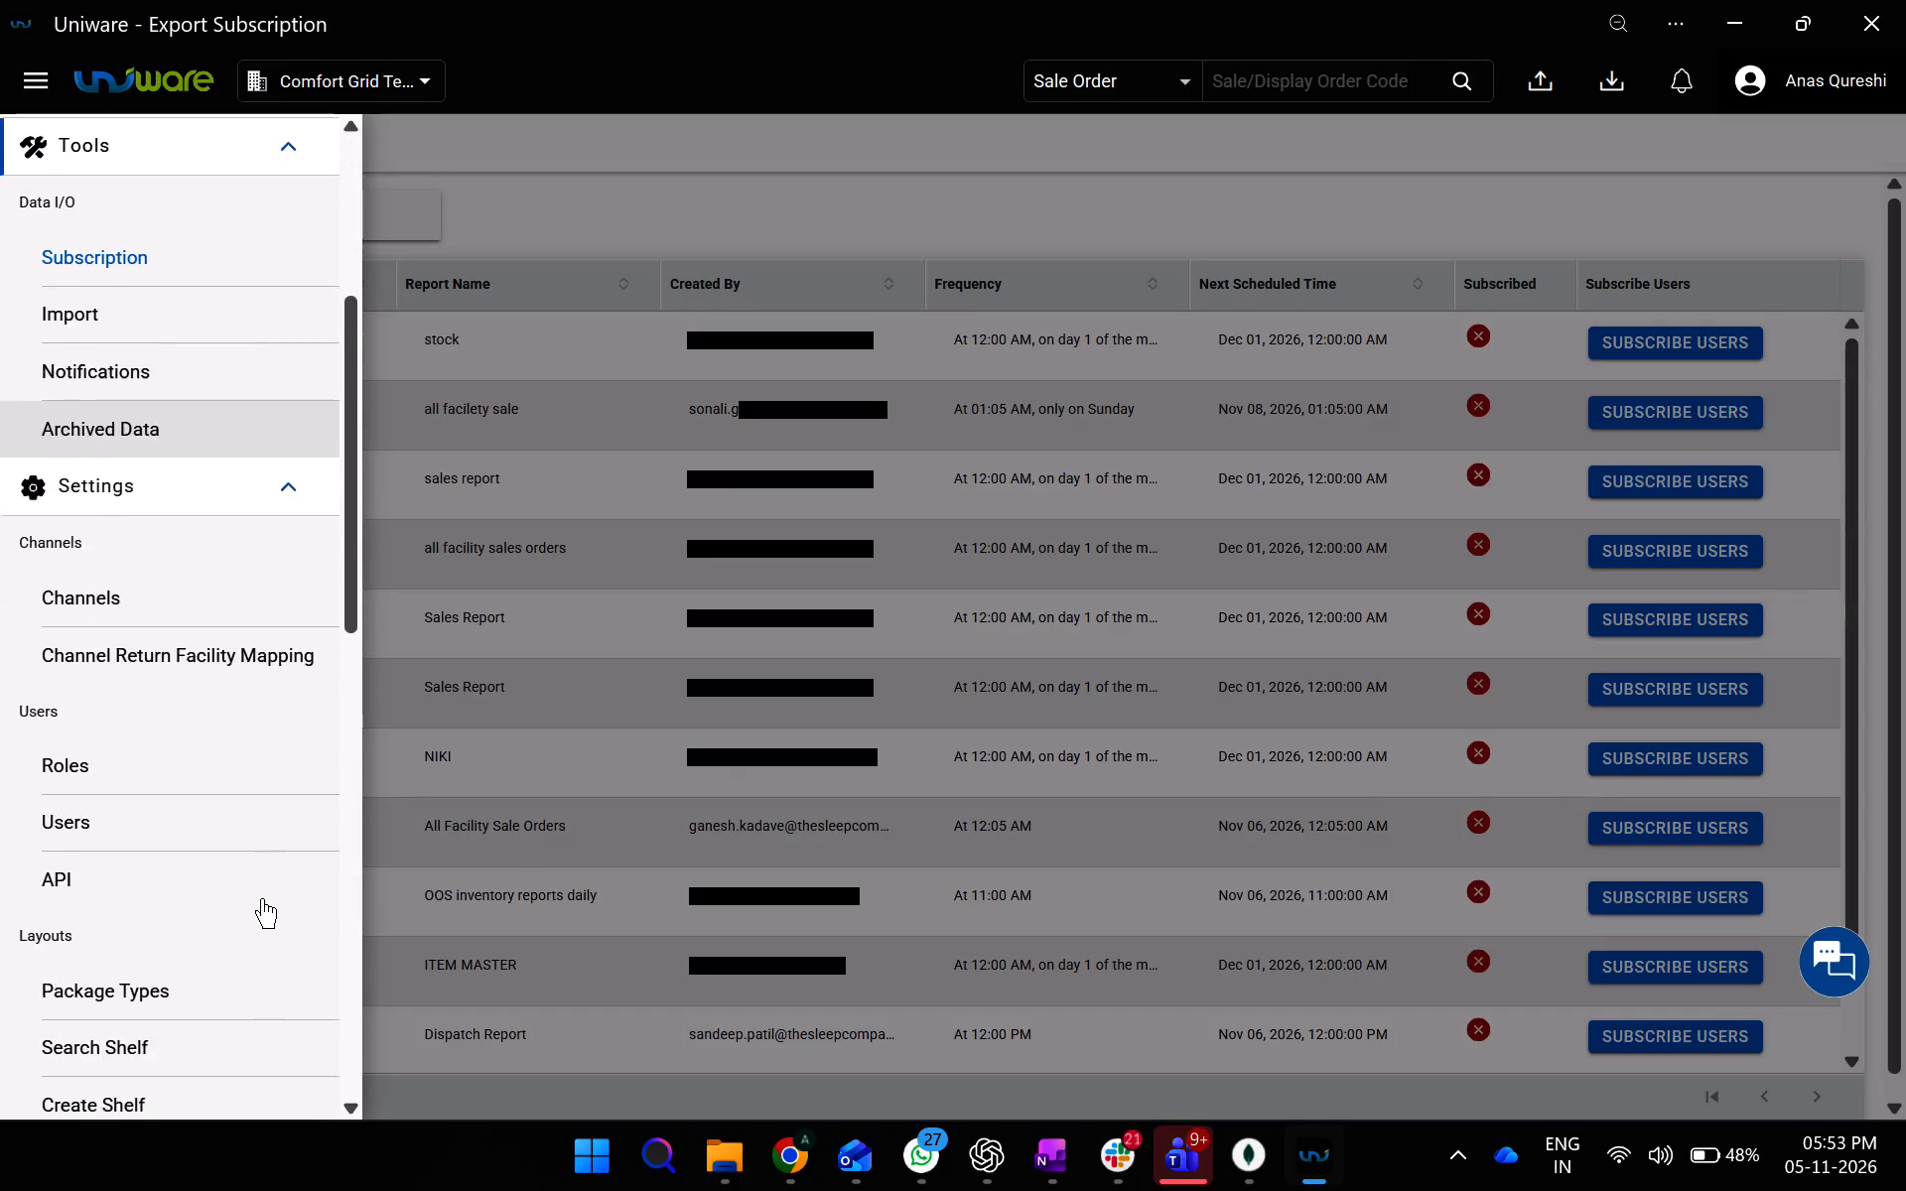
scroll(262, 898, "down", 4)
scroll(262, 898, "up", 1)
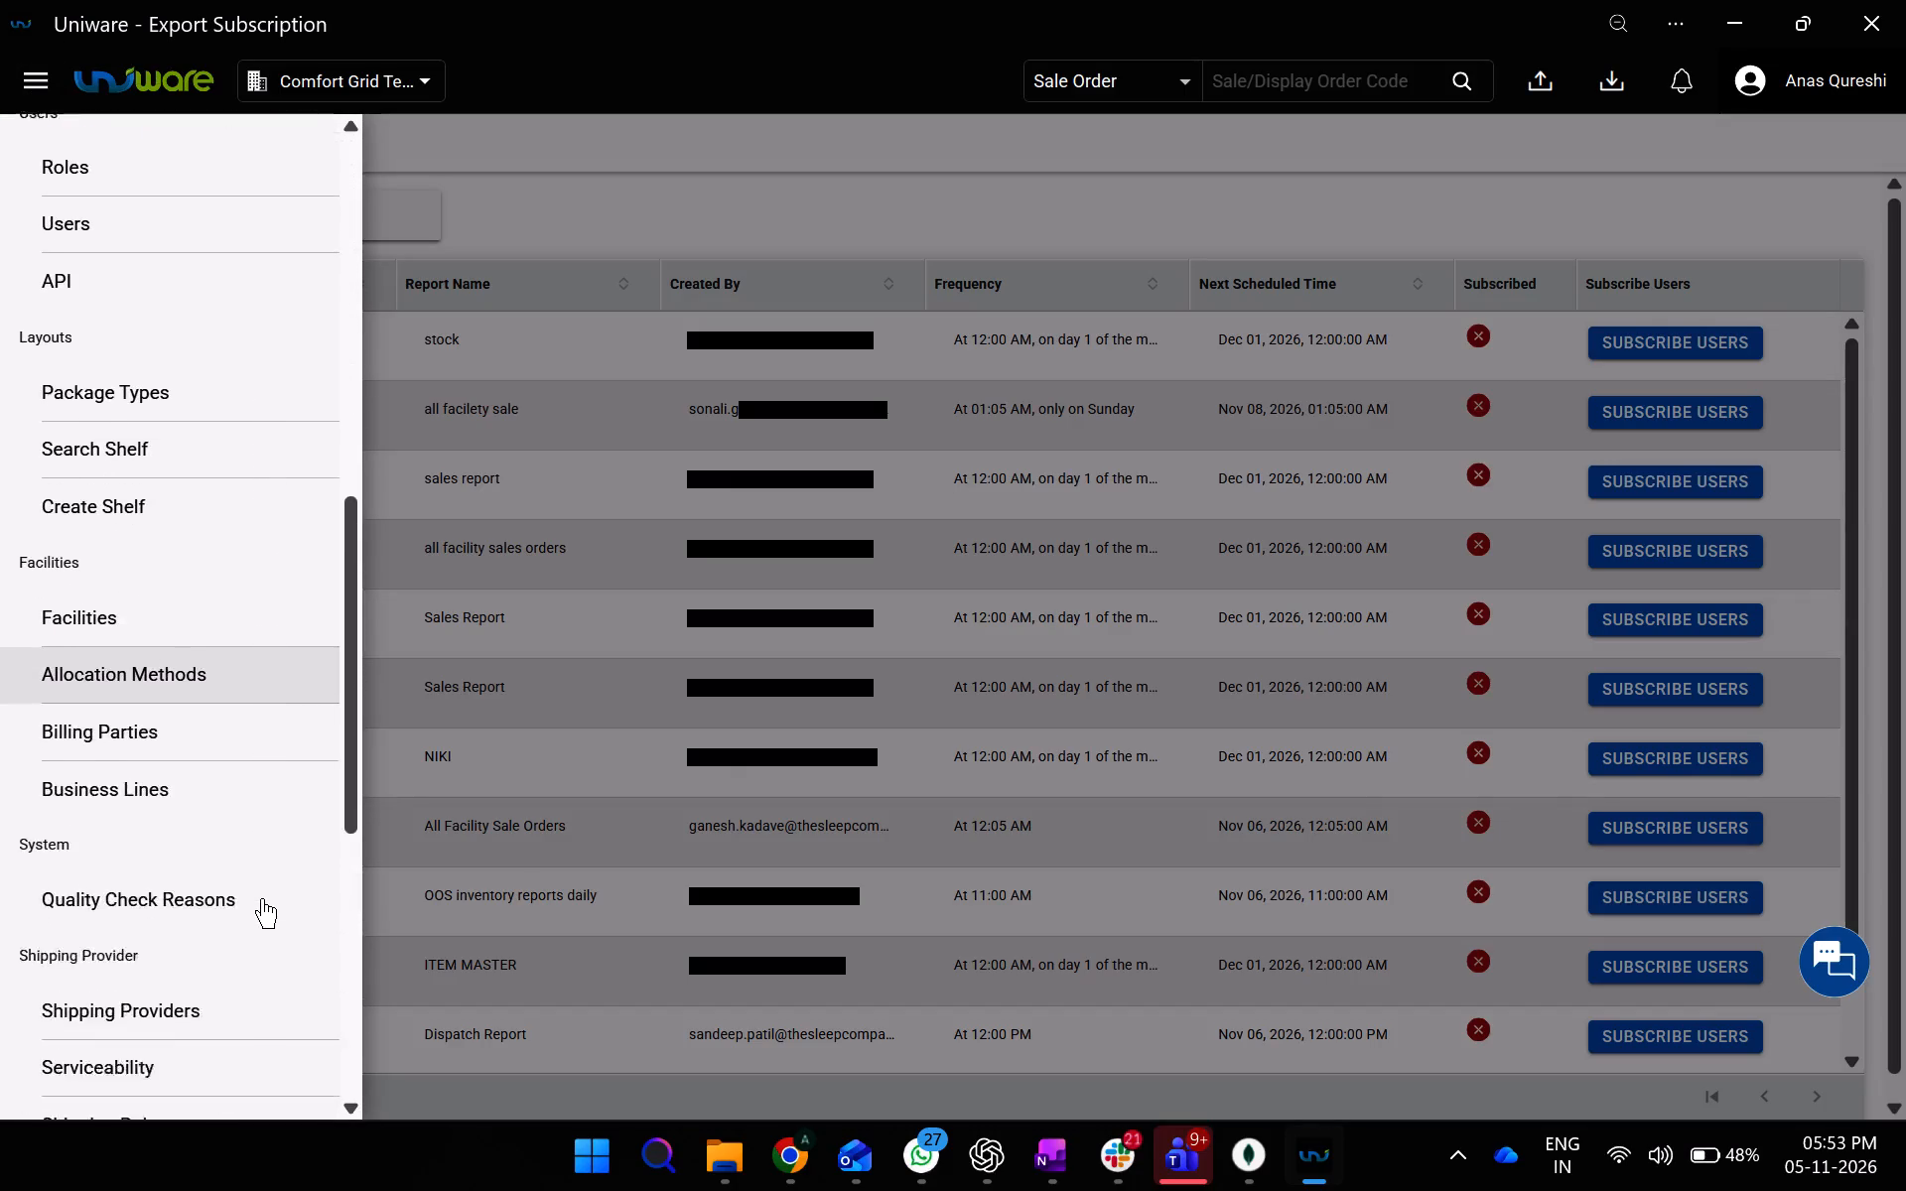
scroll(262, 898, "up", 2)
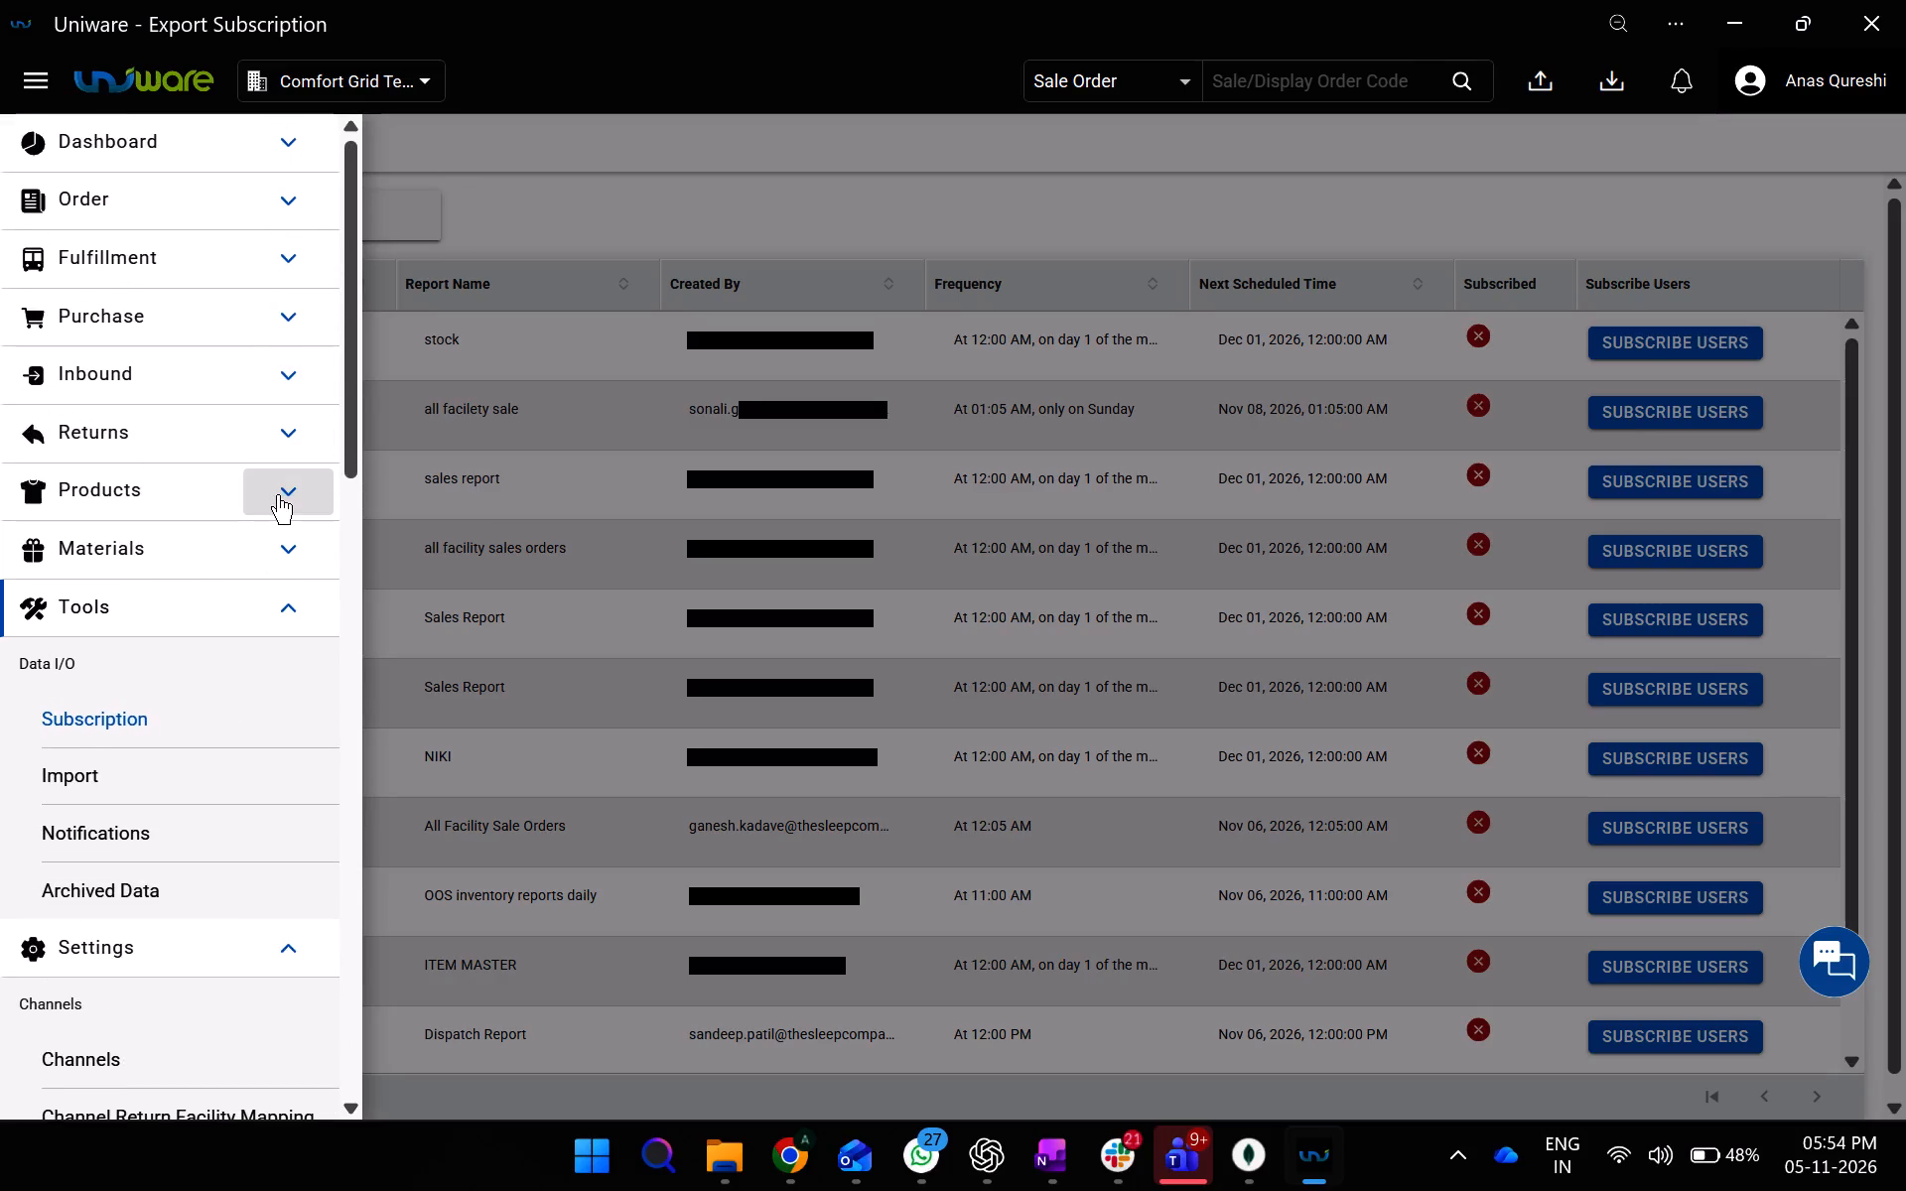
scroll(278, 494, "right", 1)
left_click(635, 296)
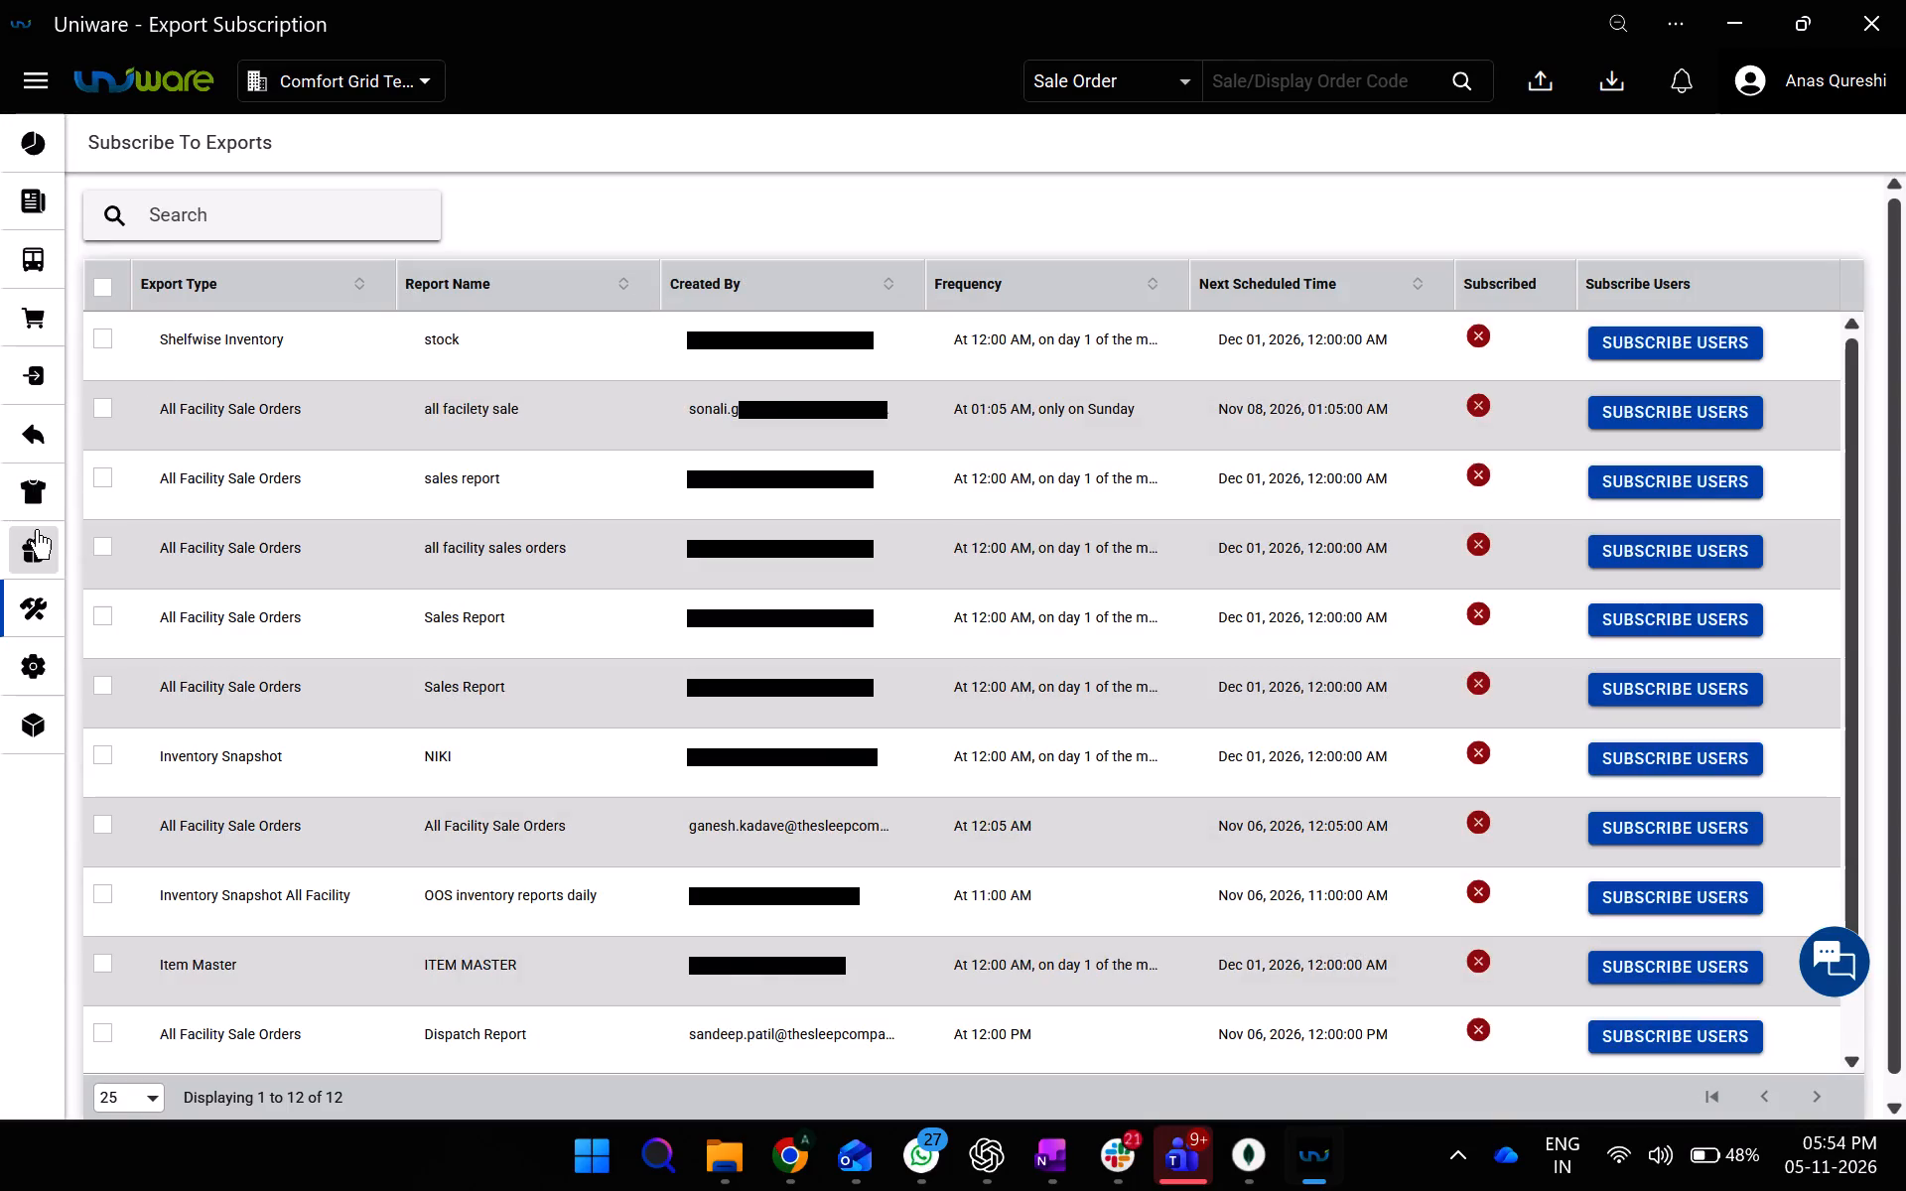
Examine the product, inventory and configuration pages available under the Products section of the main navigation.
left_click(21, 96)
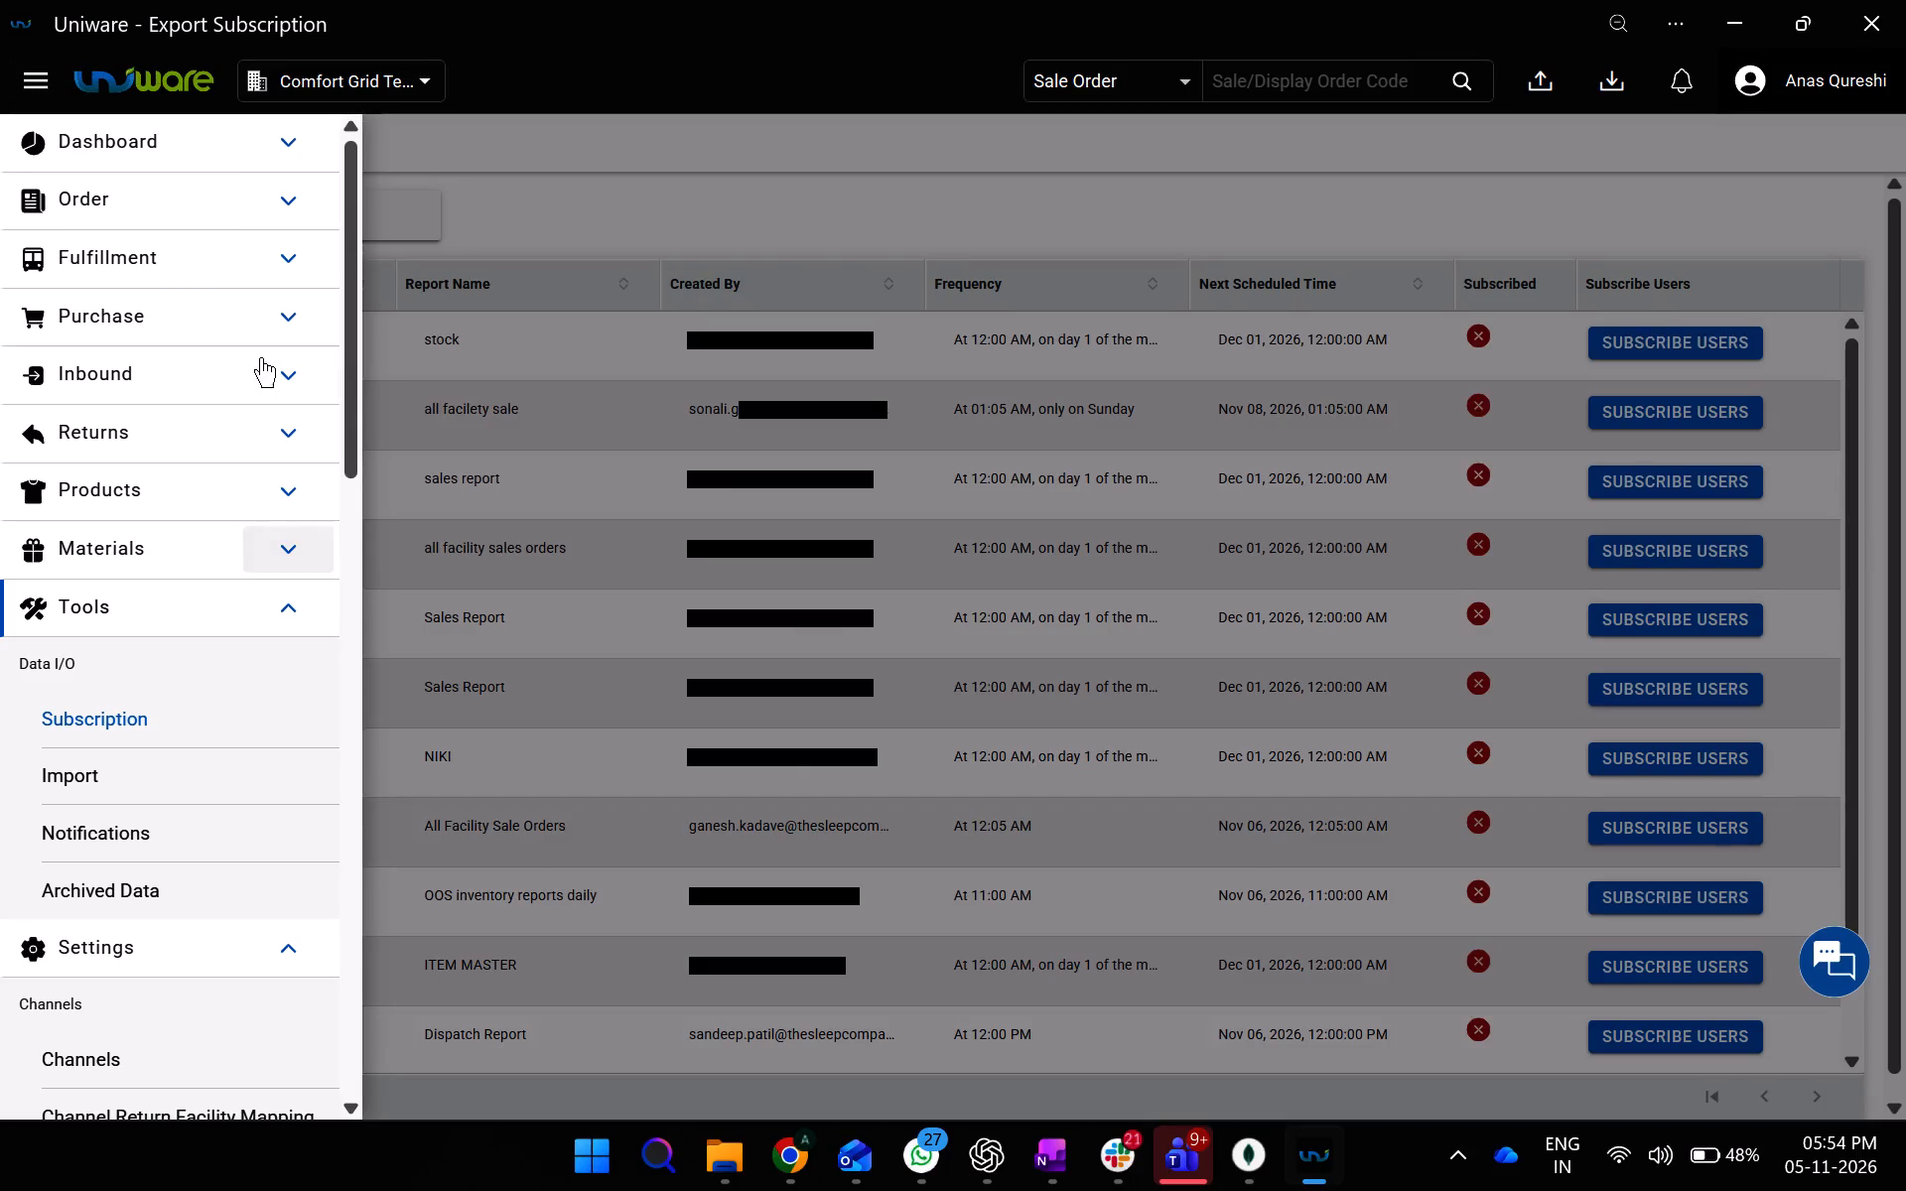
scroll(274, 417, "up", 1)
left_click(275, 483)
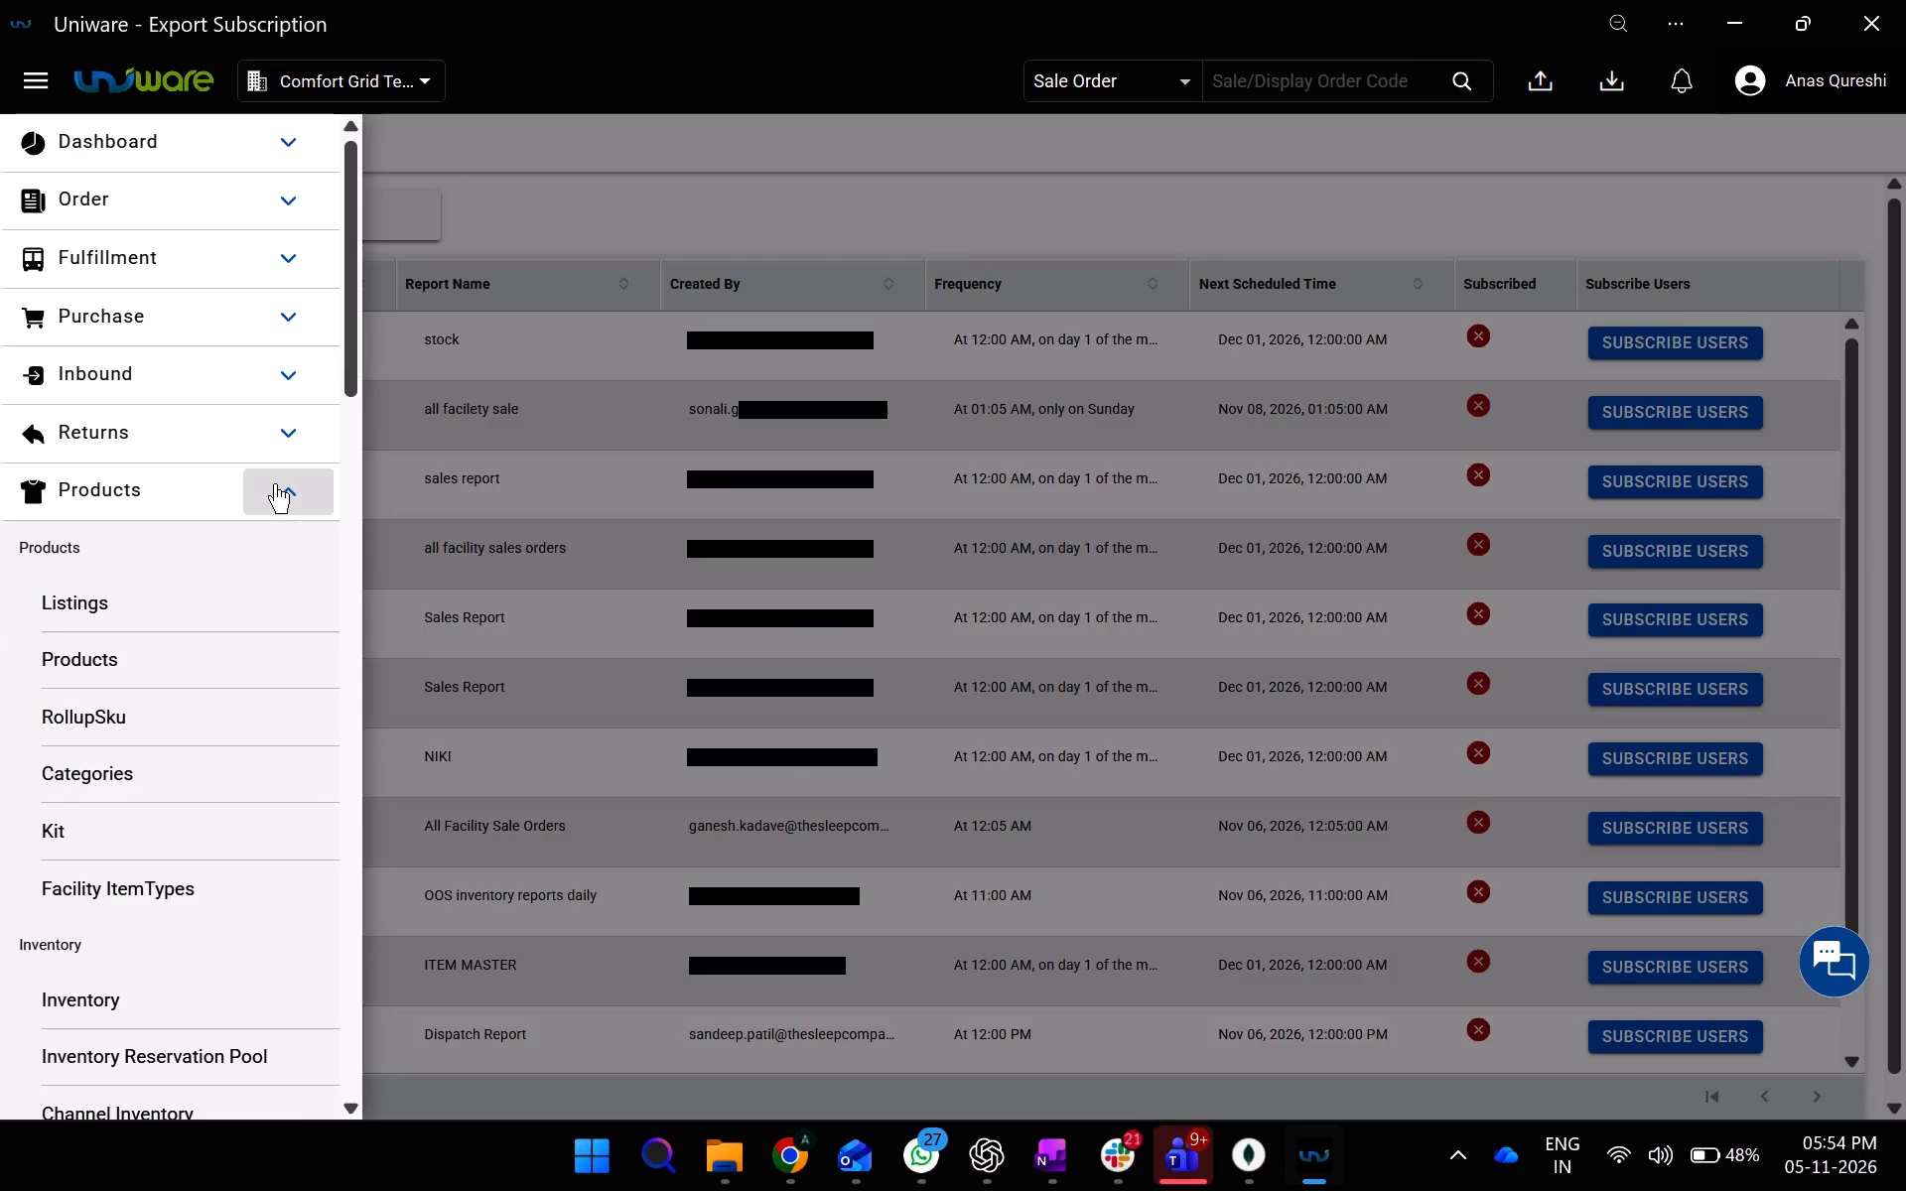
scroll(275, 483, "up", 1)
scroll(190, 825, "down", 2)
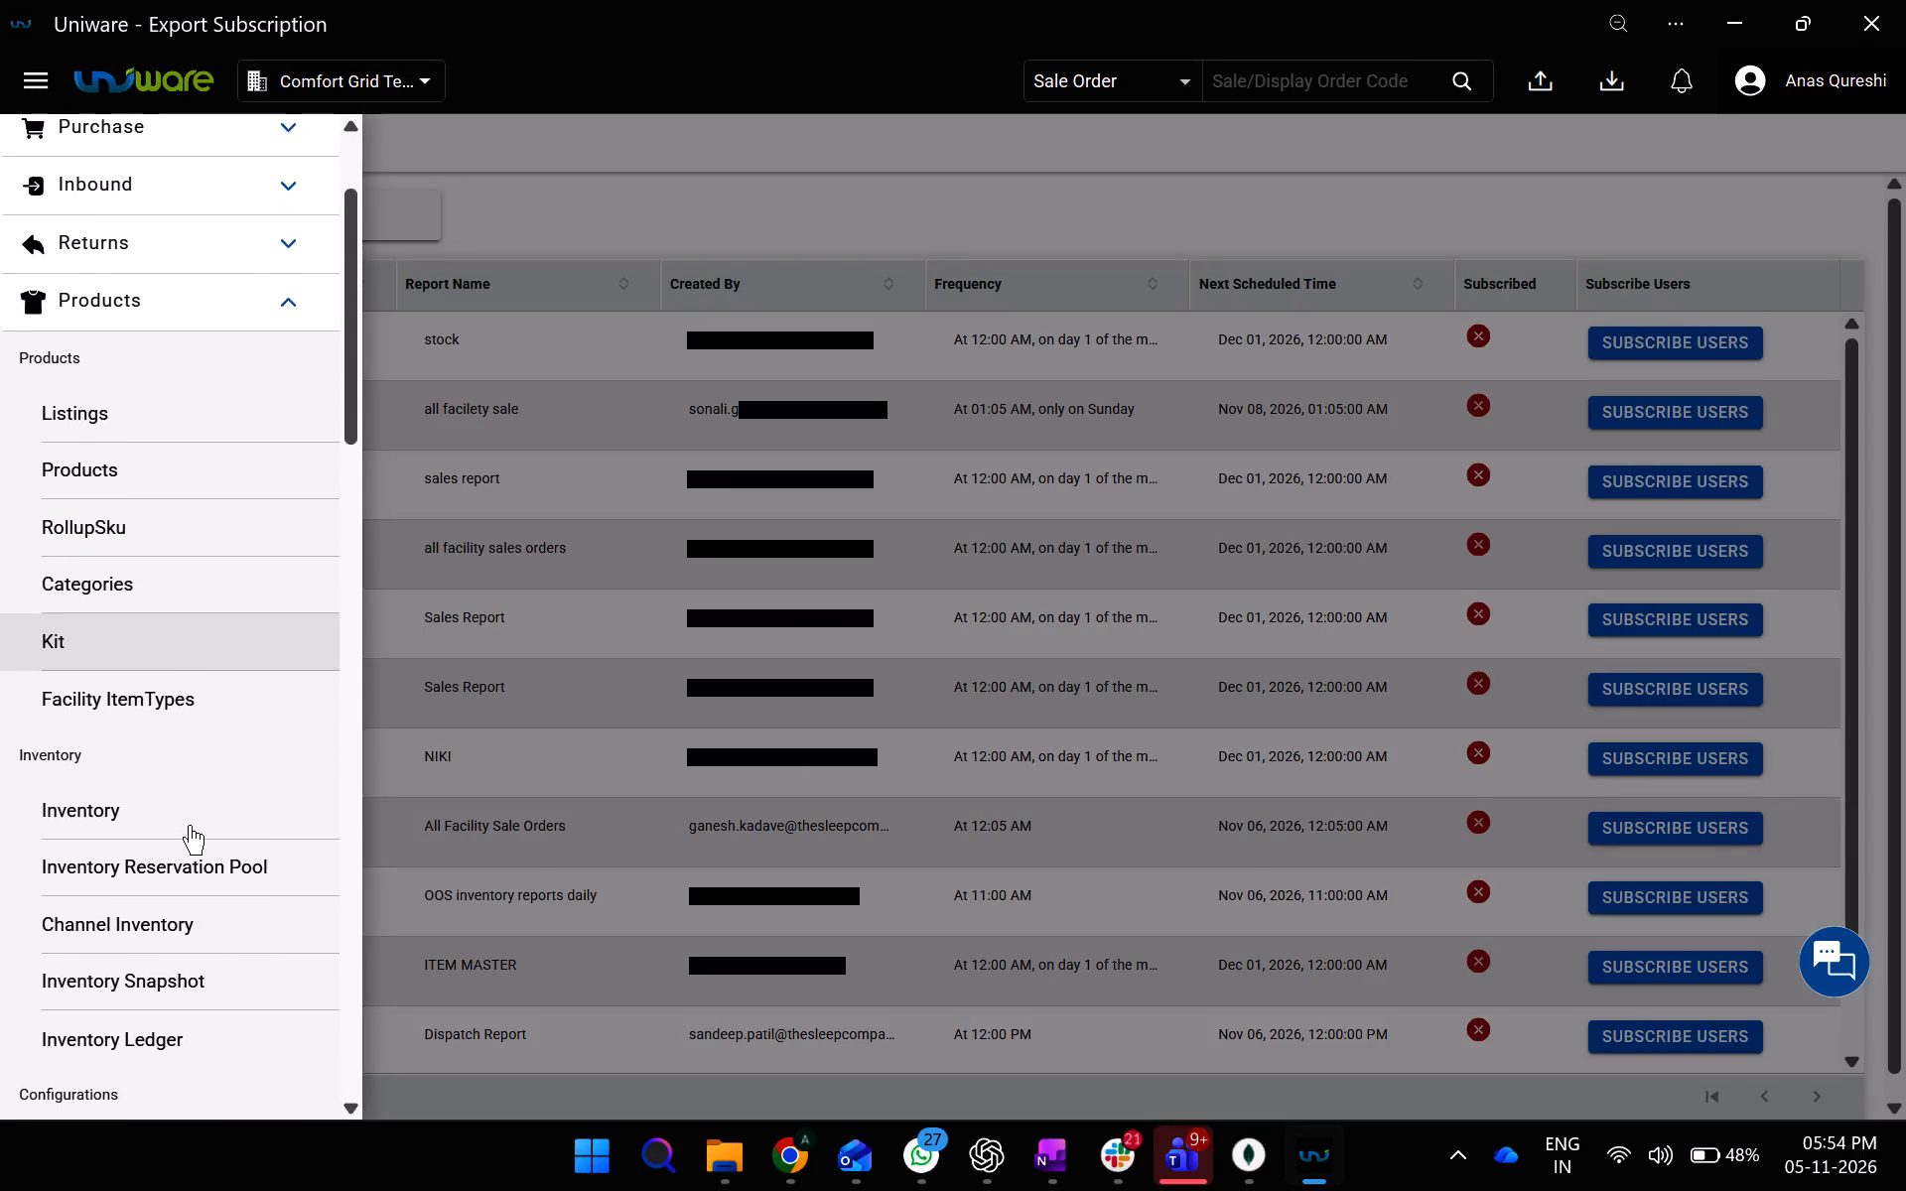
scroll(190, 825, "down", 2)
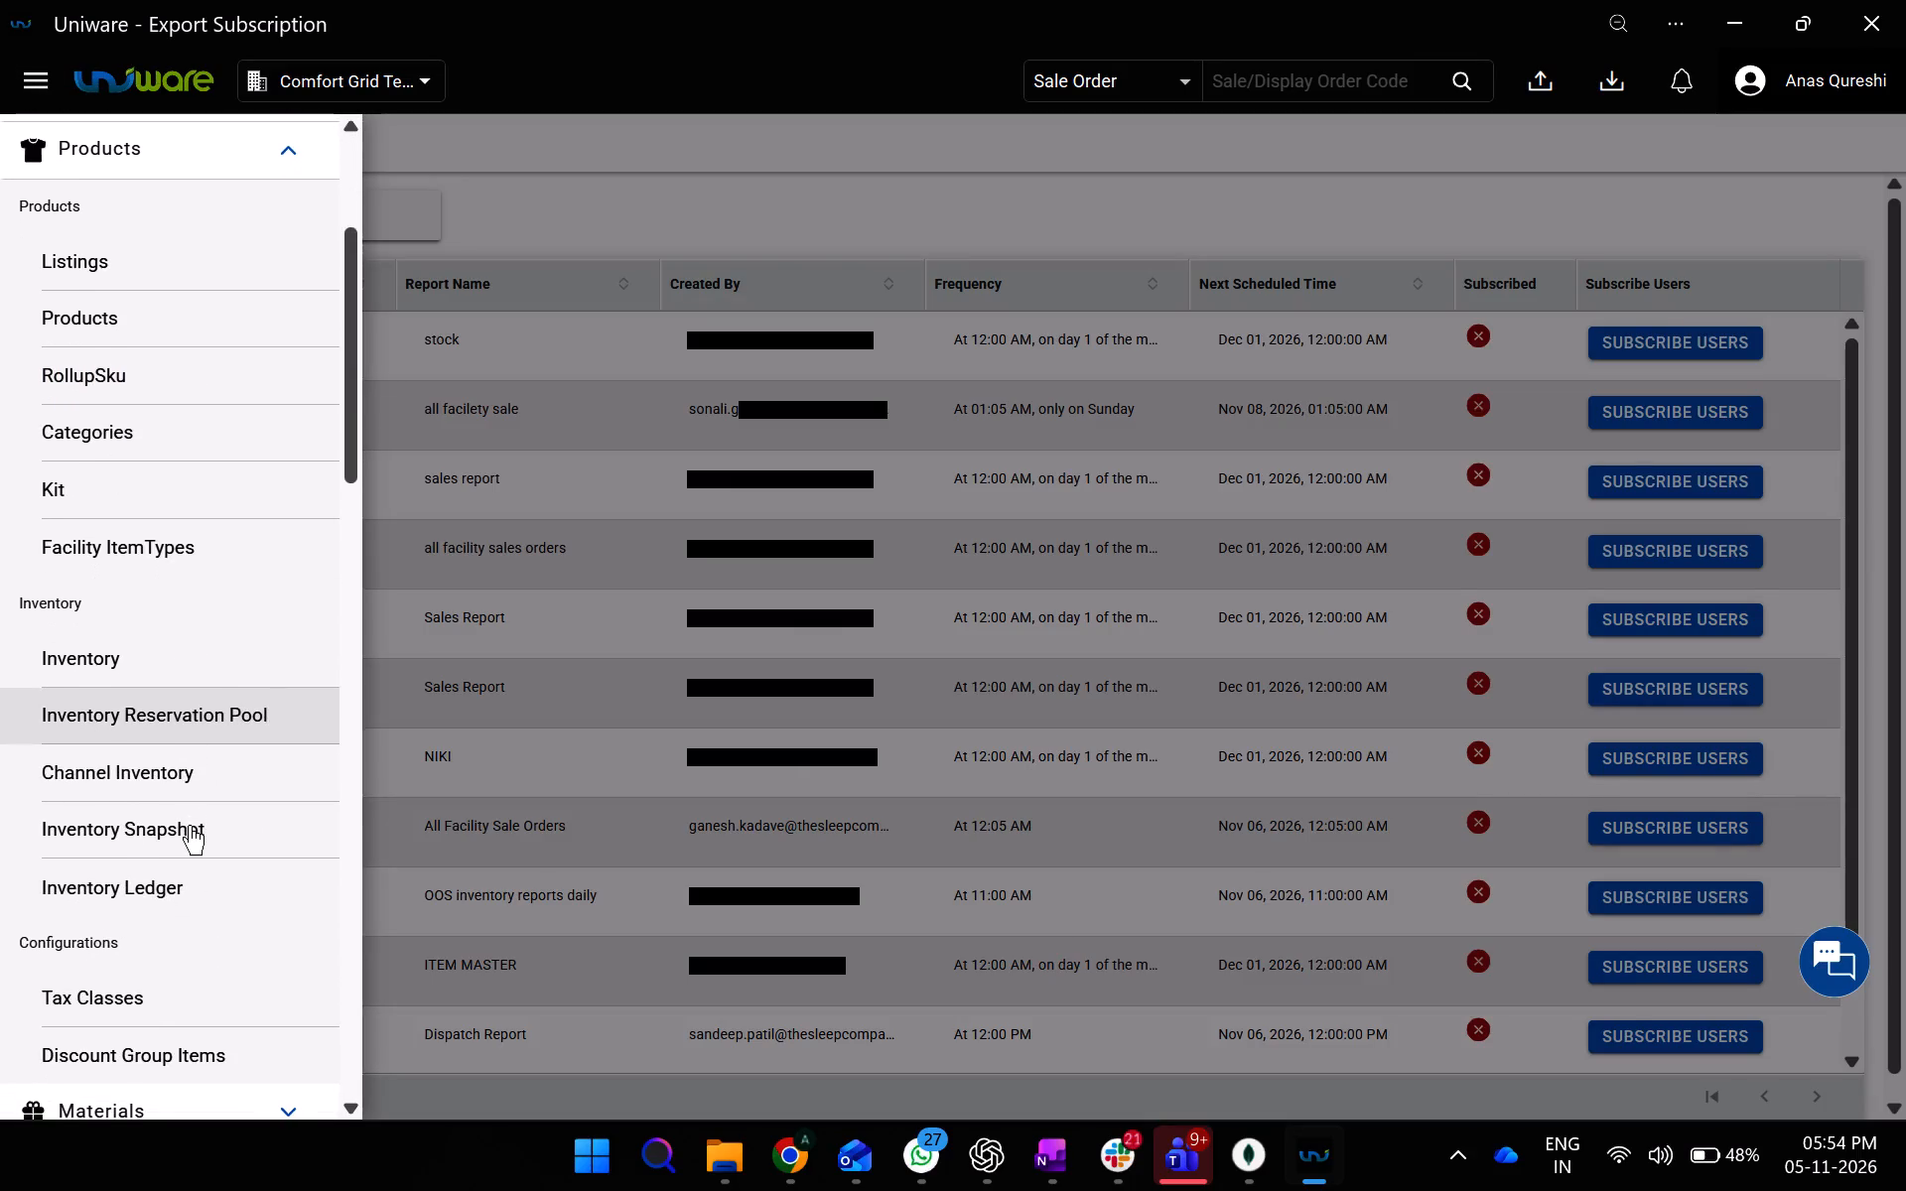
scroll(190, 825, "down", 1)
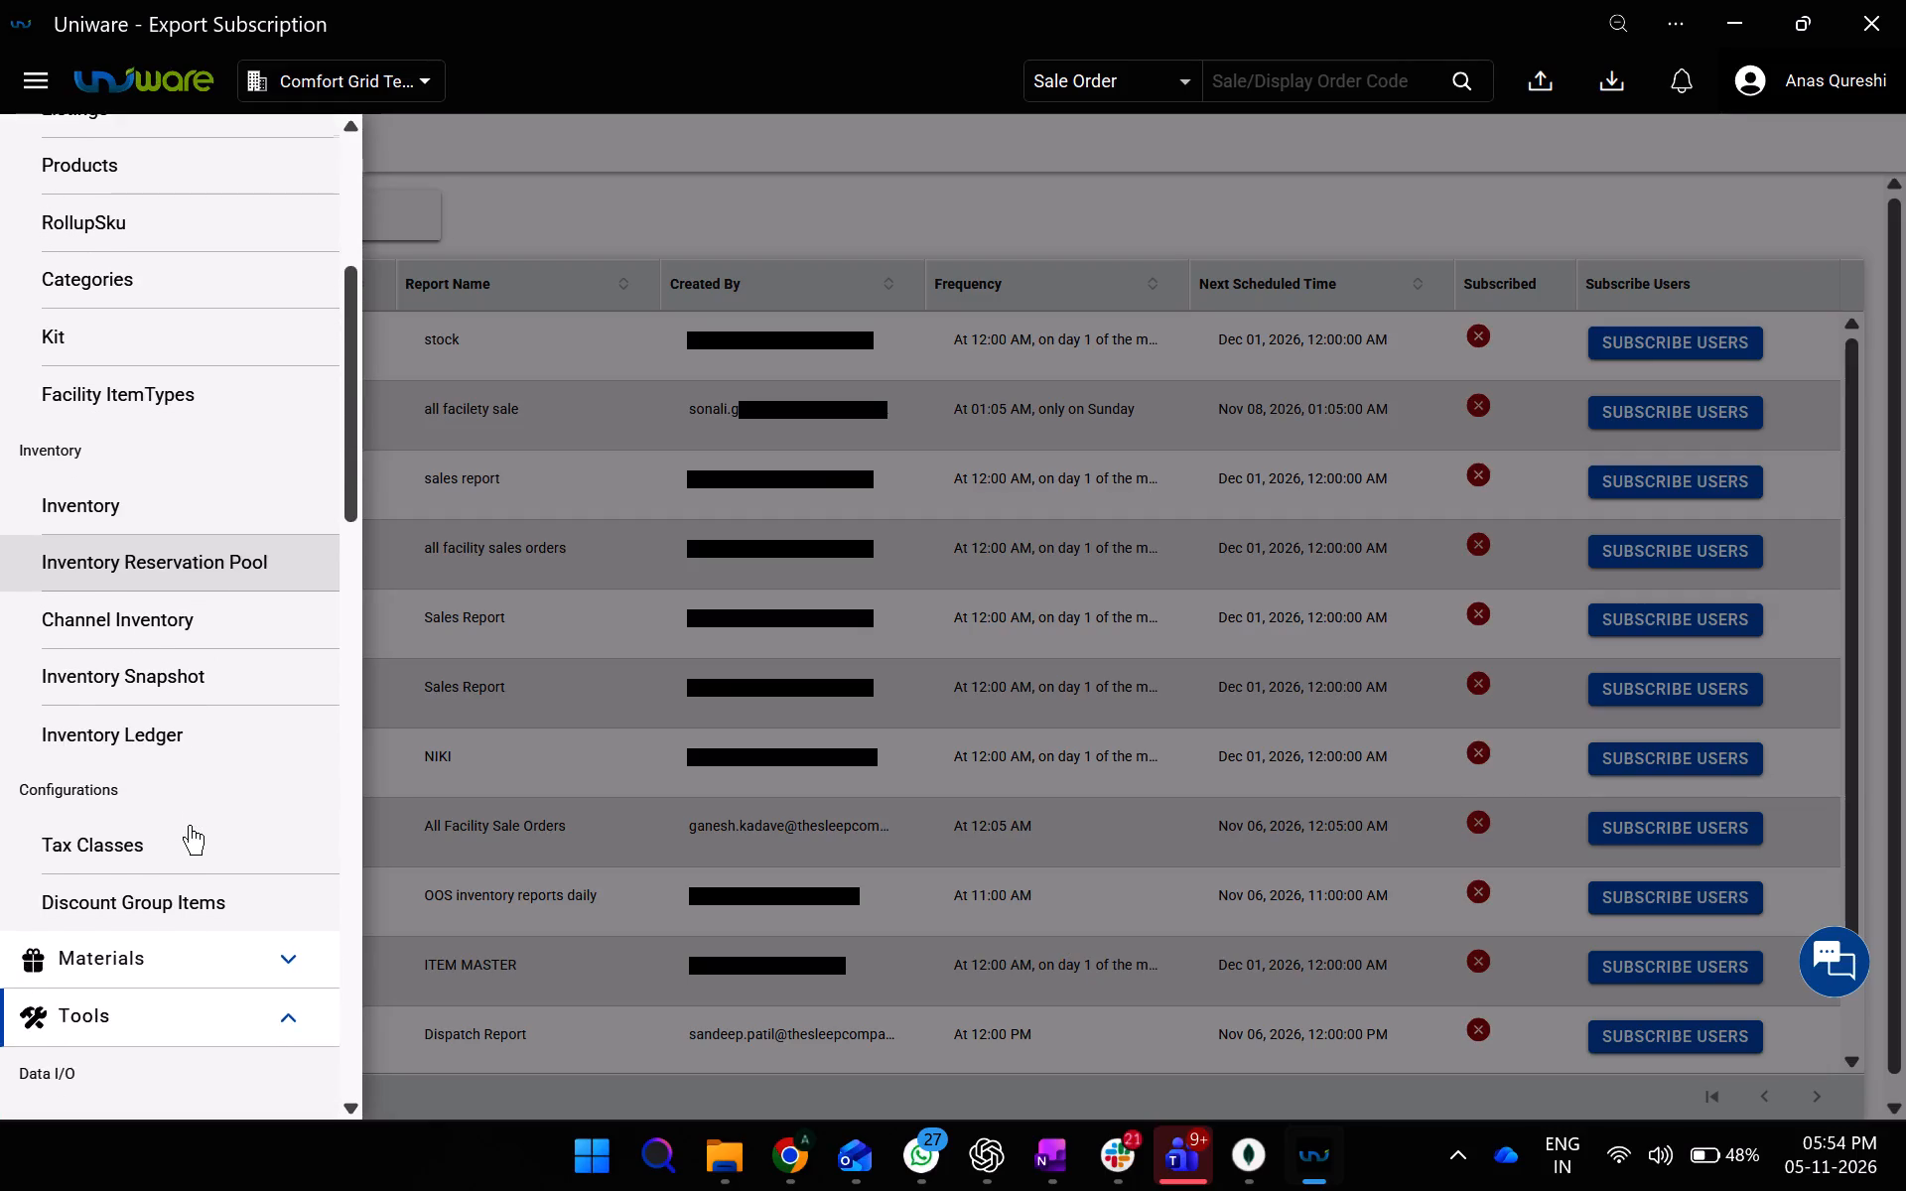
scroll(190, 825, "down", 2)
Expand the Materials section of the main navigation and examine its transfer, search and cycle count pages.
scroll(190, 825, "down", 1)
left_click(306, 829)
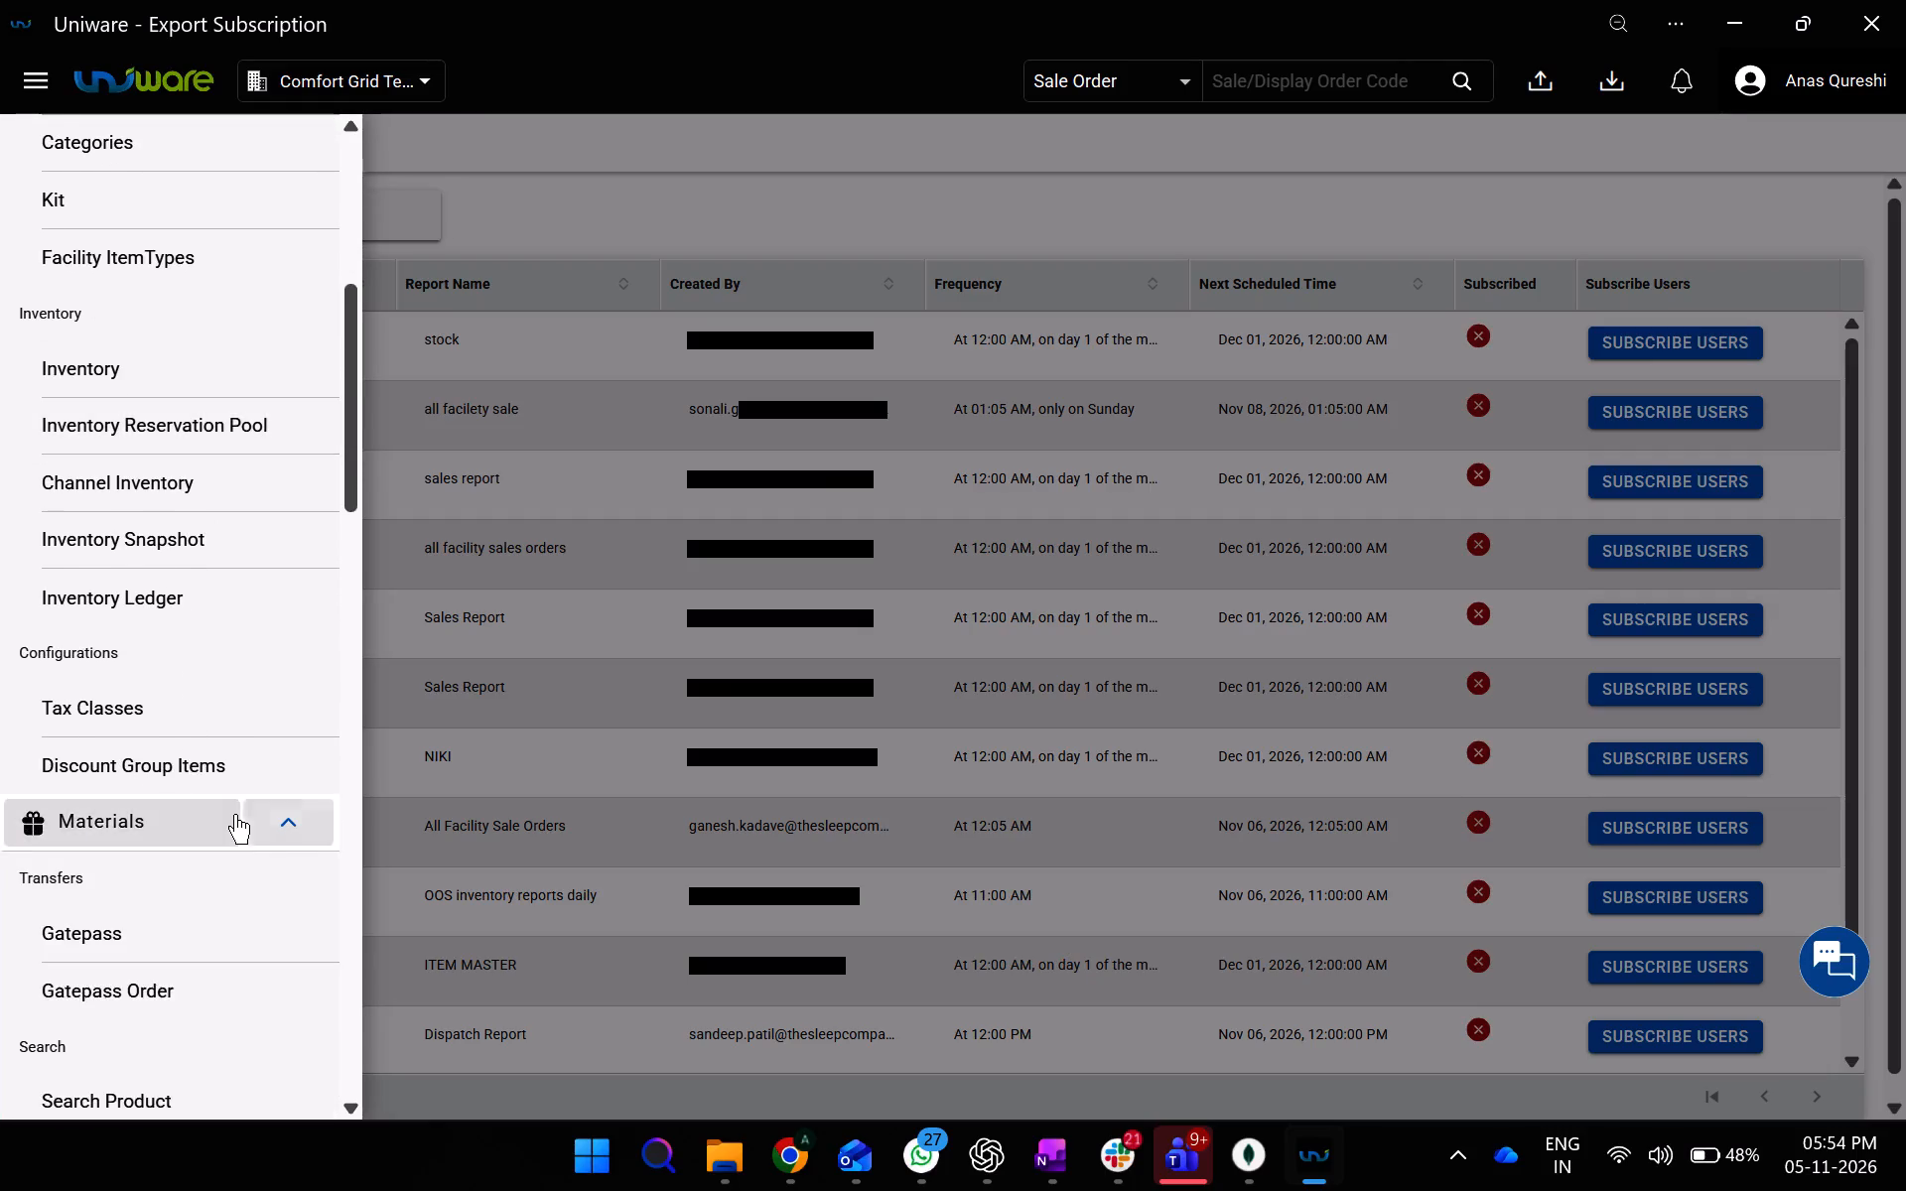
scroll(235, 814, "down", 3)
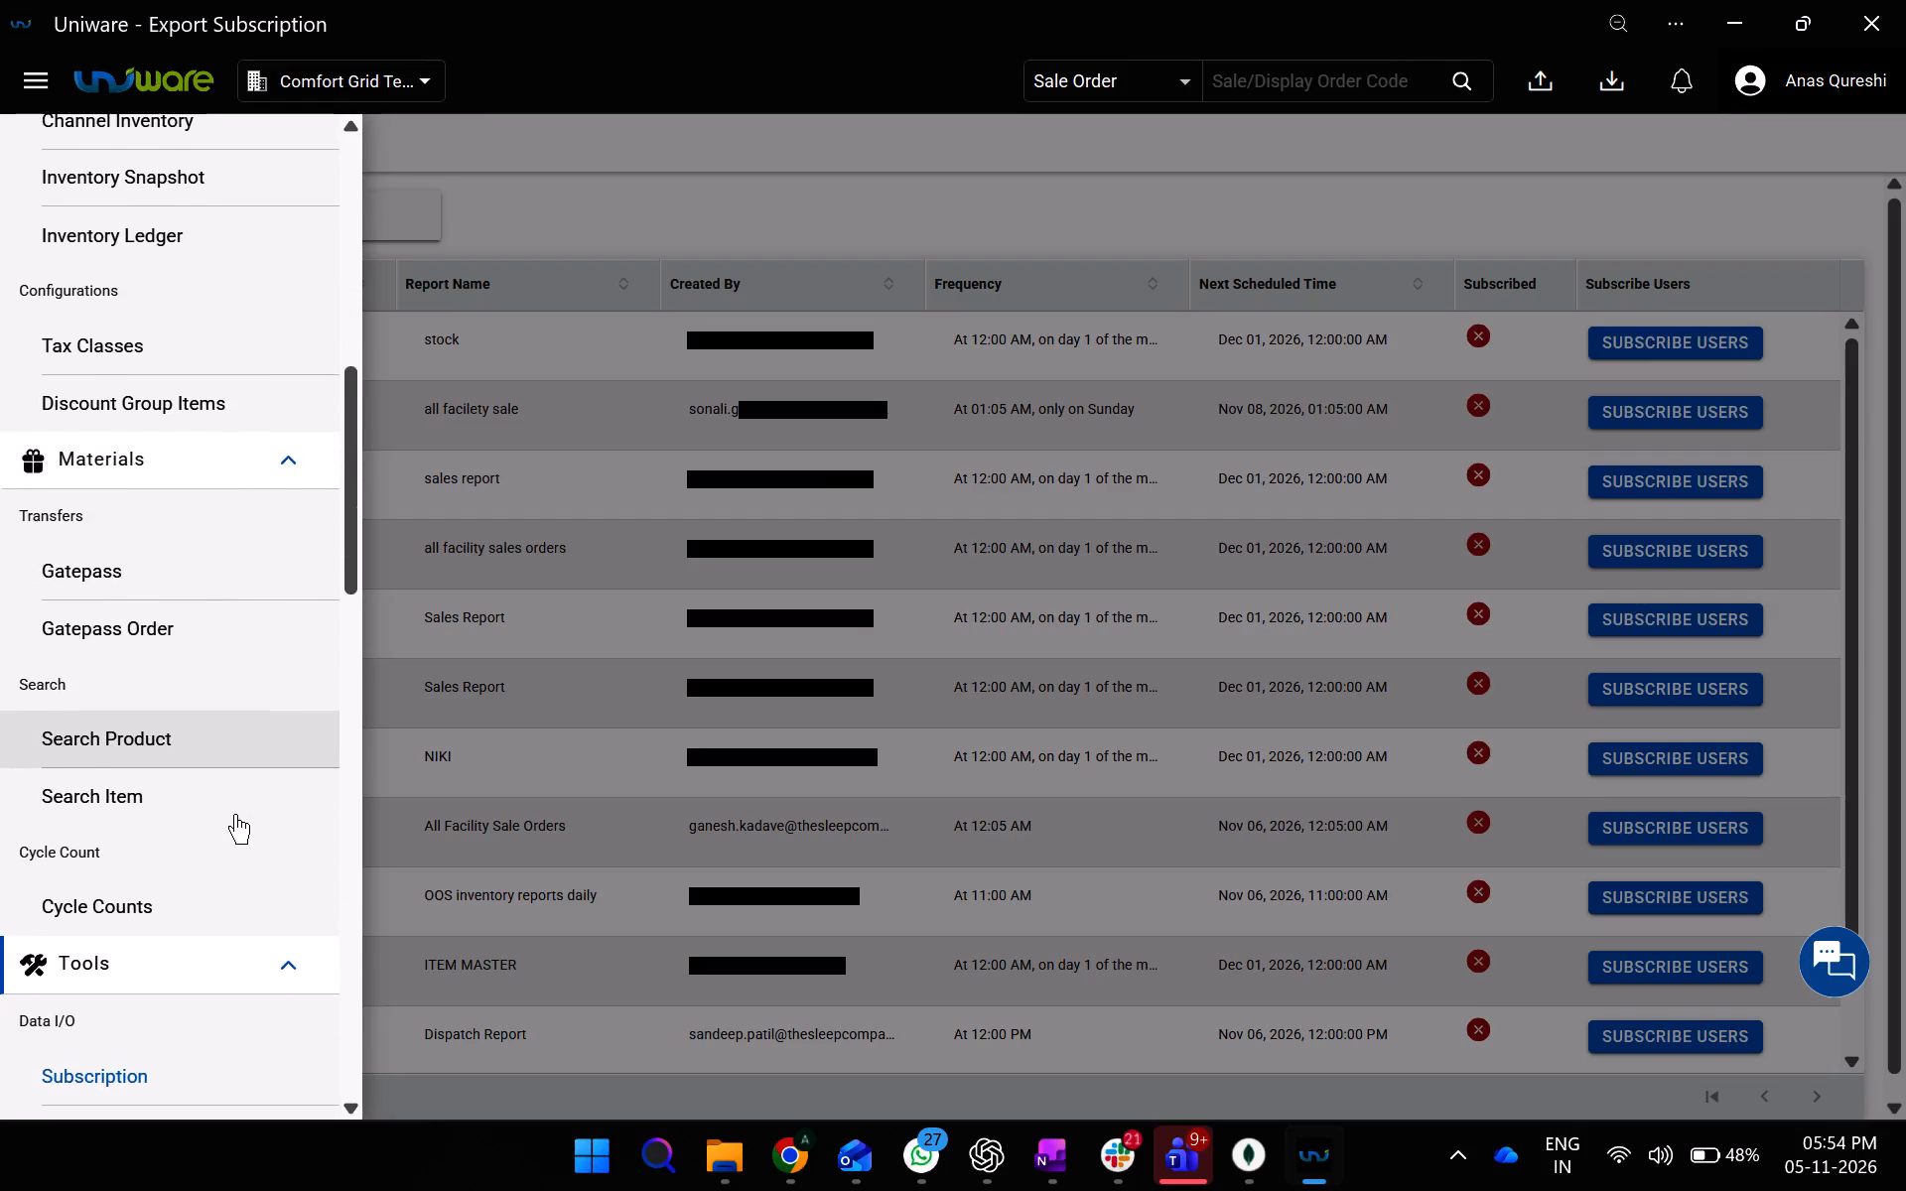
scroll(235, 814, "down", 3)
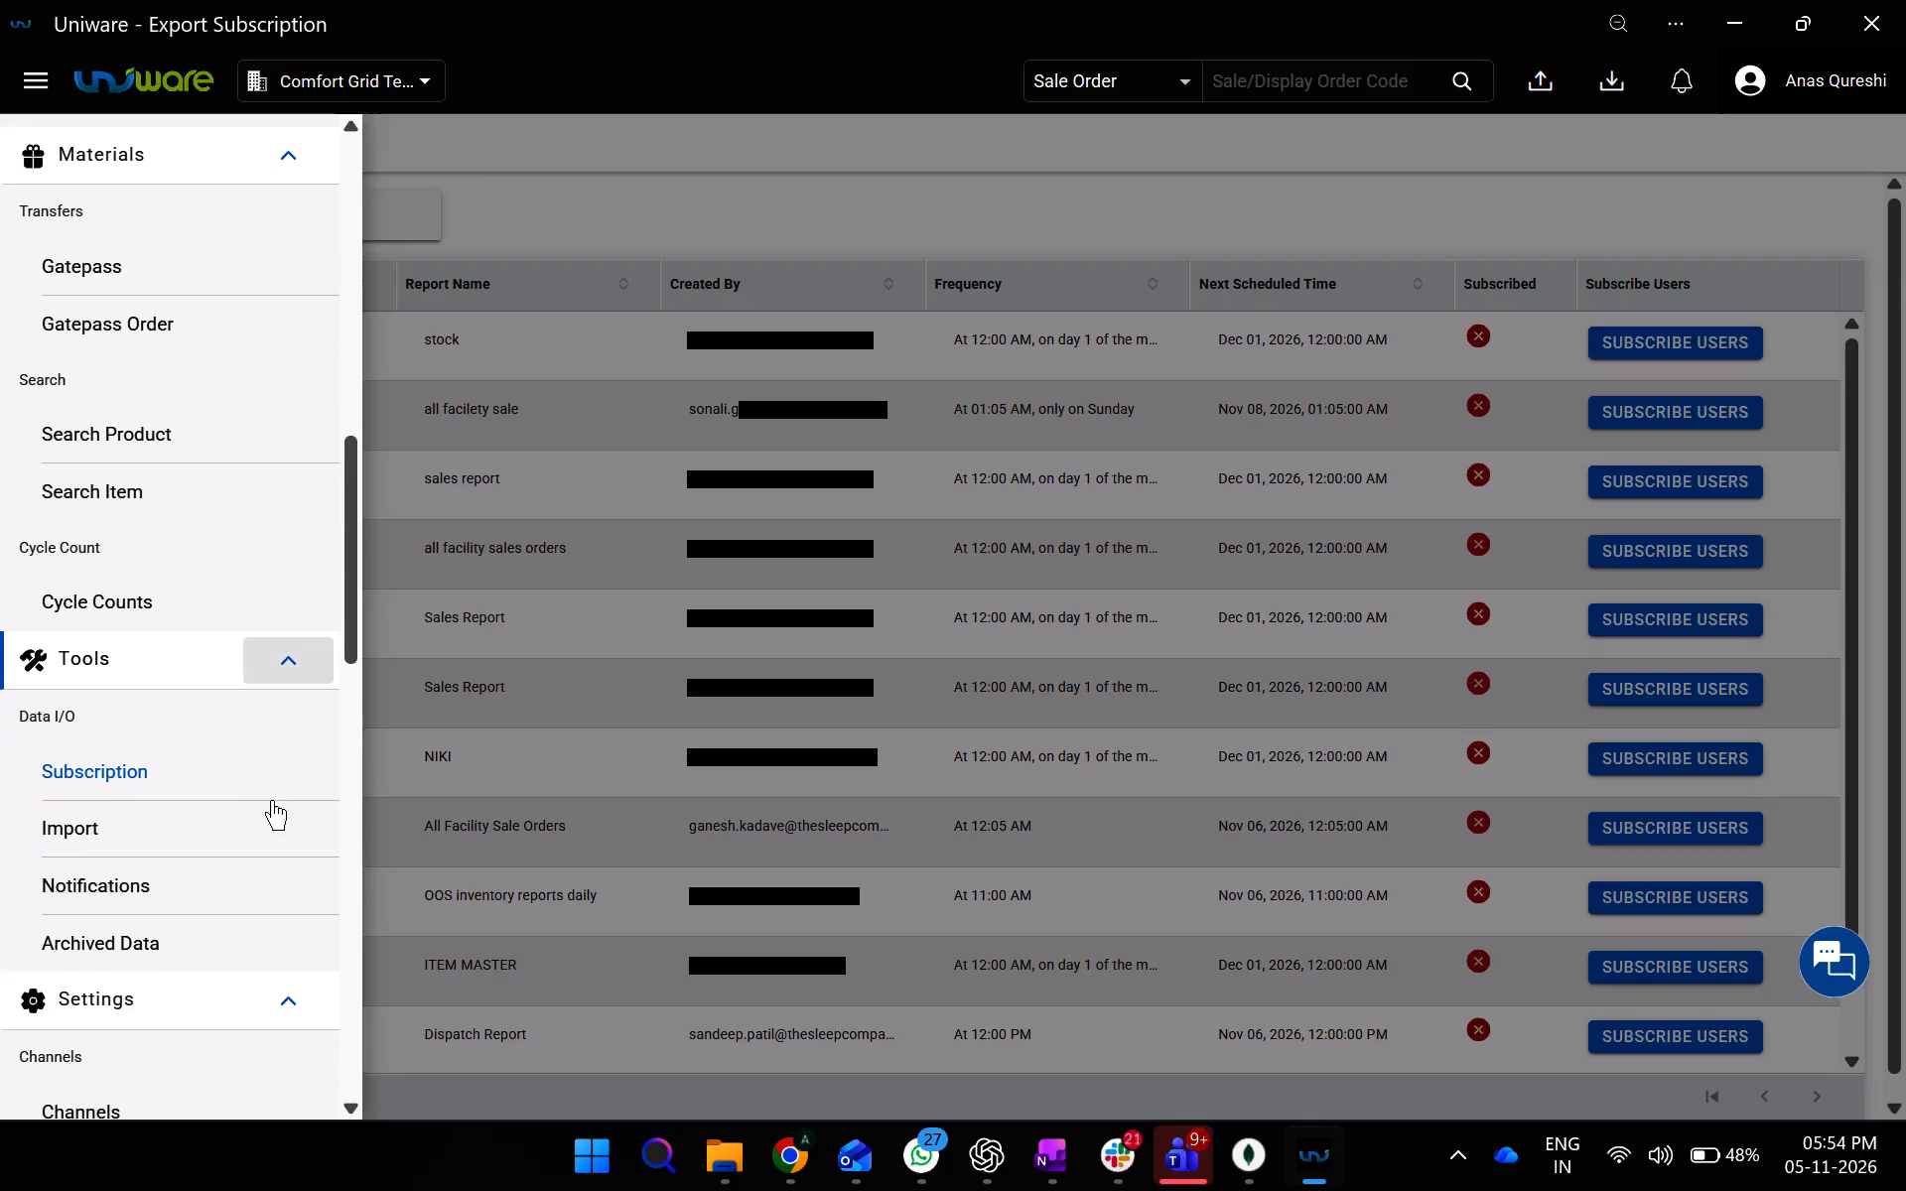
Examine the pages available under the Settings section, from Channels and Users through Shipping Provider, Stock Allocation and Handling Unit.
scroll(268, 819, "down", 4)
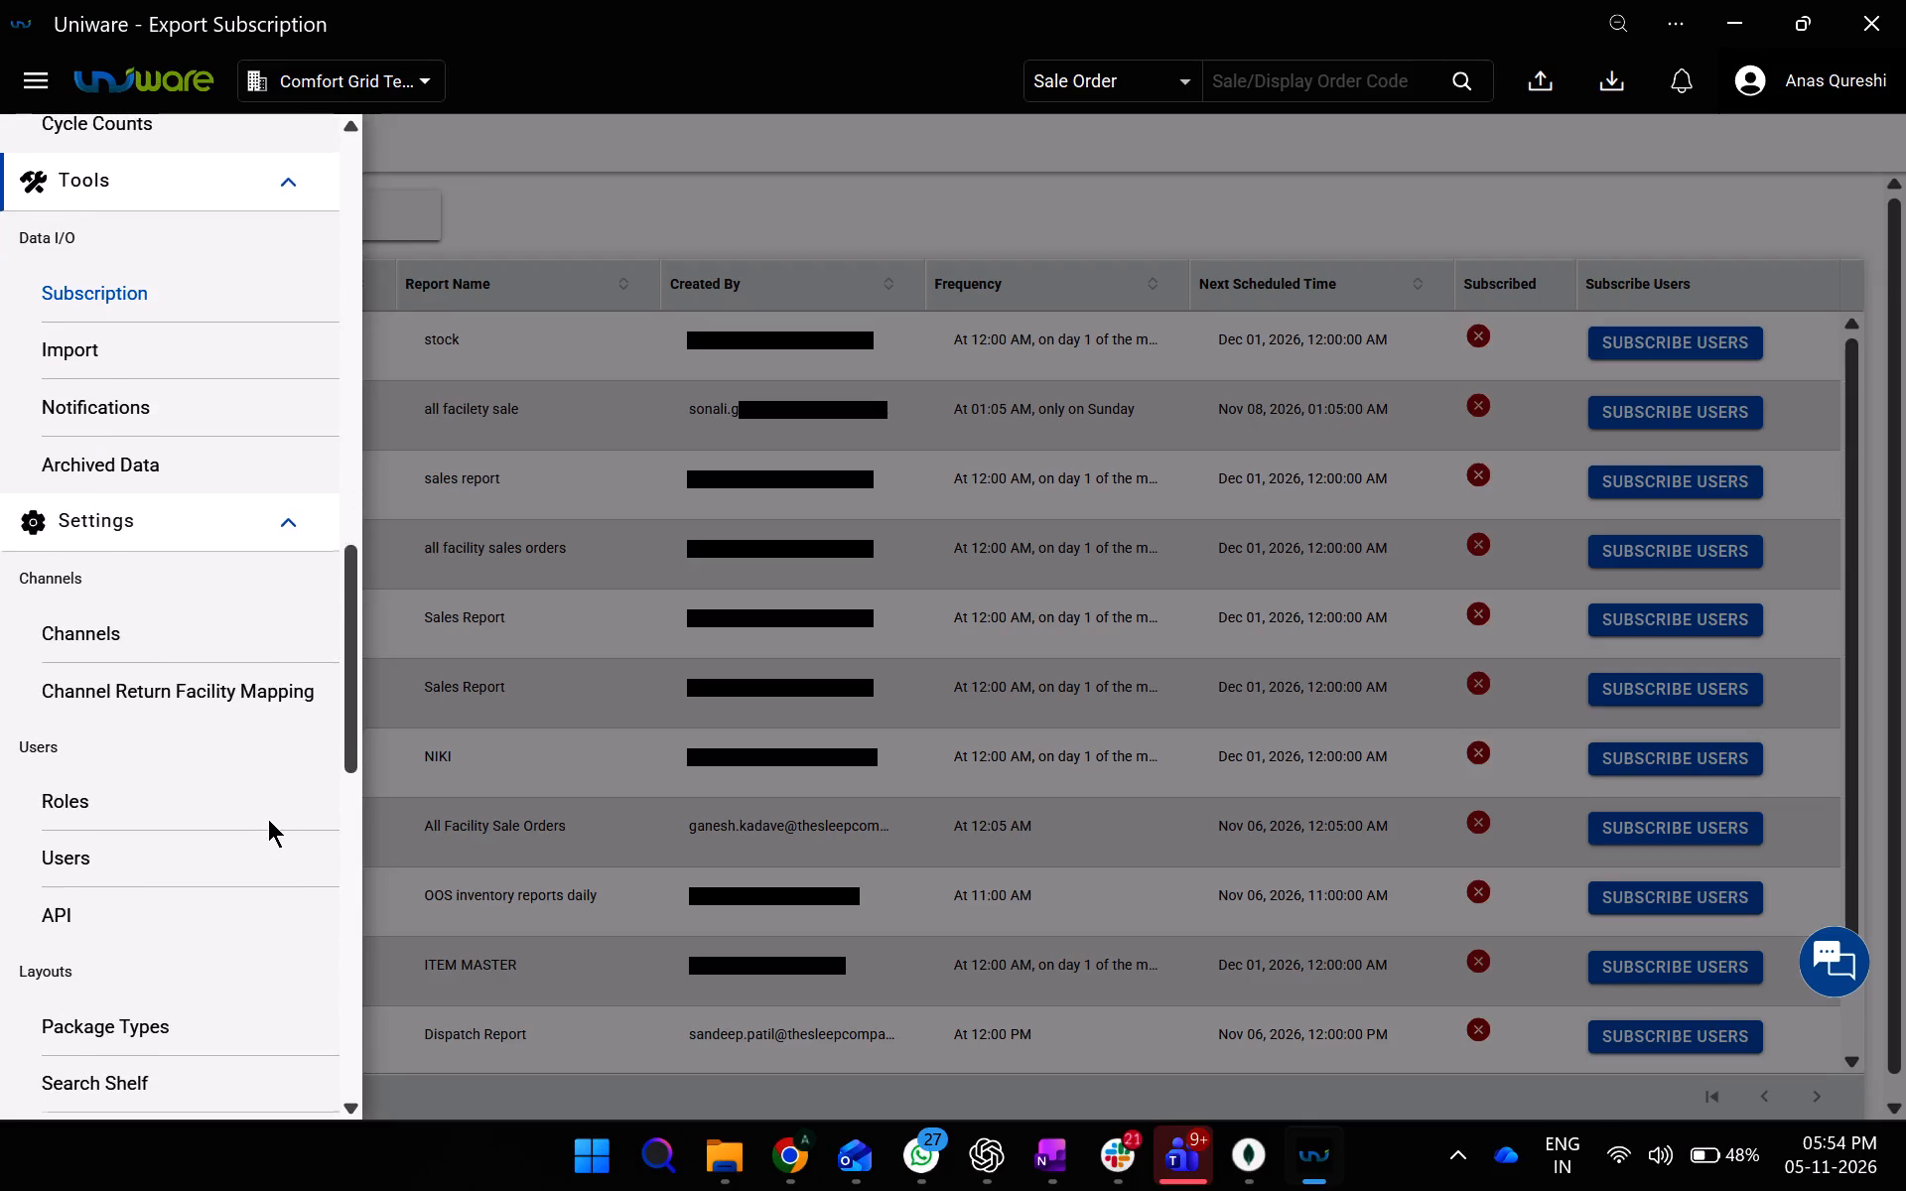
scroll(268, 819, "down", 6)
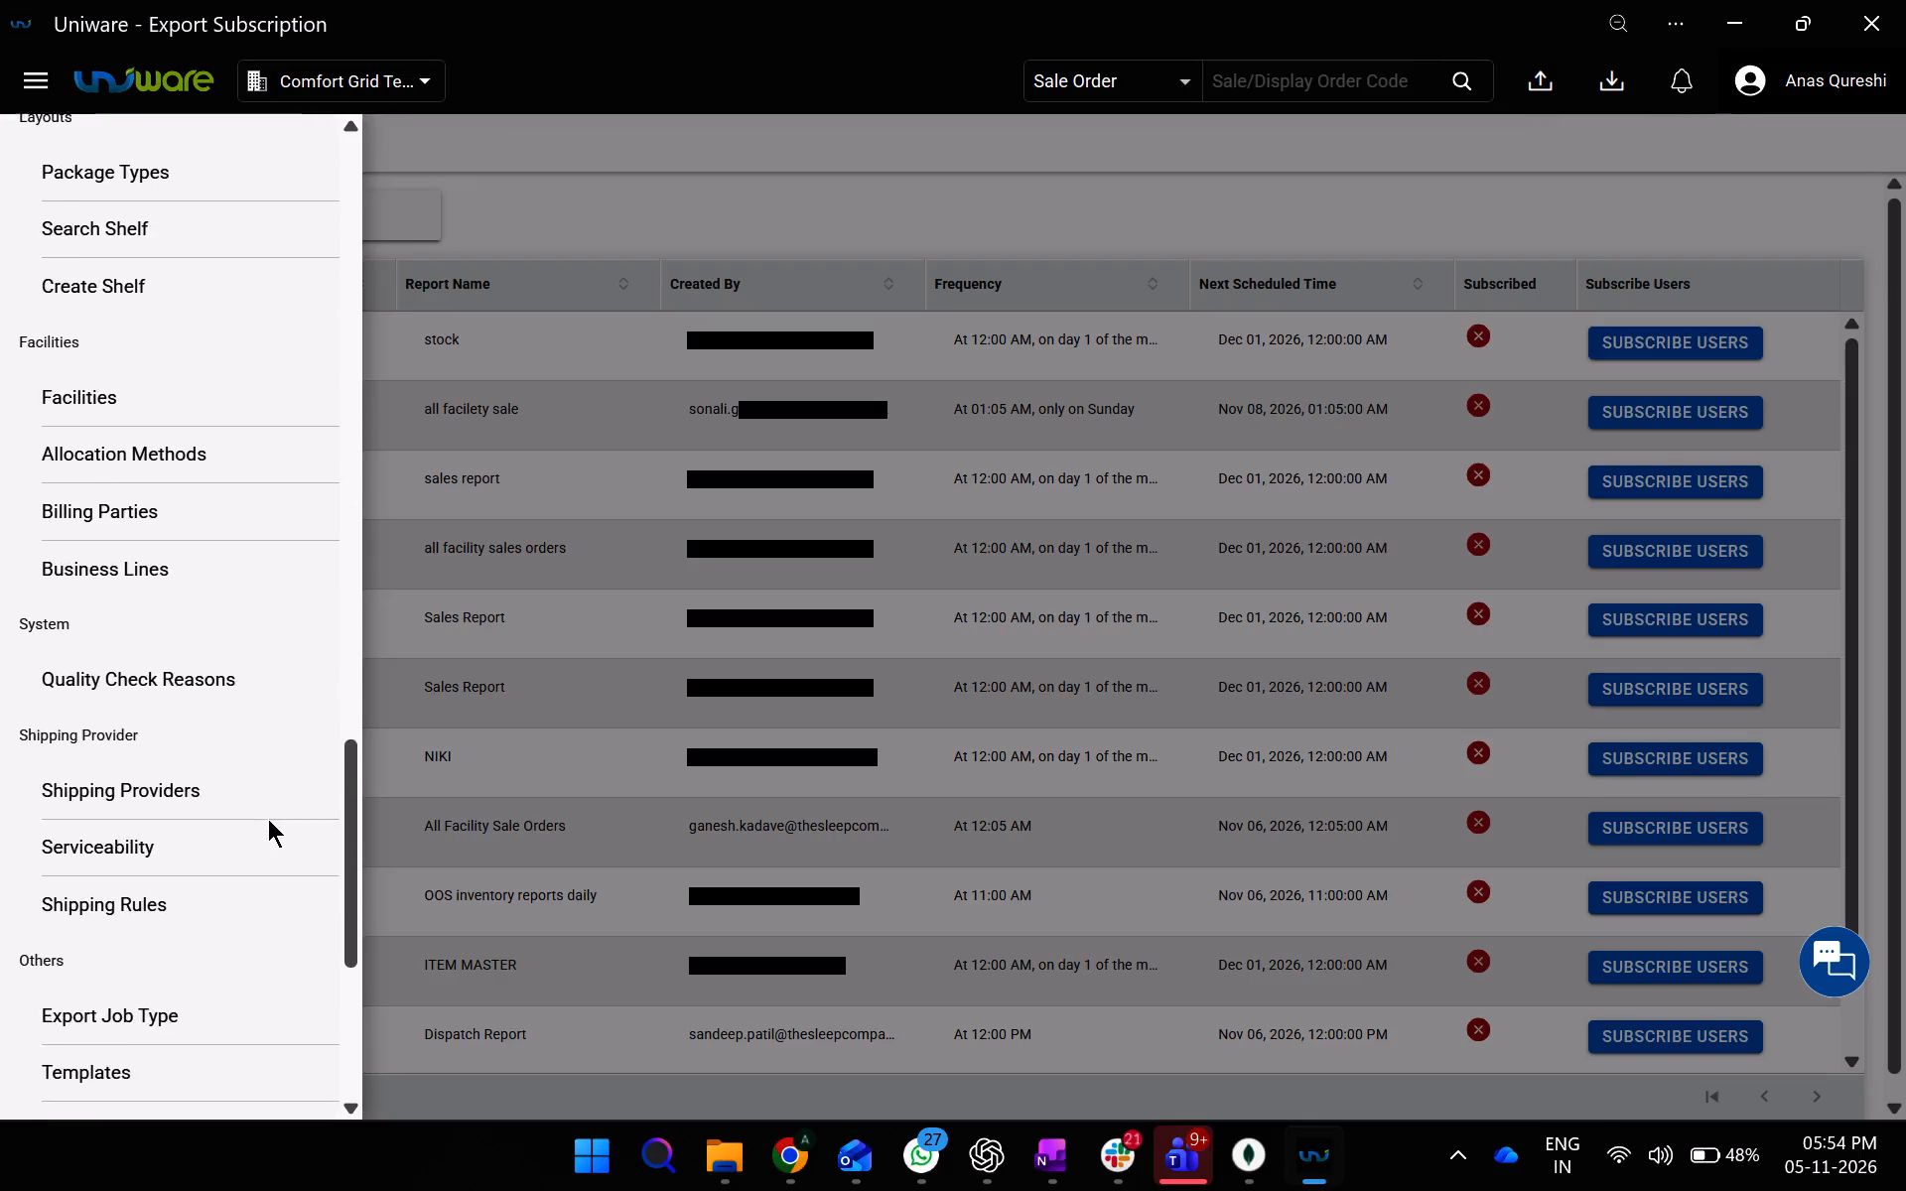
scroll(268, 819, "down", 2)
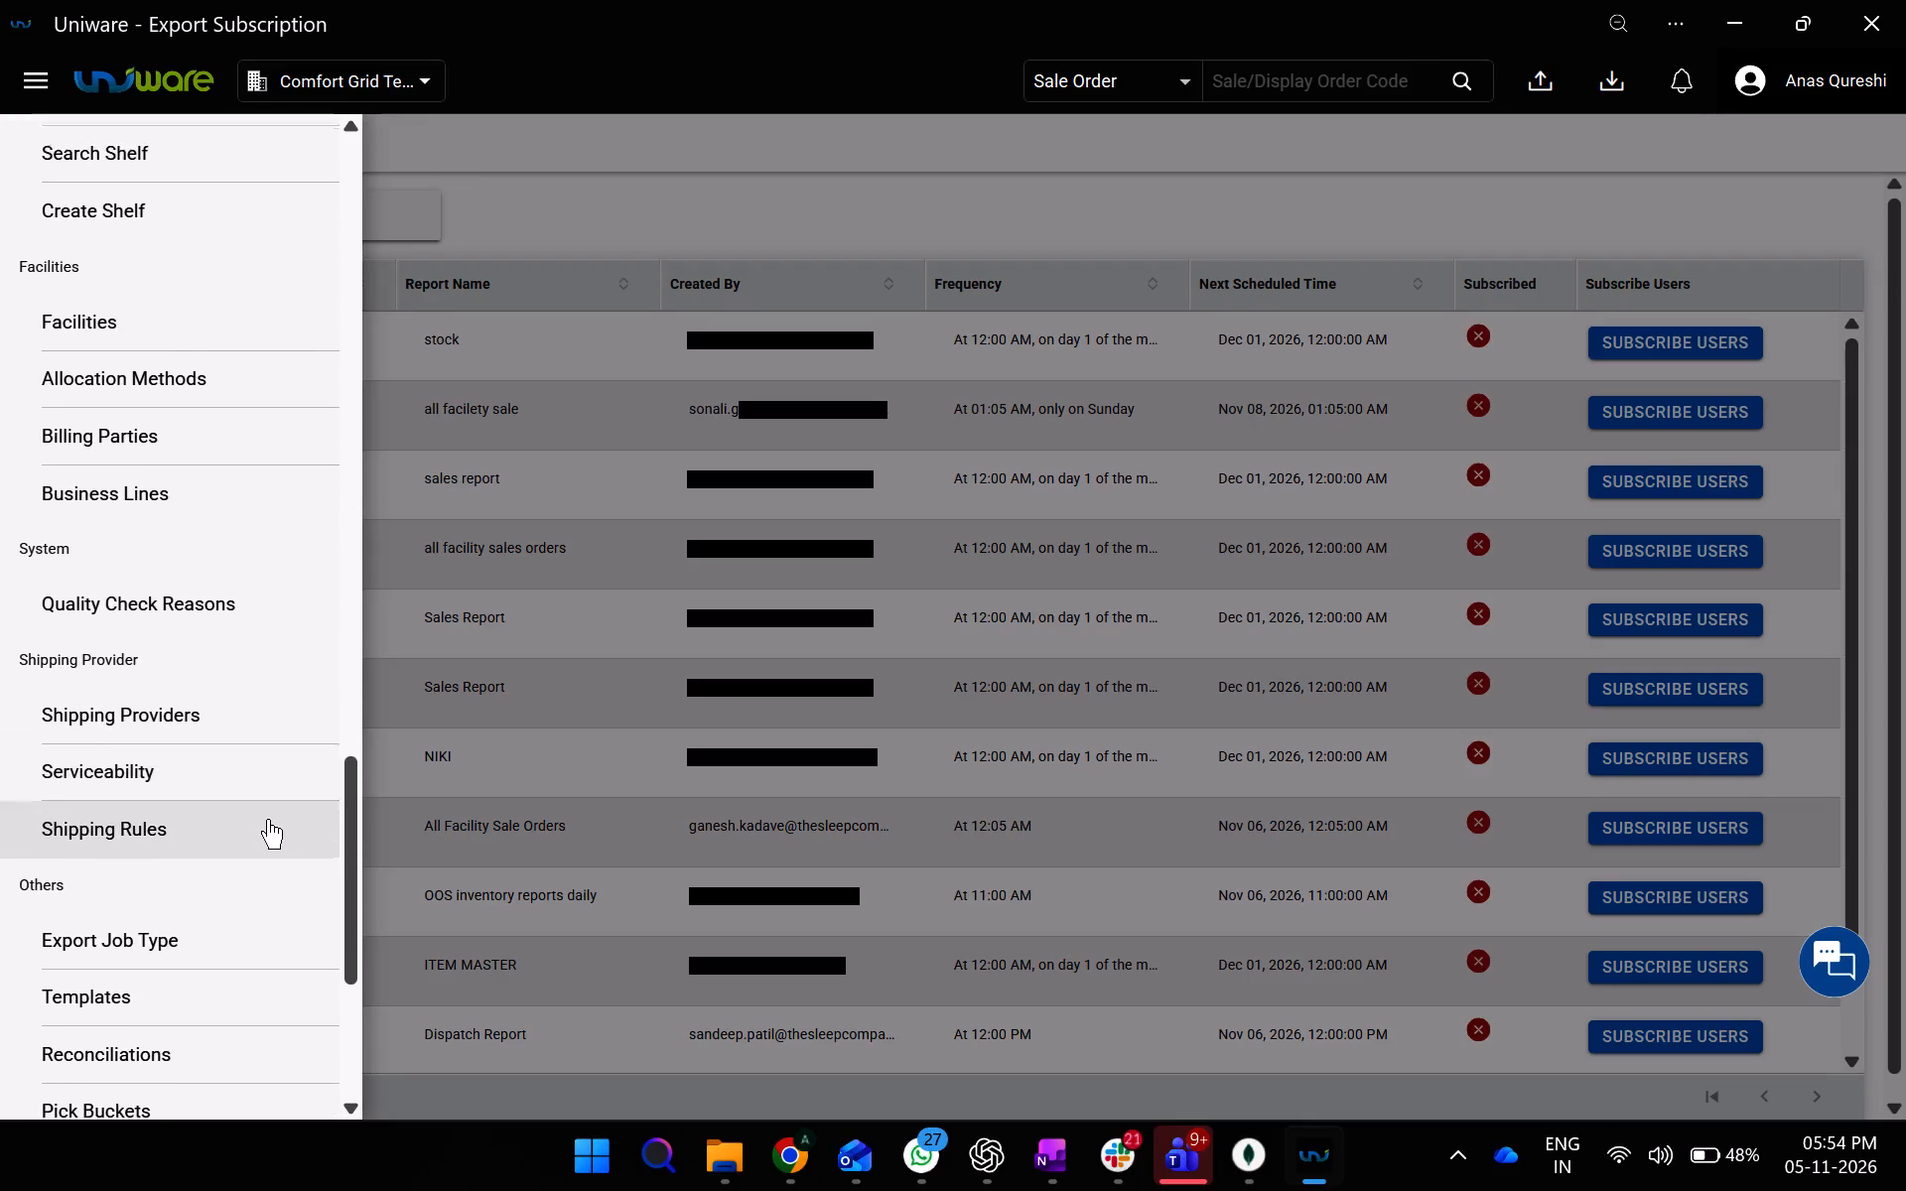
scroll(268, 819, "down", 2)
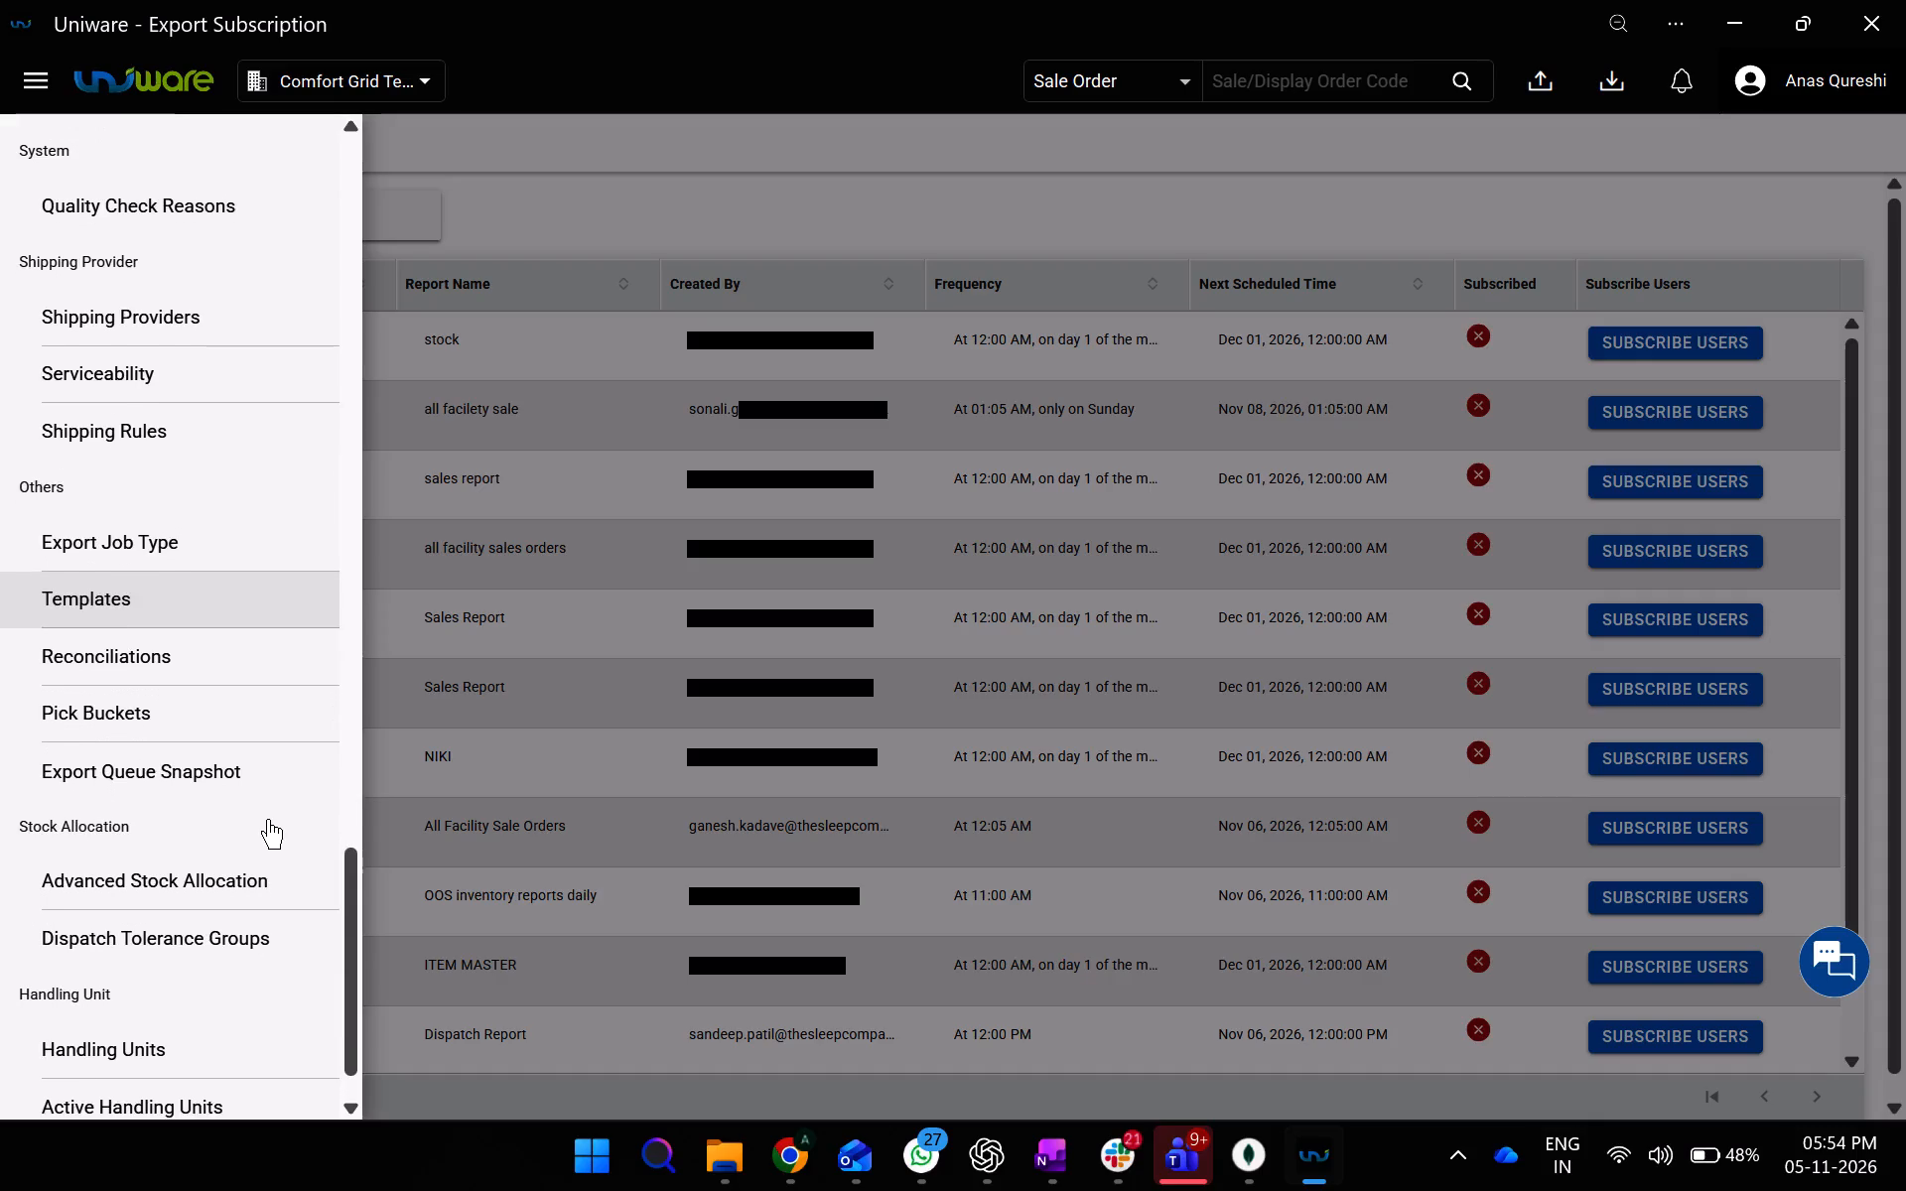
scroll(268, 819, "down", 2)
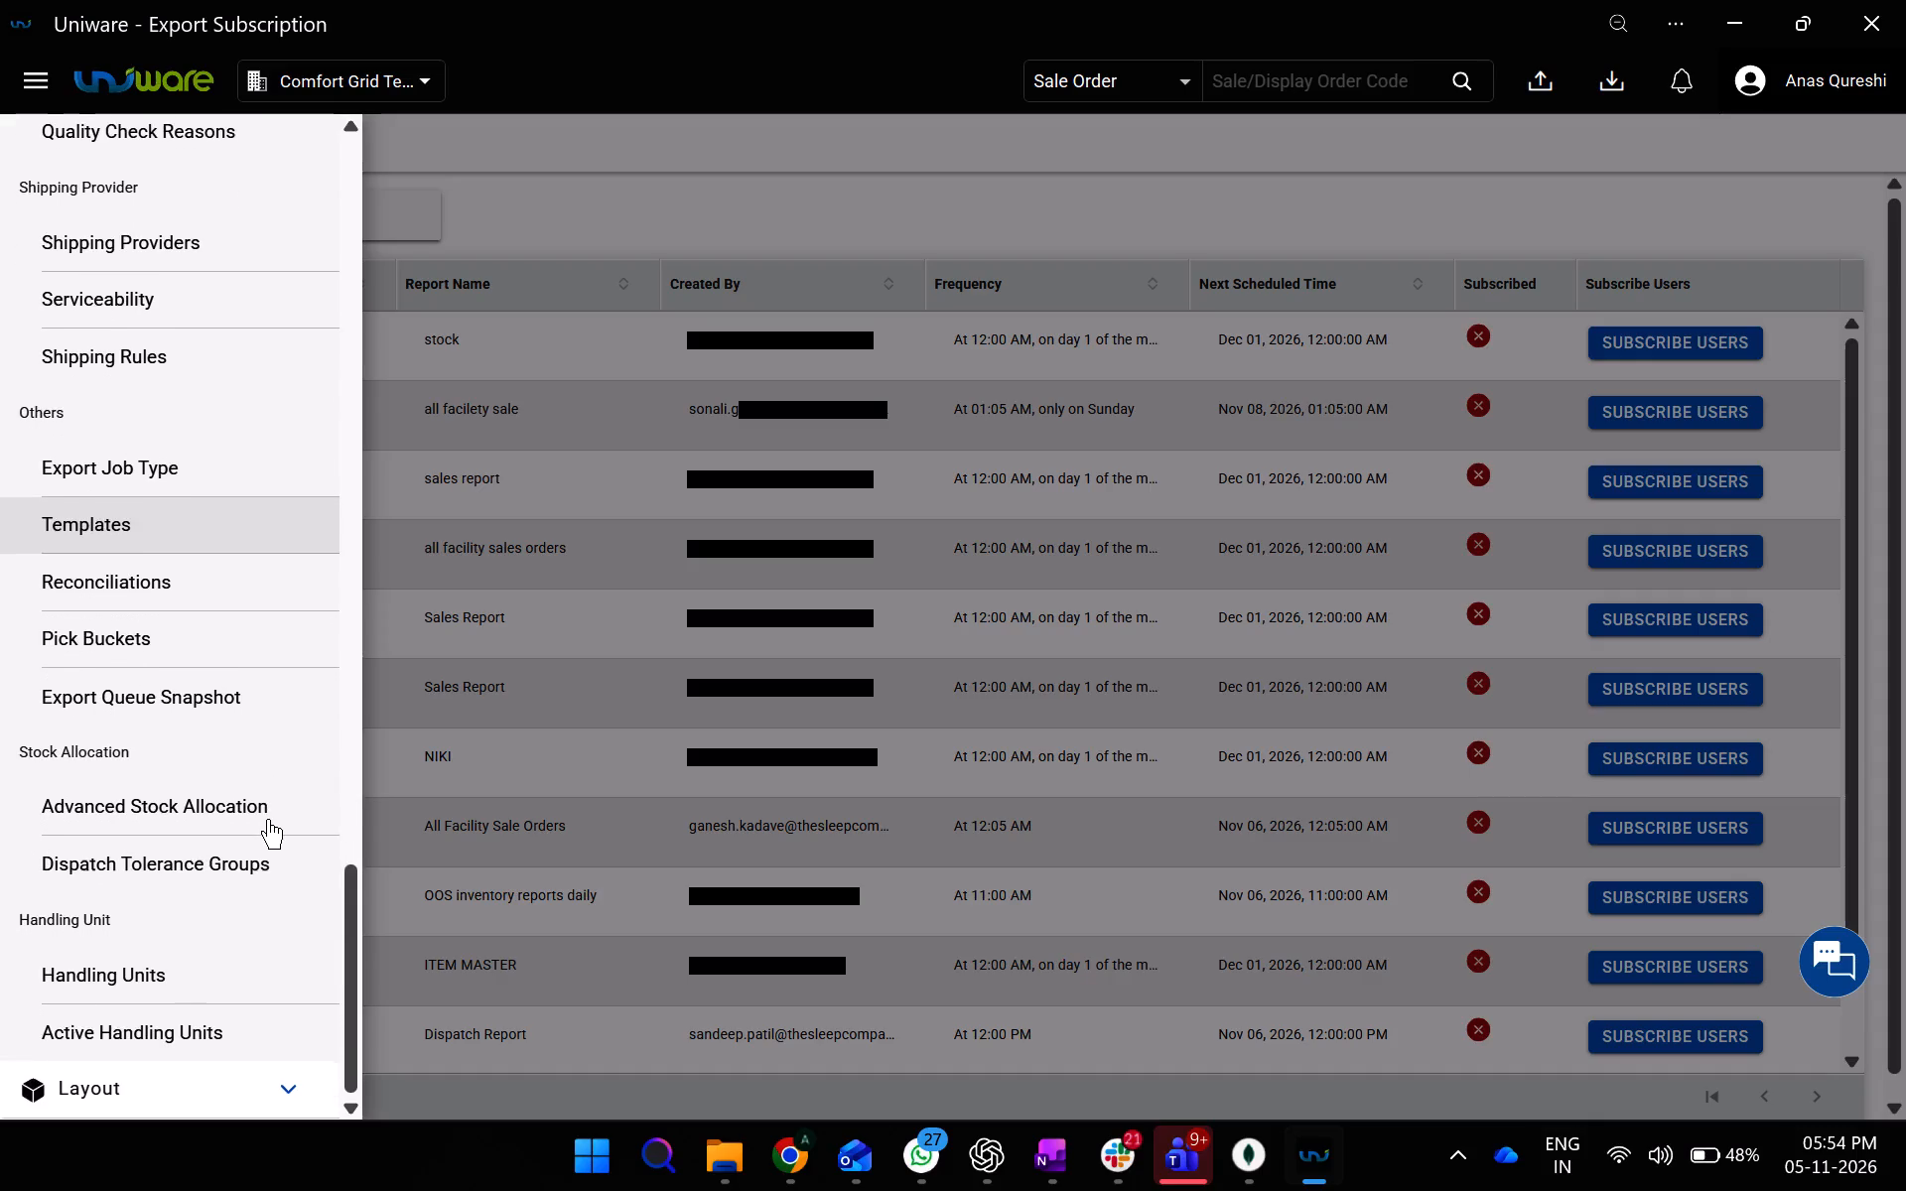
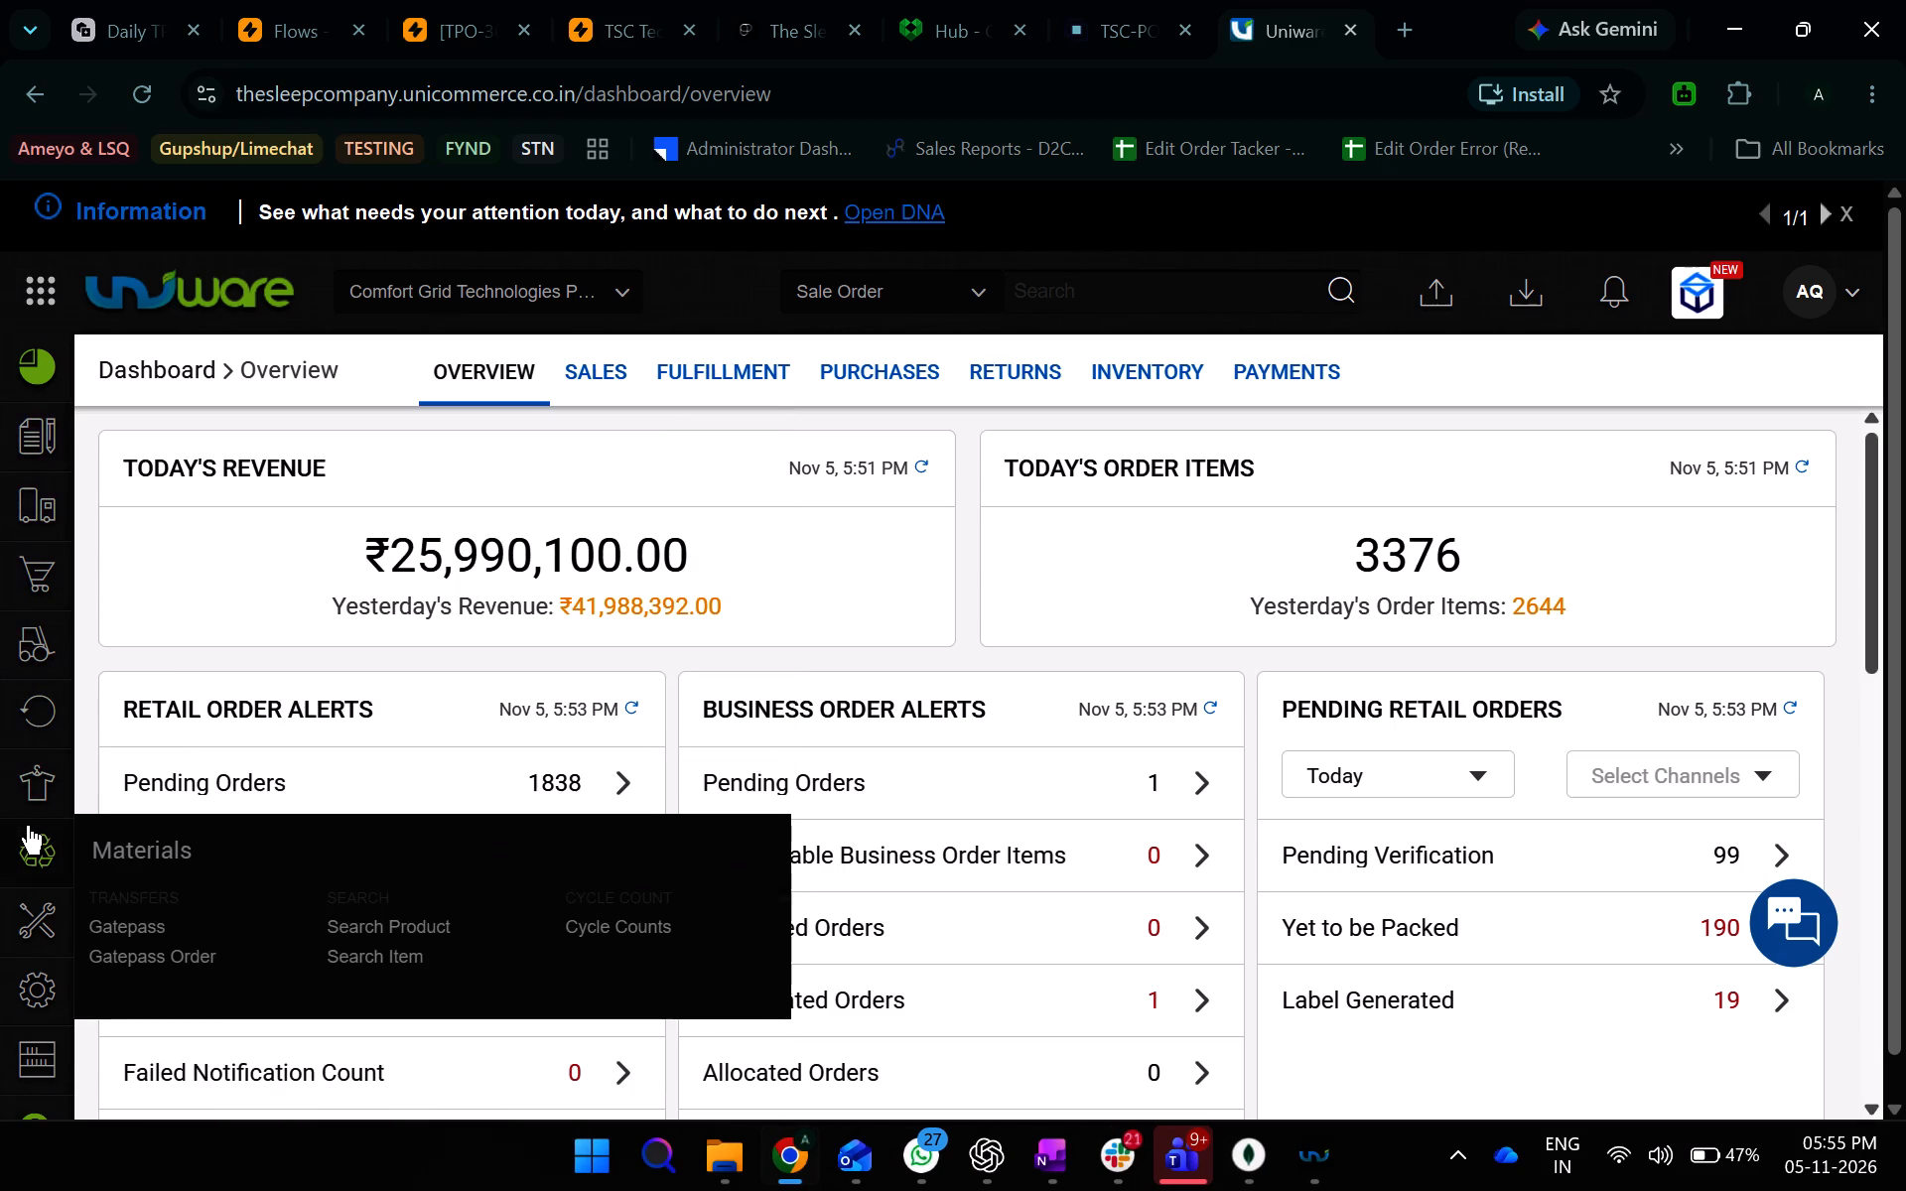
On the Tools import page, choose Multiple Facility Approved Purchase Order as the import type and review its CSV columns.
scroll(24, 899, "down", 1)
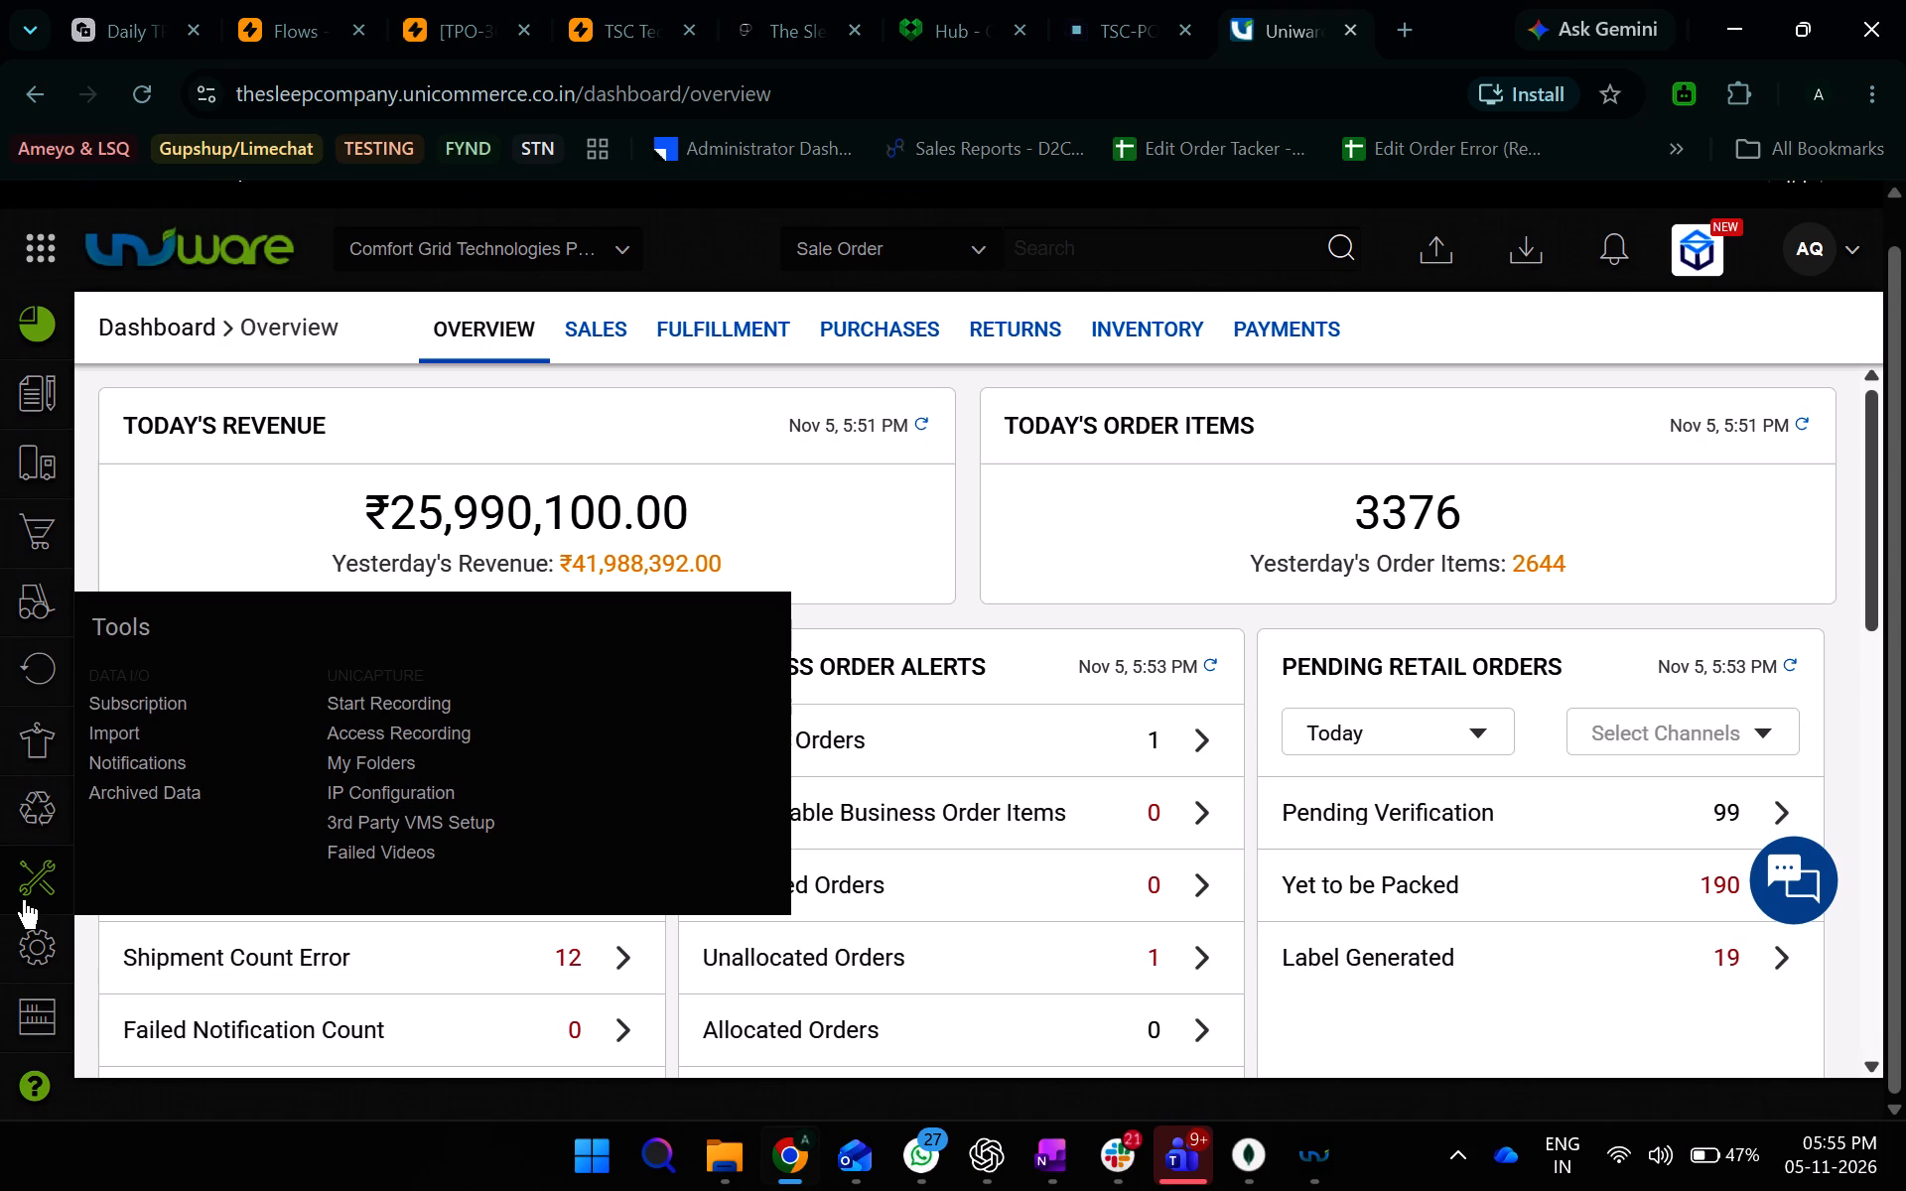
scroll(24, 899, "down", 1)
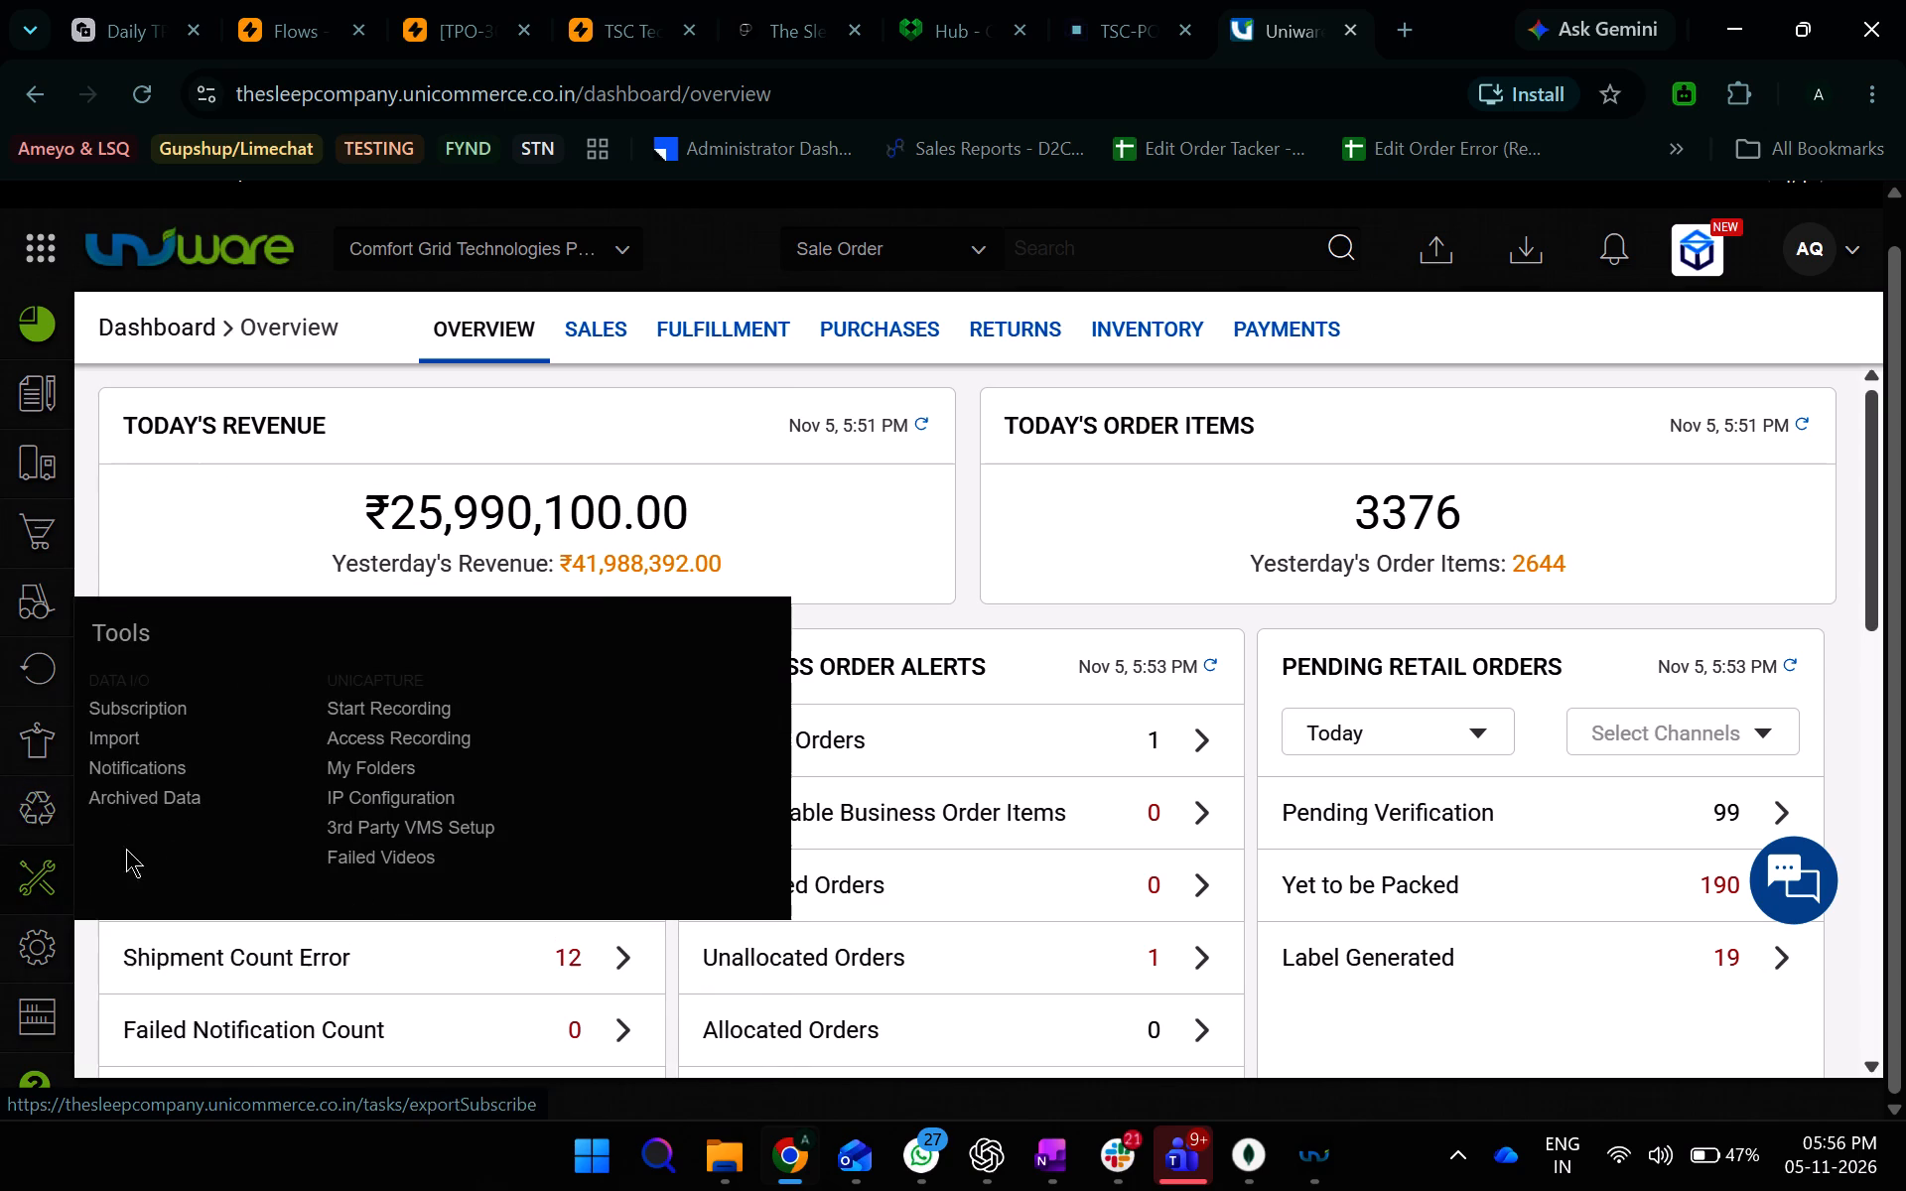
left_click(110, 738)
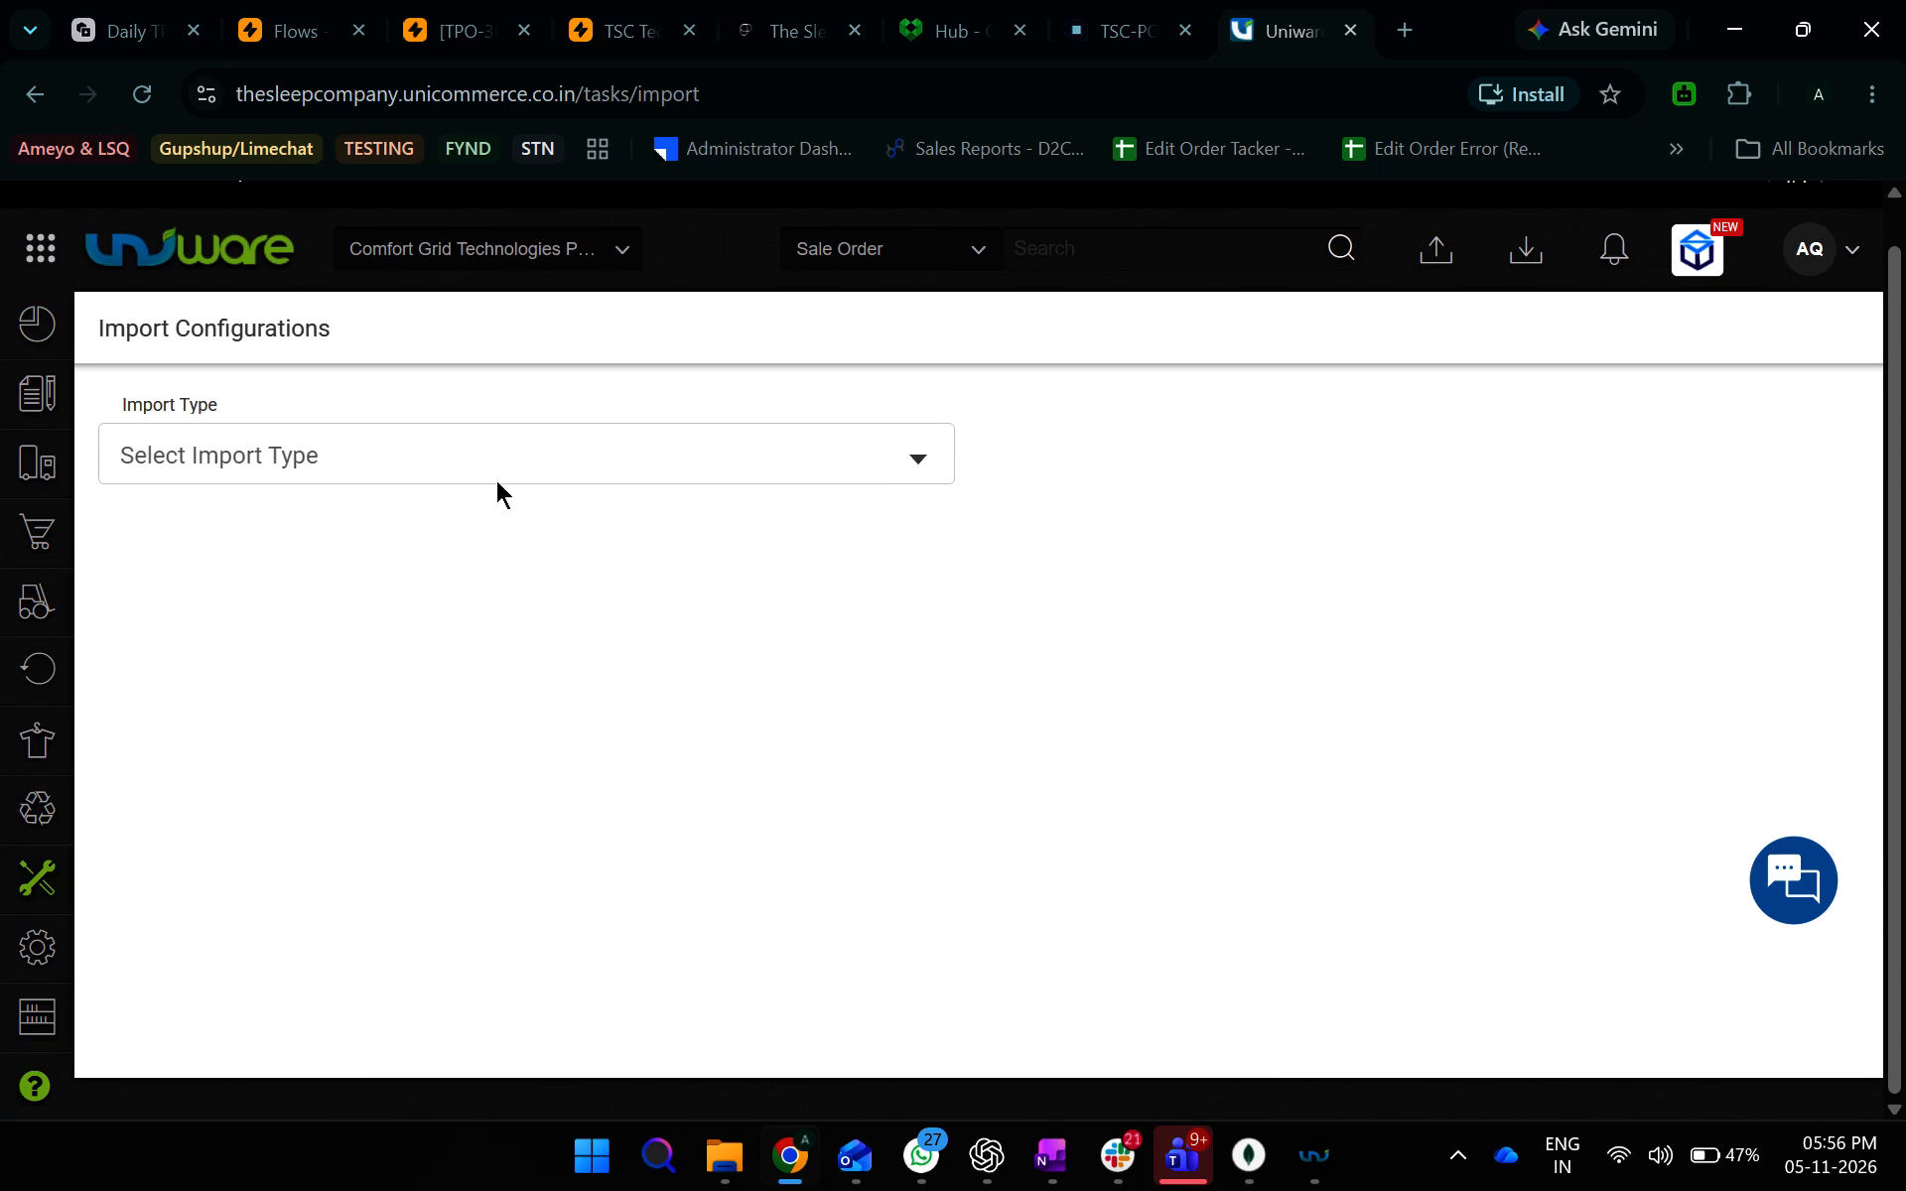
left_click(553, 429)
type("mu")
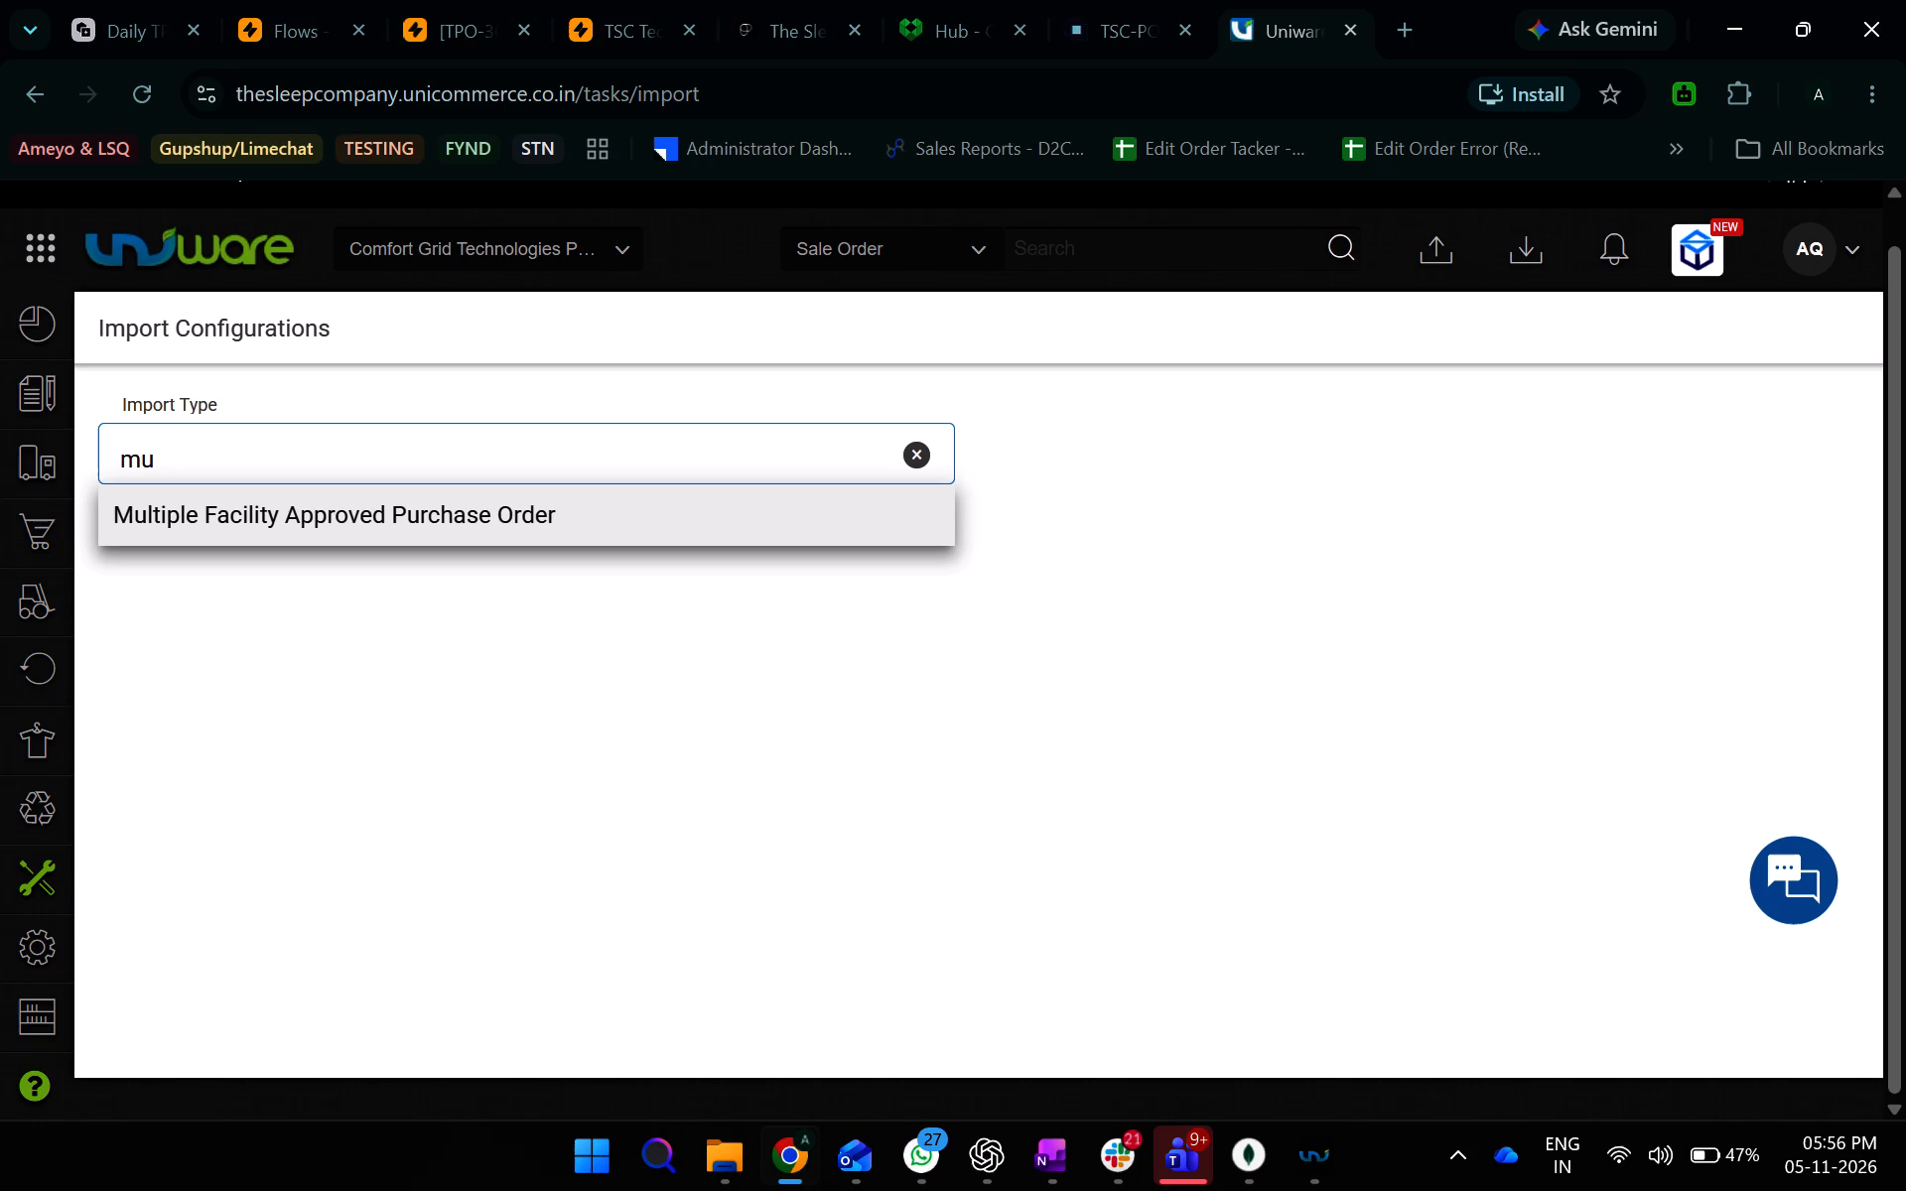
left_click(540, 528)
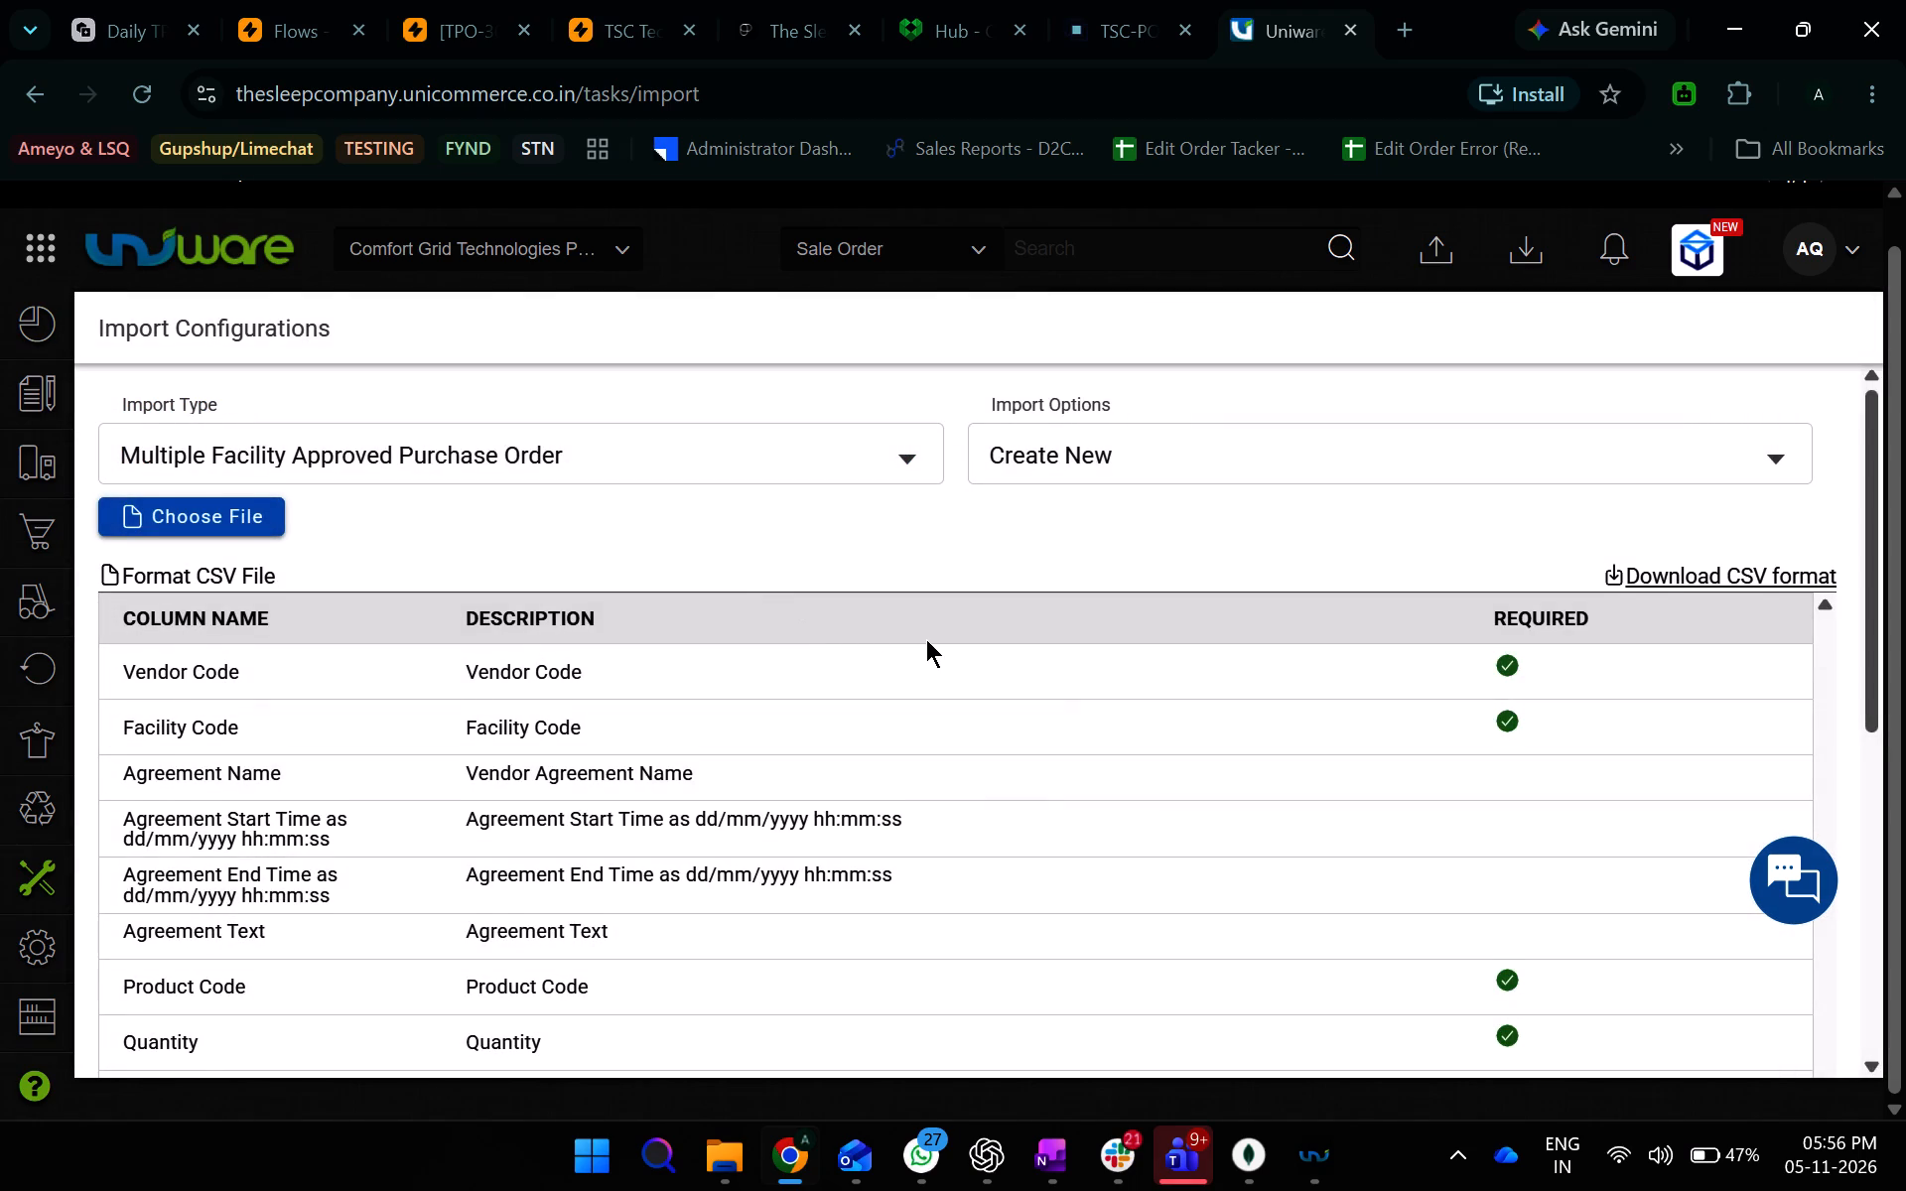
scroll(930, 641, "down", 9)
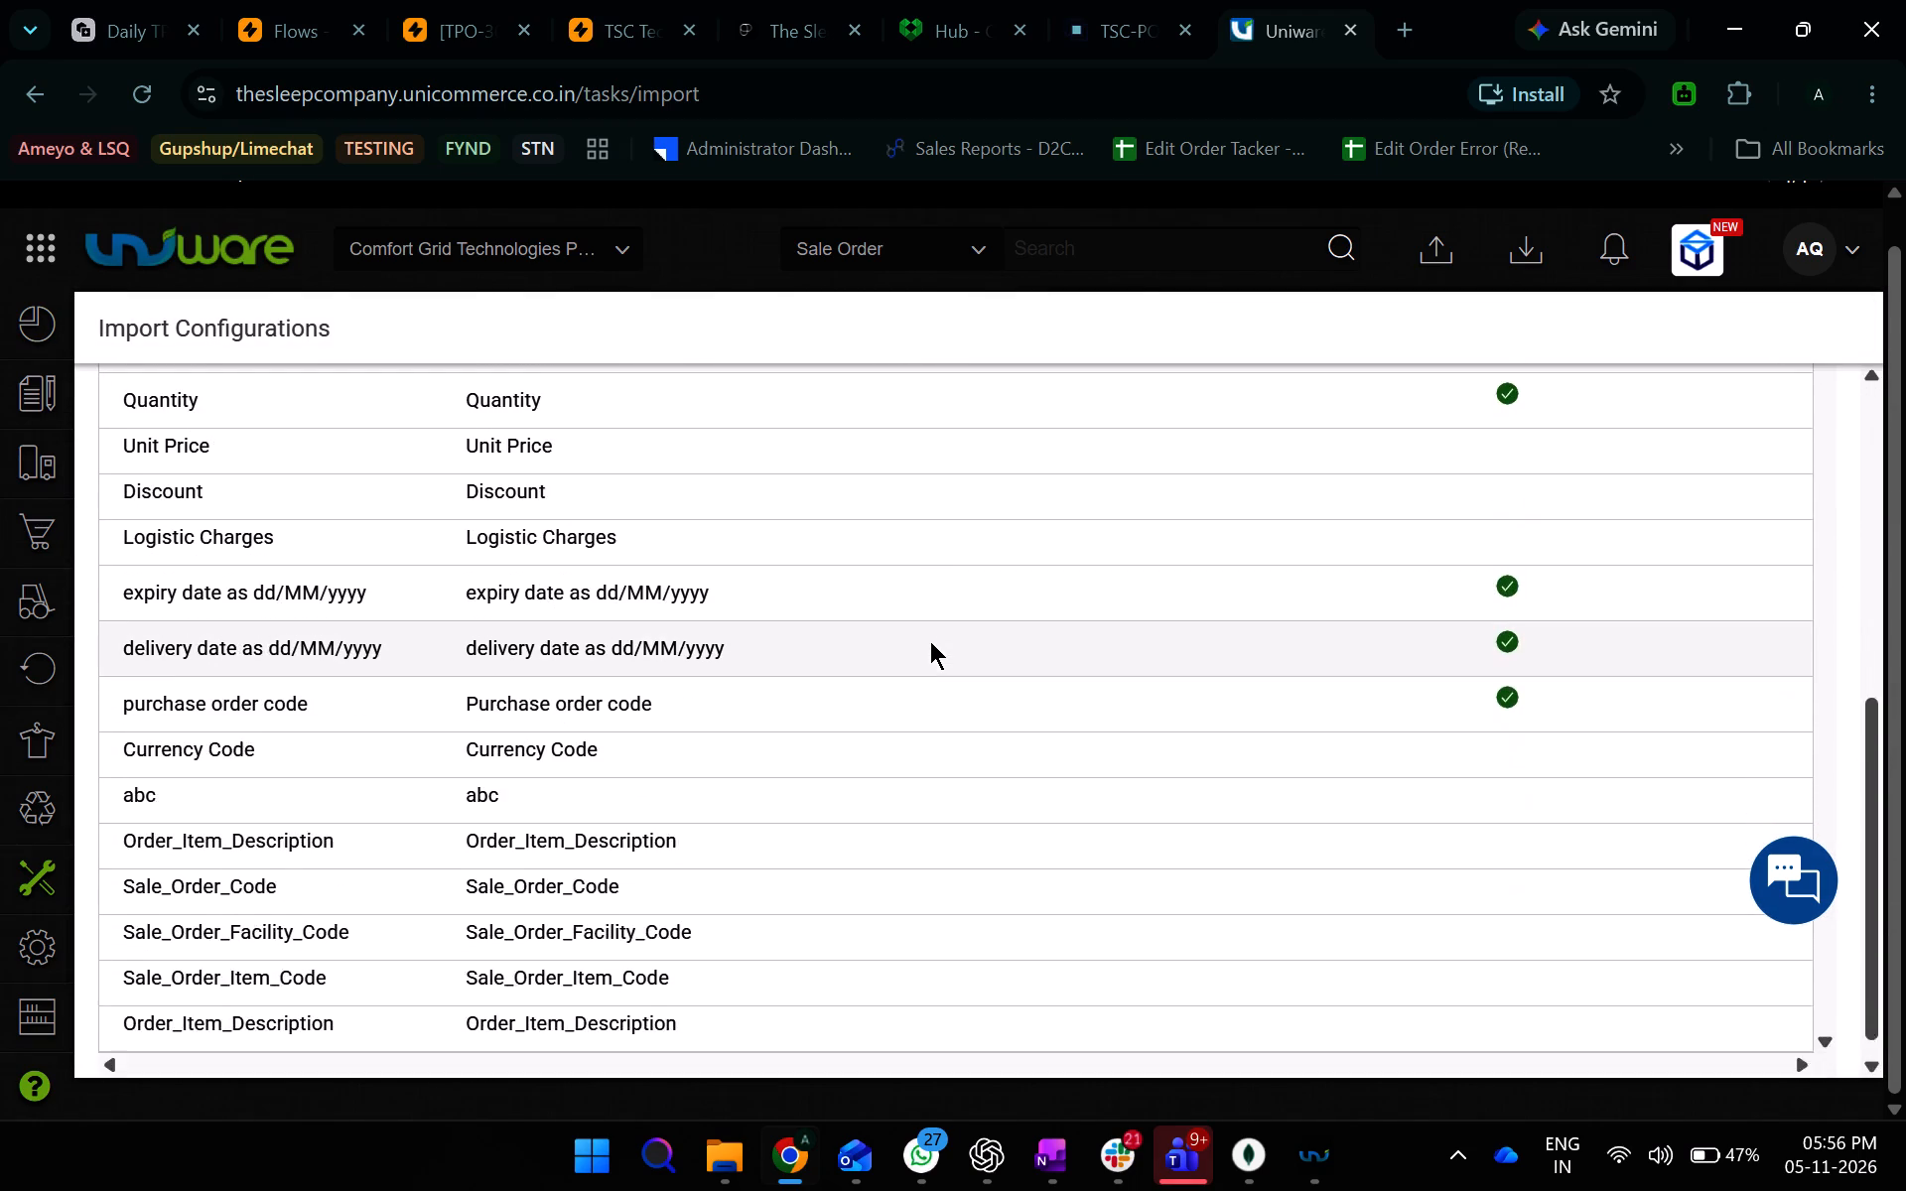
scroll(930, 641, "up", 8)
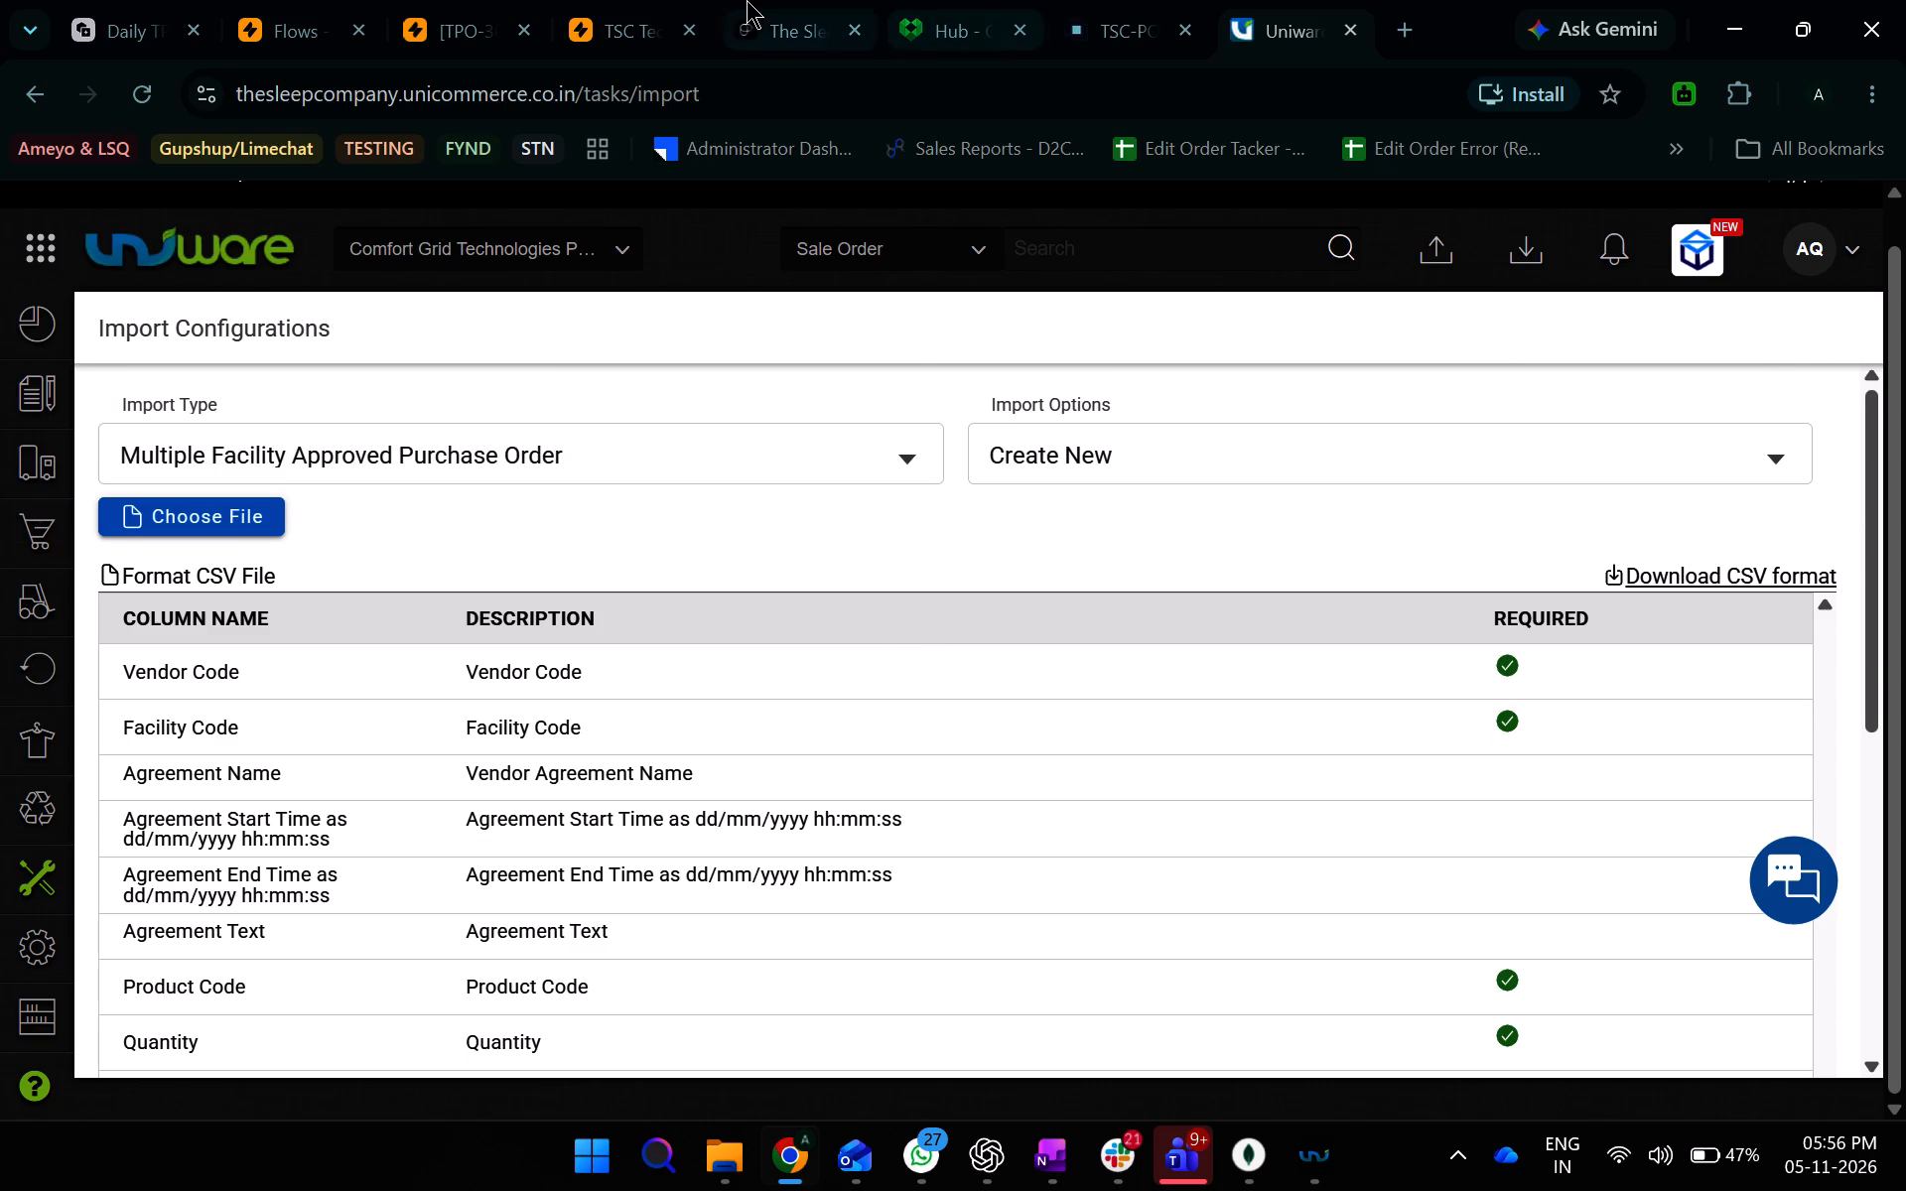
Switch to the separate Uniware app window and open the Roles page of the Settings section.
left_click(1314, 1190)
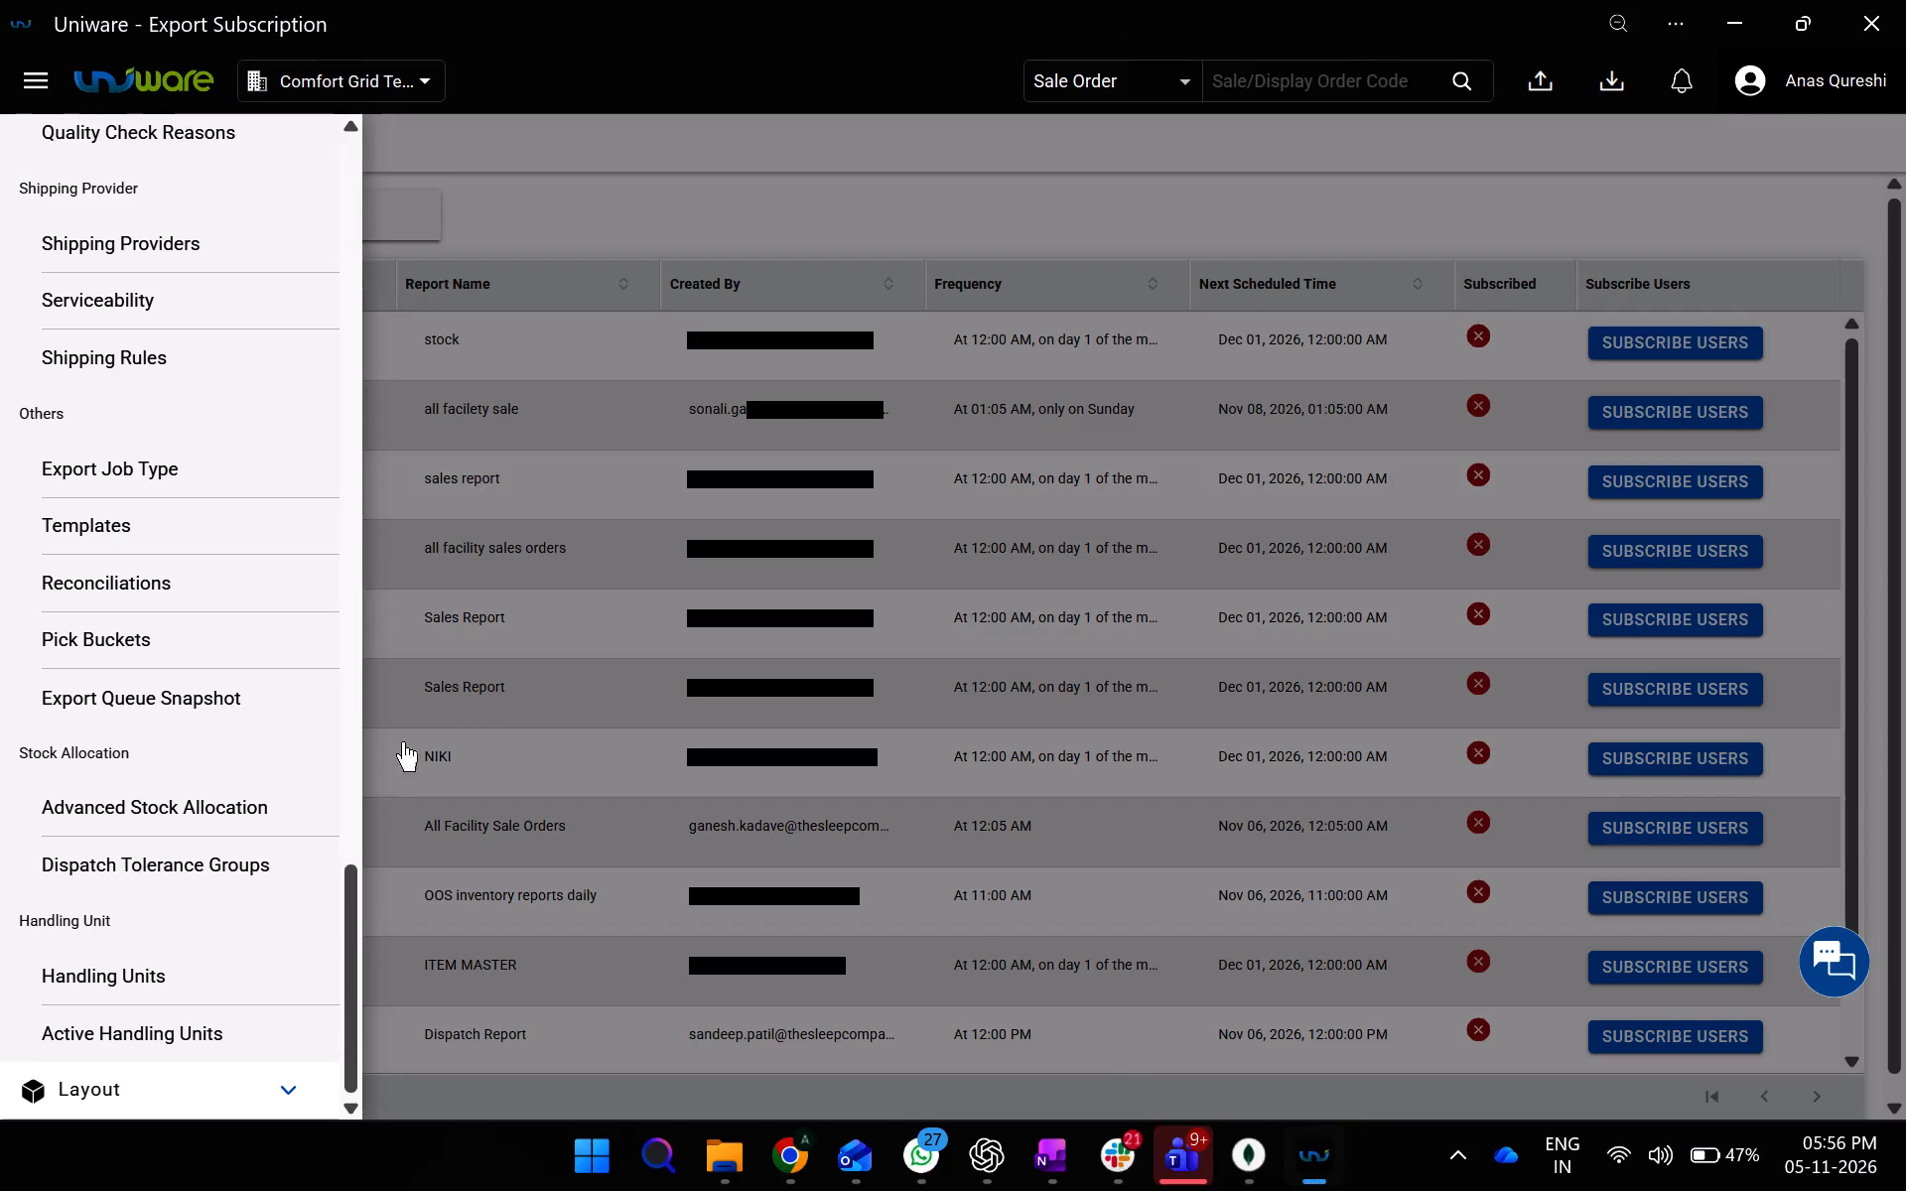
left_click(538, 771)
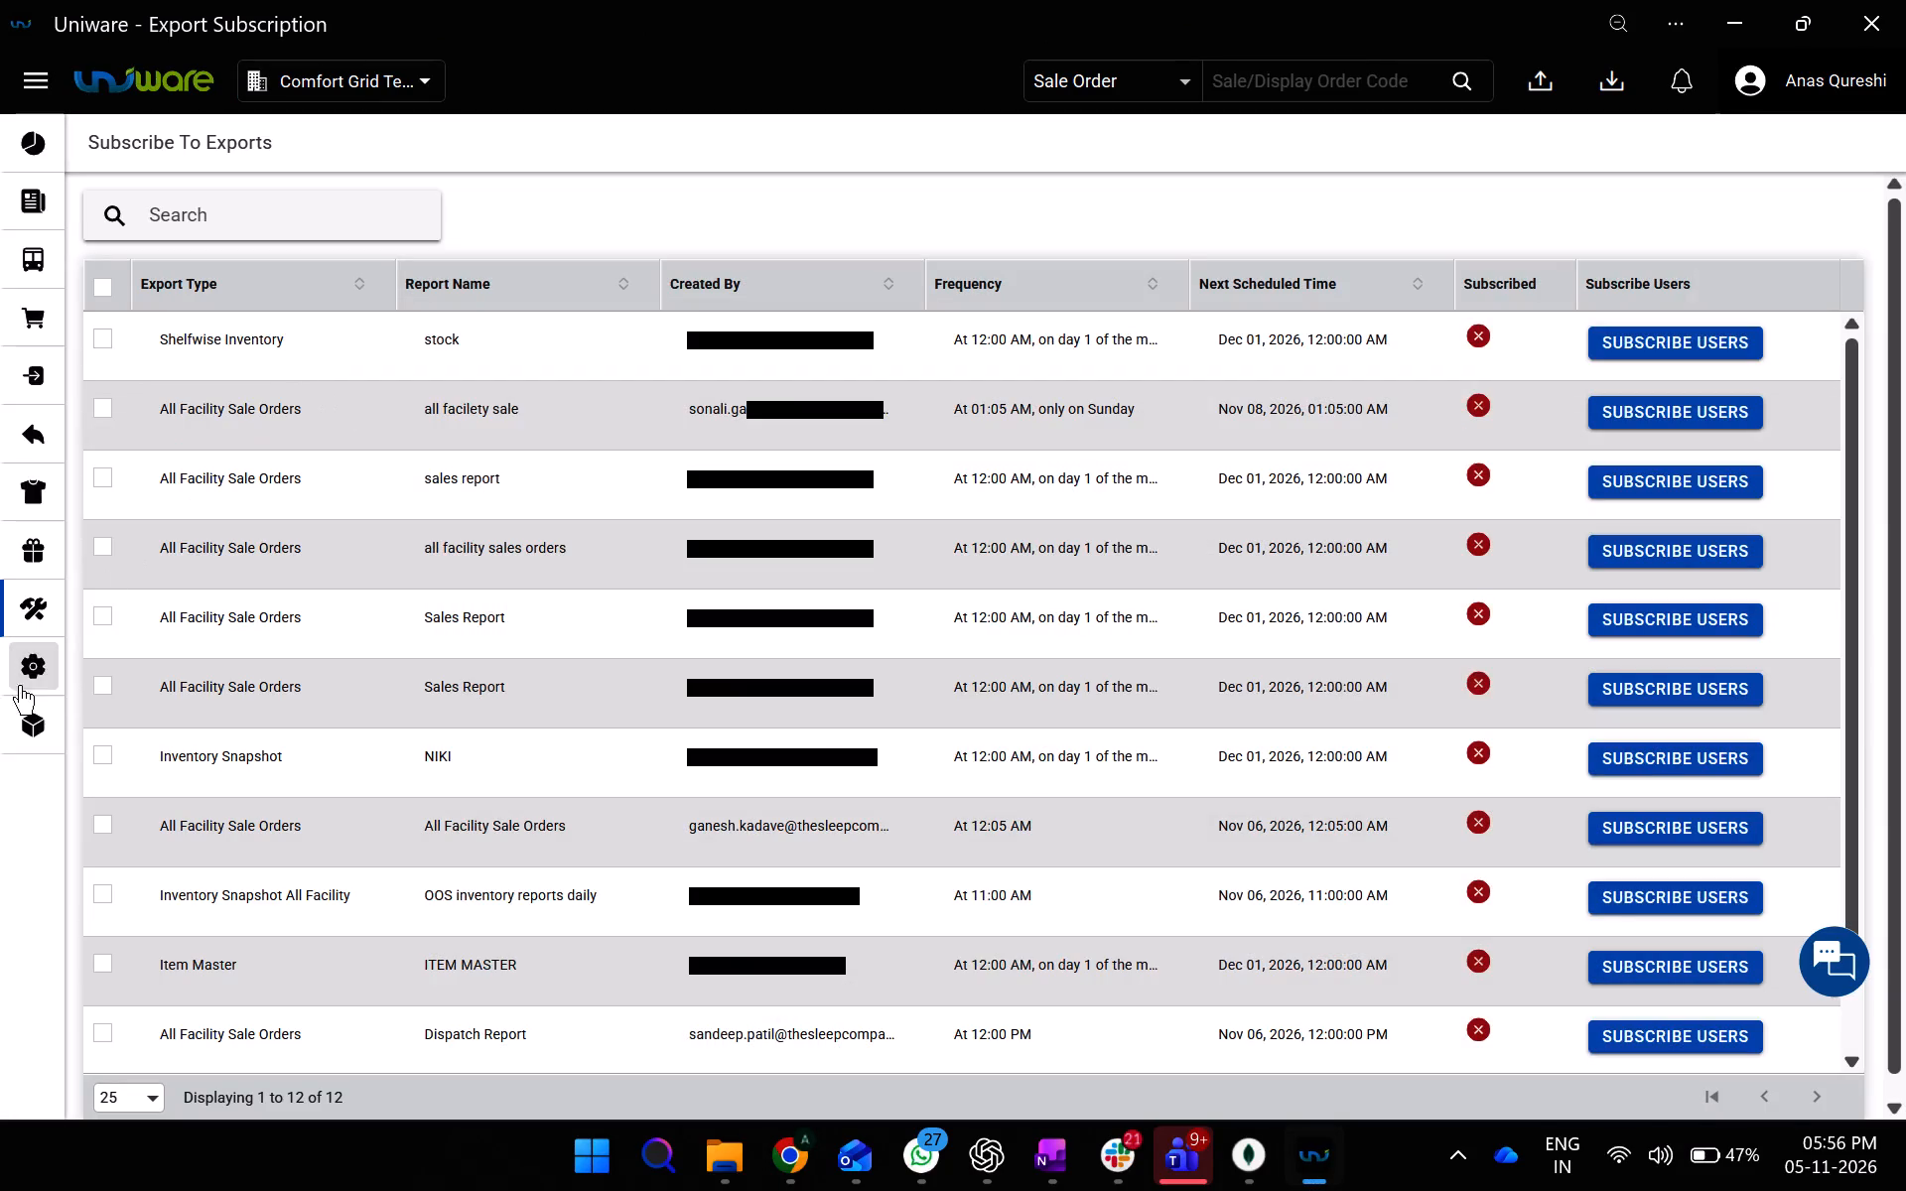
left_click(25, 669)
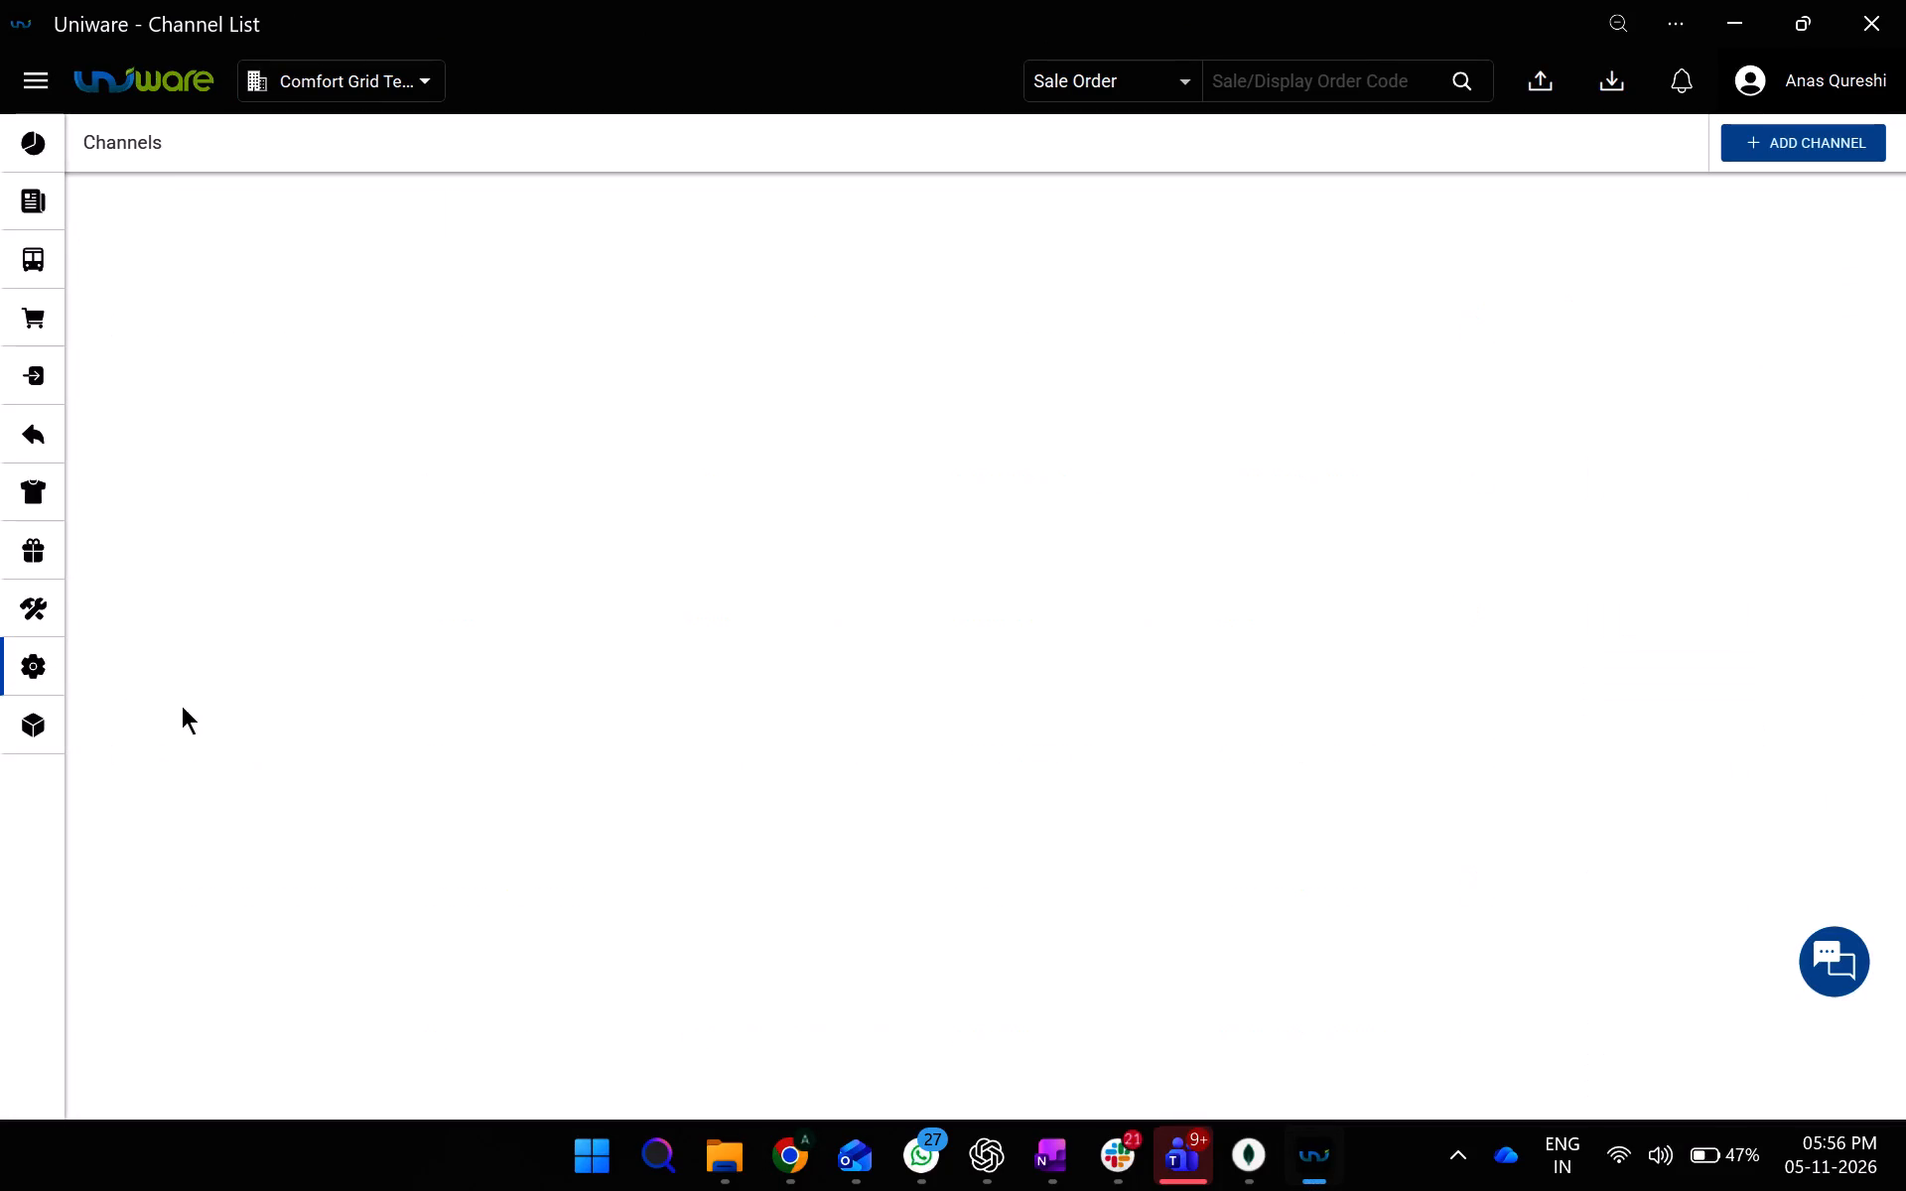
left_click(36, 662)
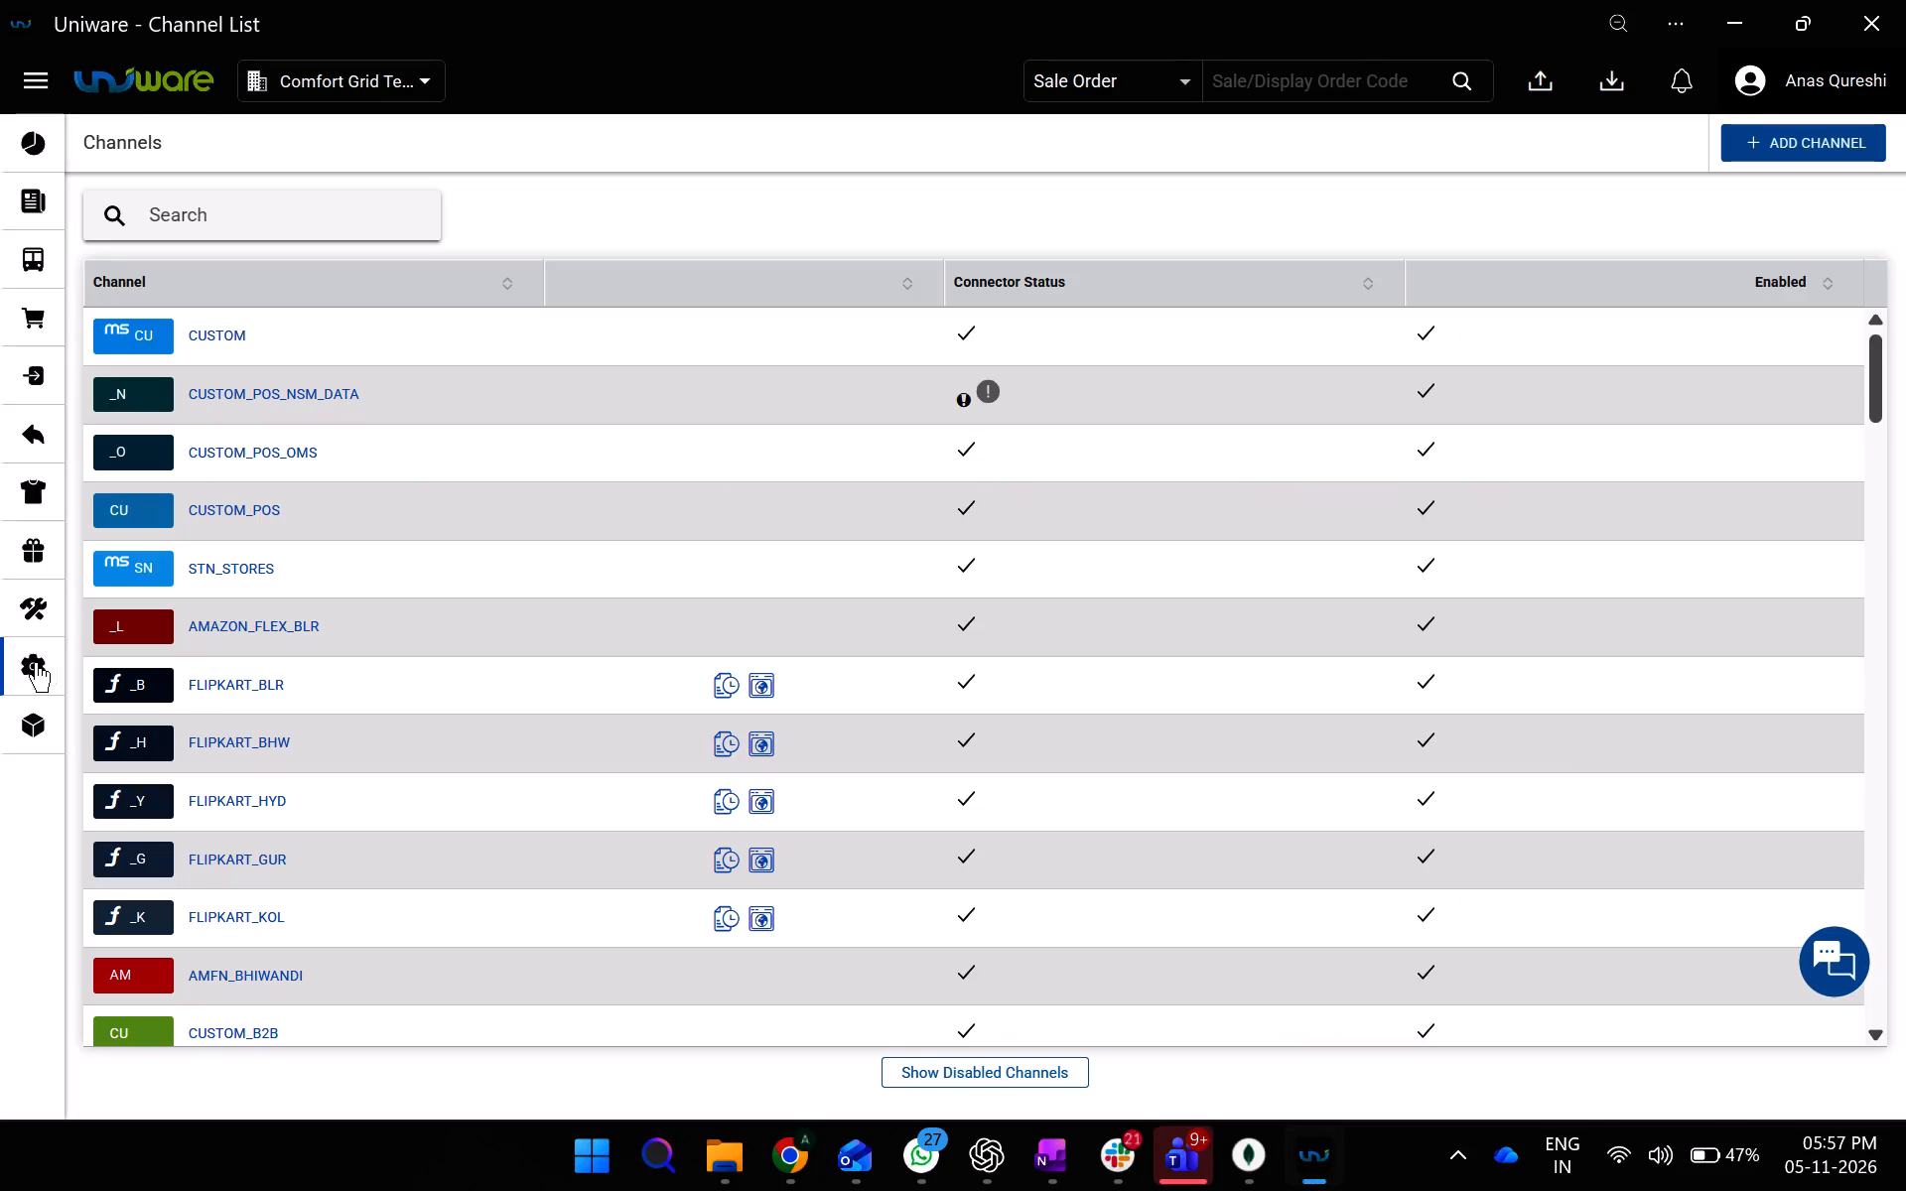
left_click(60, 97)
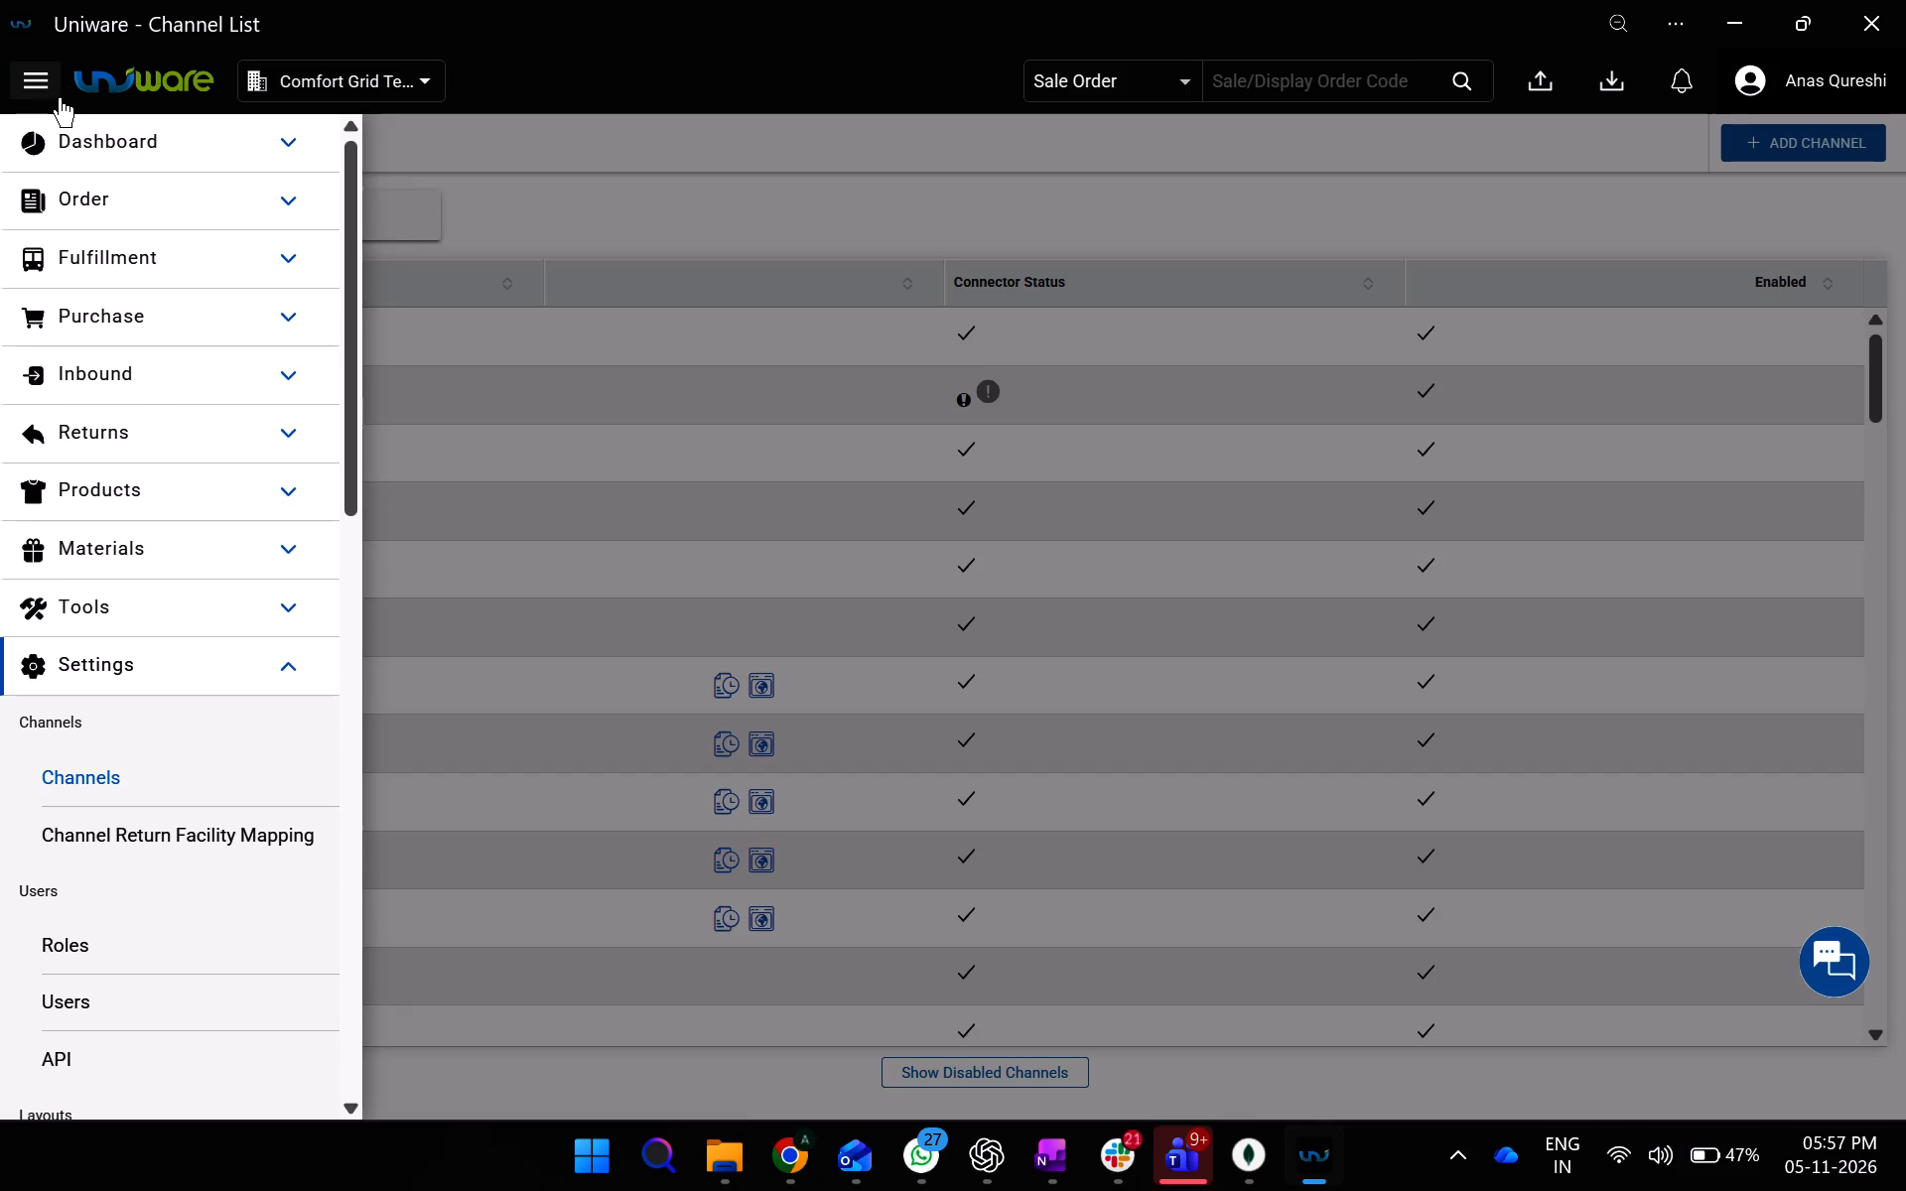
scroll(137, 921, "down", 1)
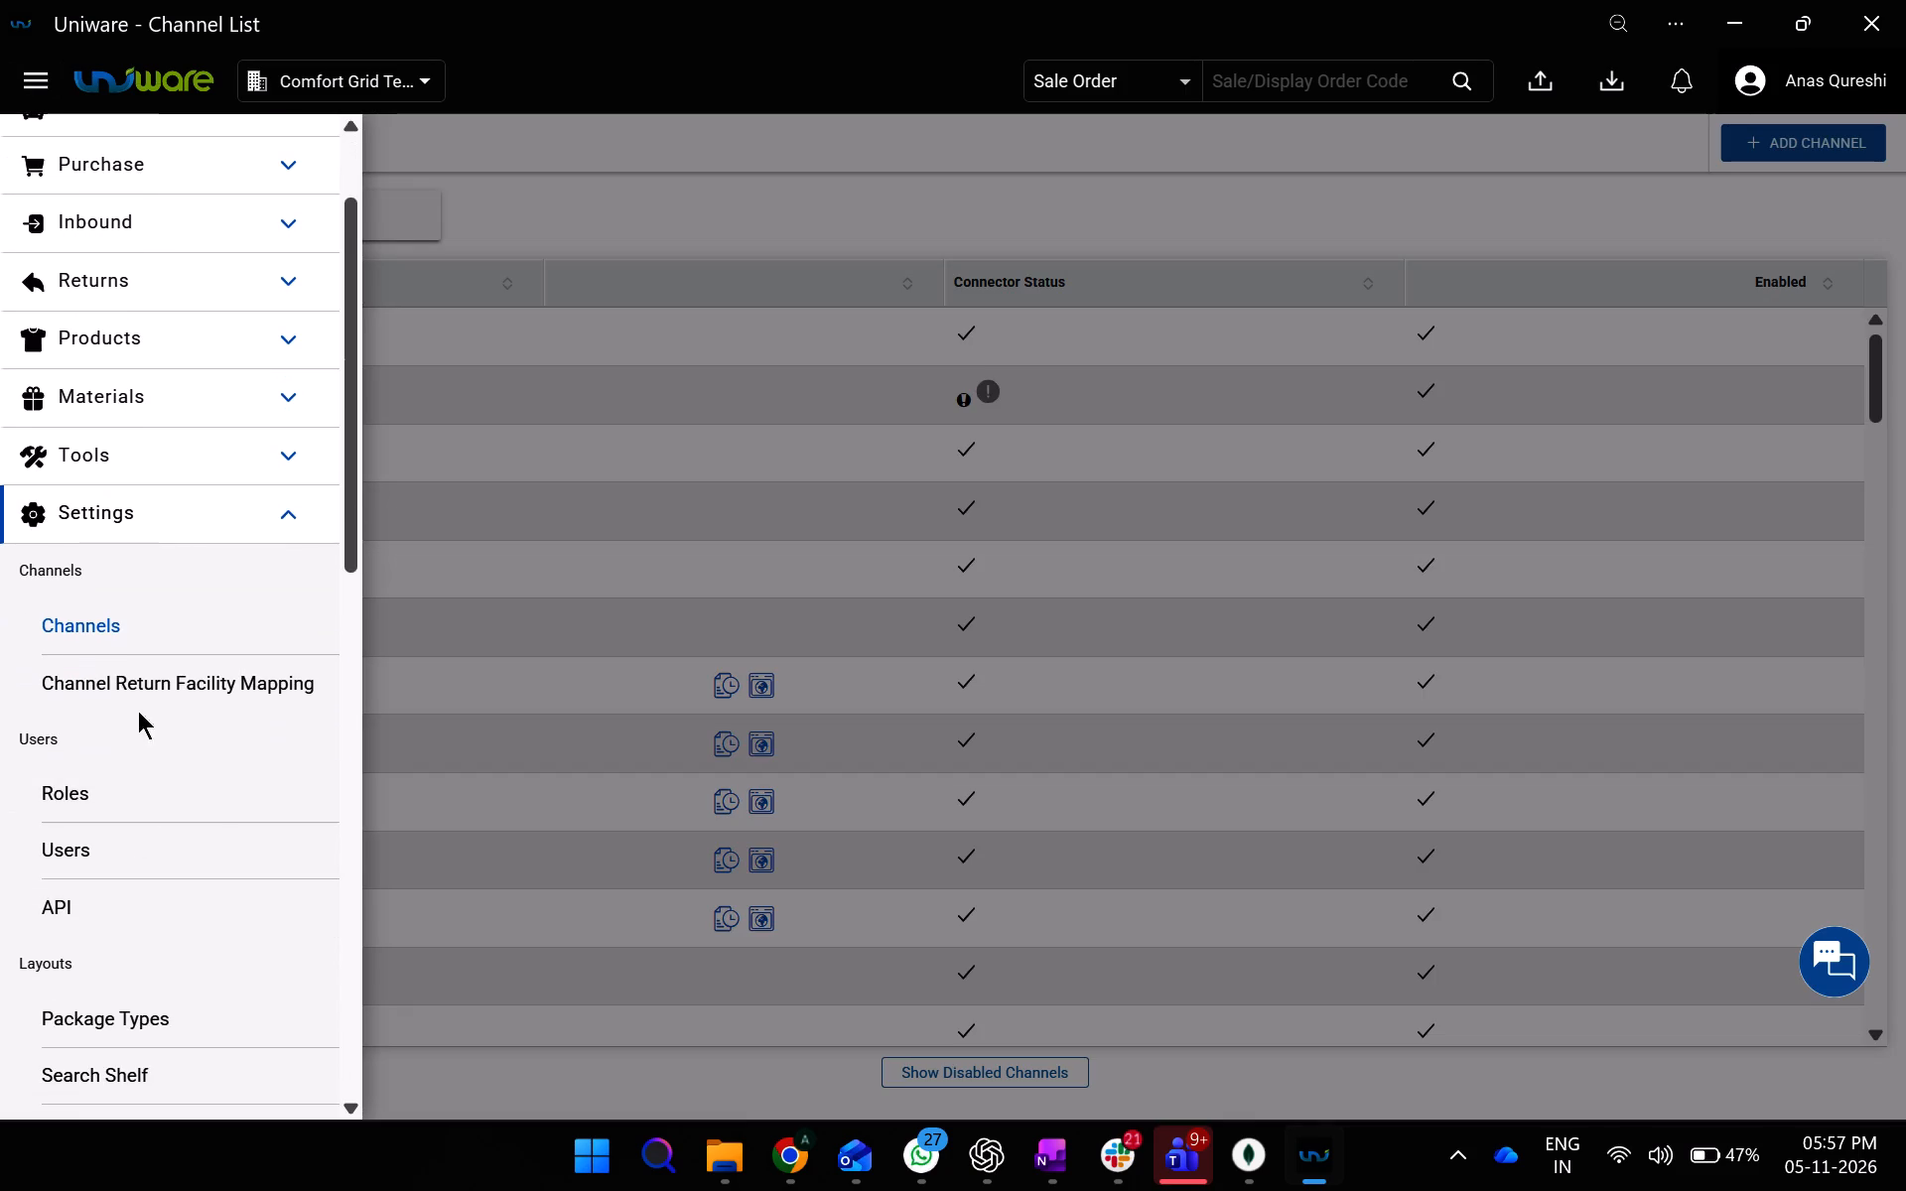
left_click(88, 778)
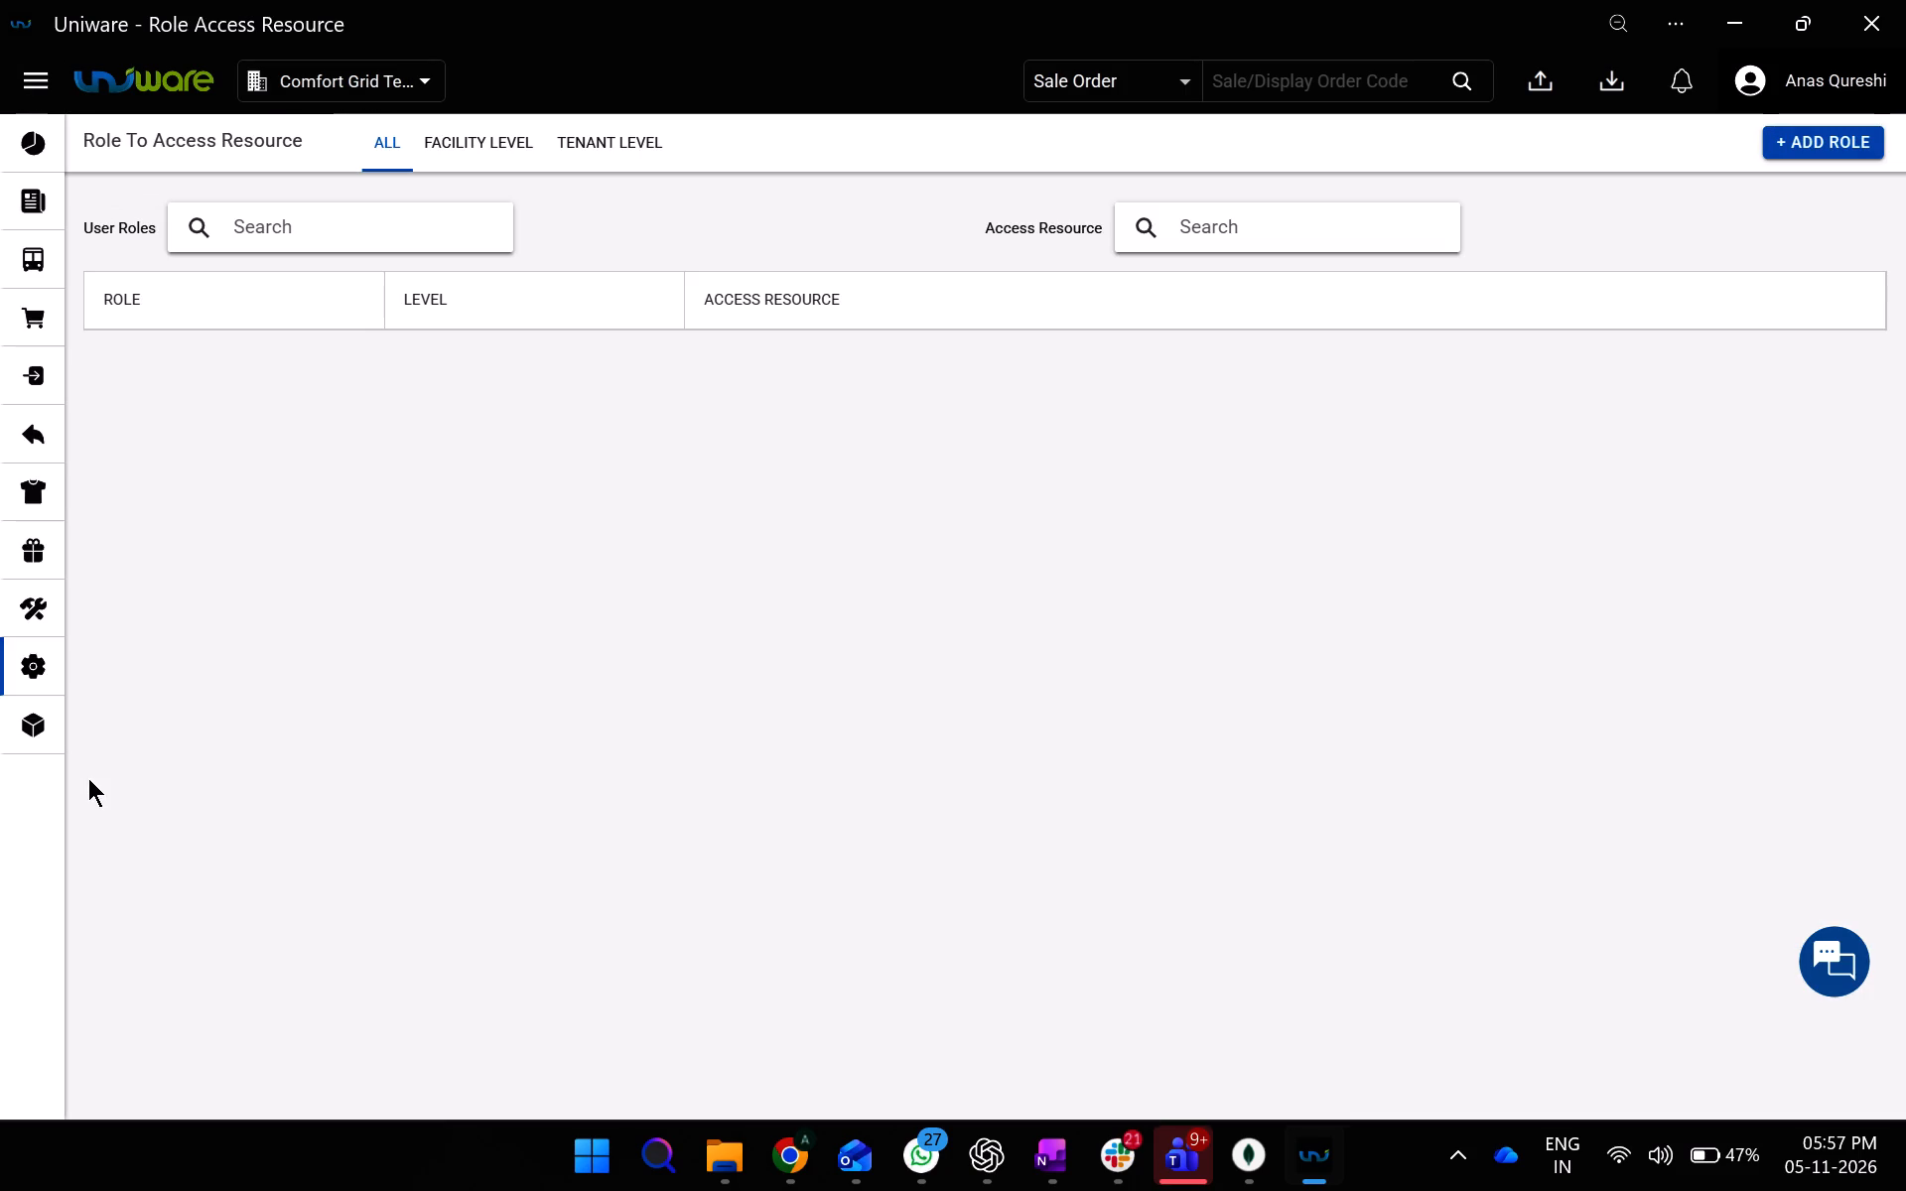
Recheck the import type in the browser window, and filter the role access resources by "purchase" in the Uniware app.
key("alt+Tab")
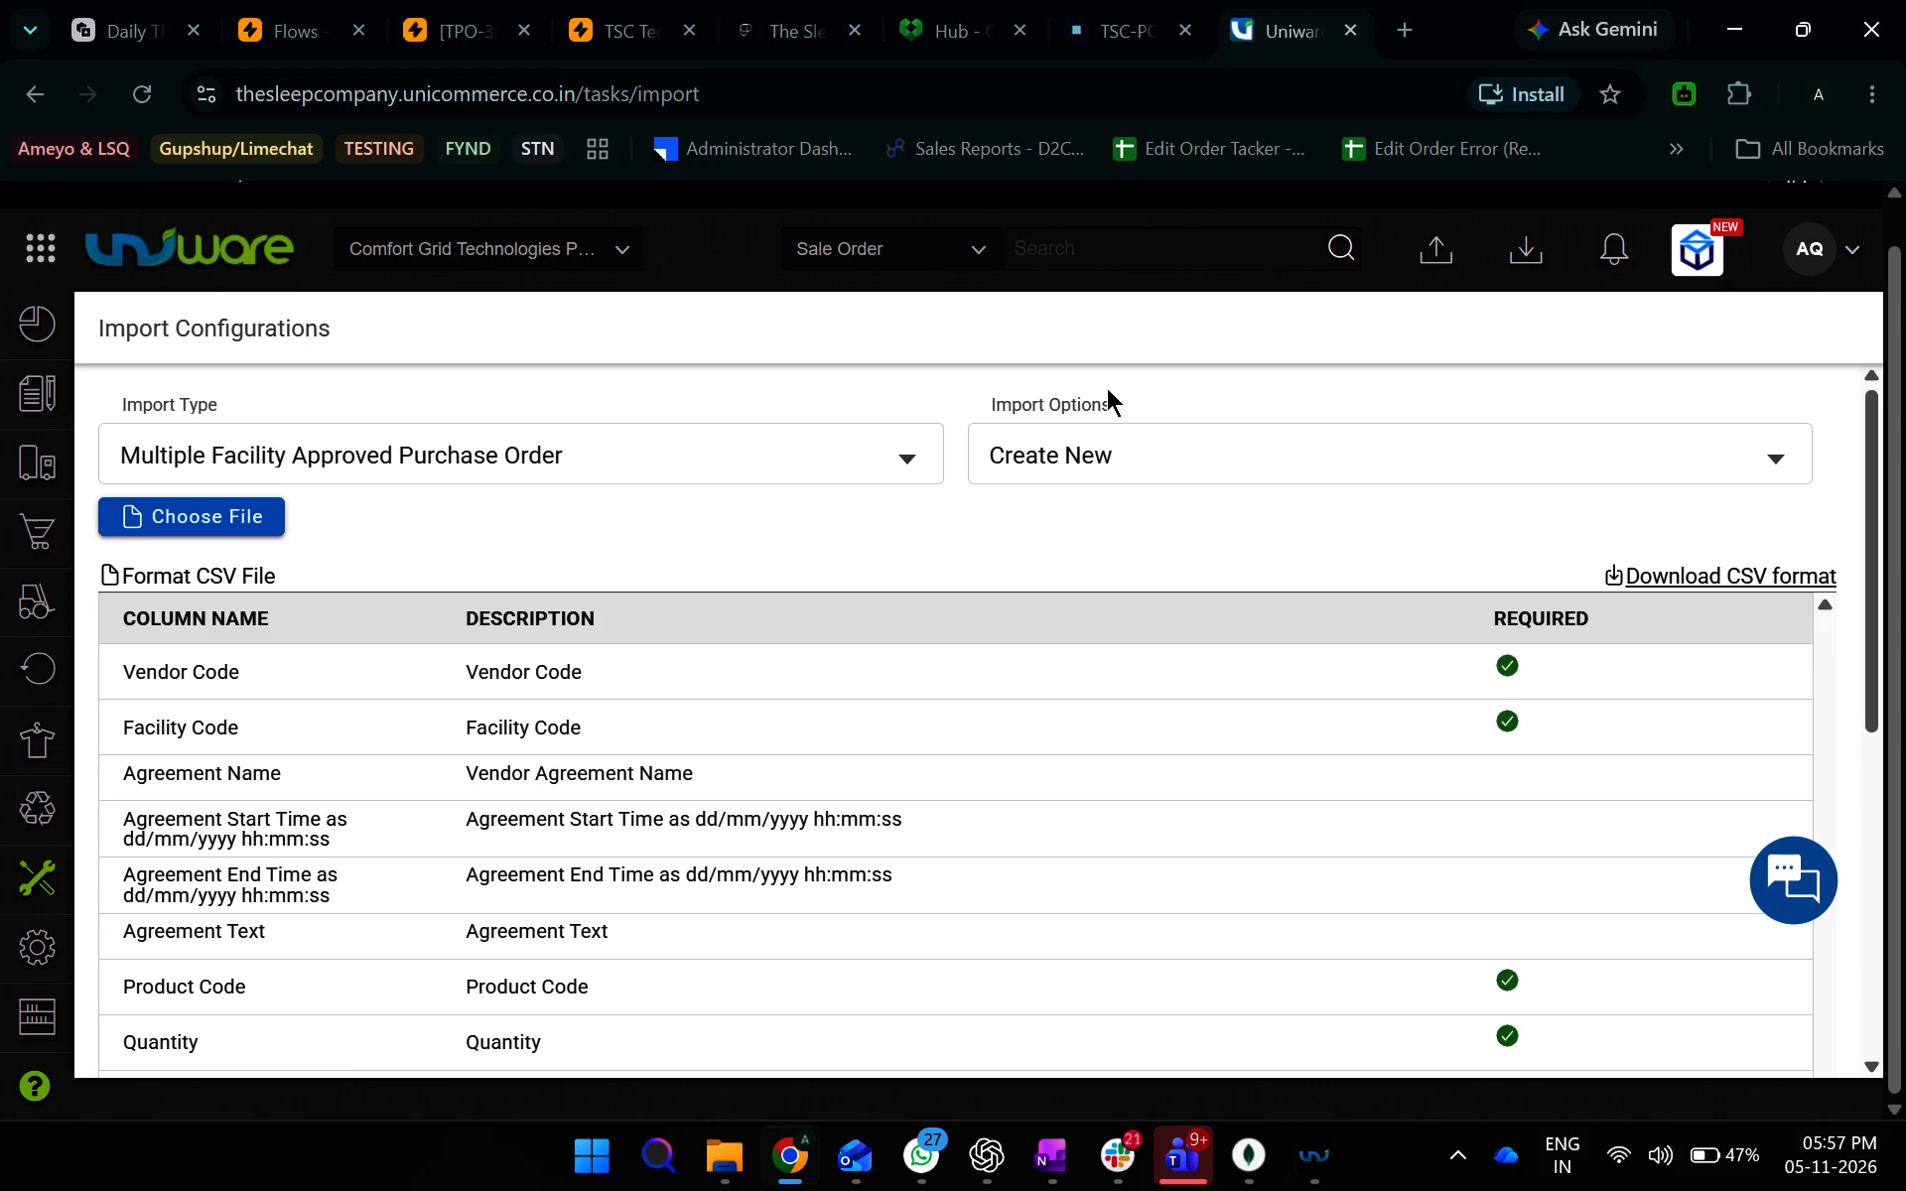
key("alt+Tab")
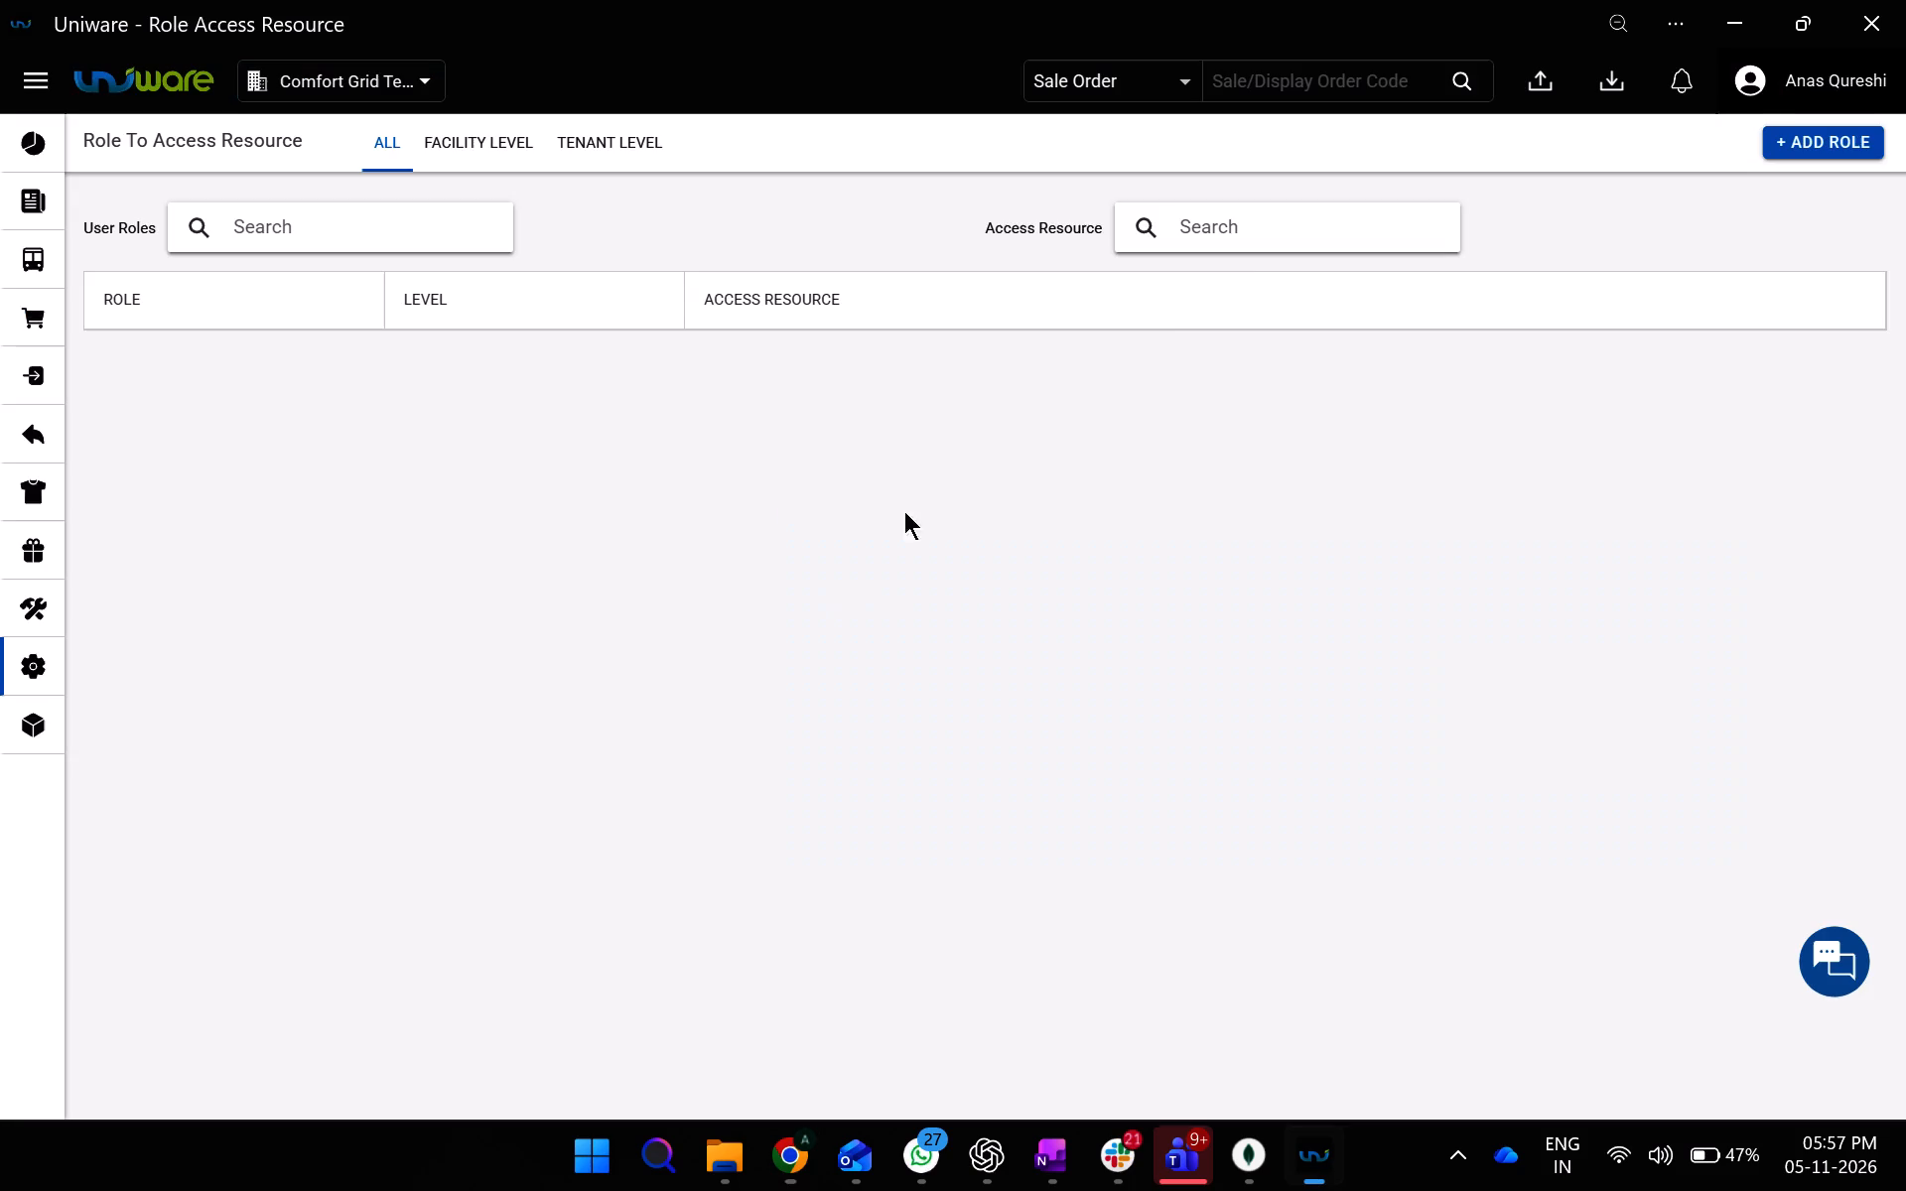
left_click(1255, 231)
type("purchase")
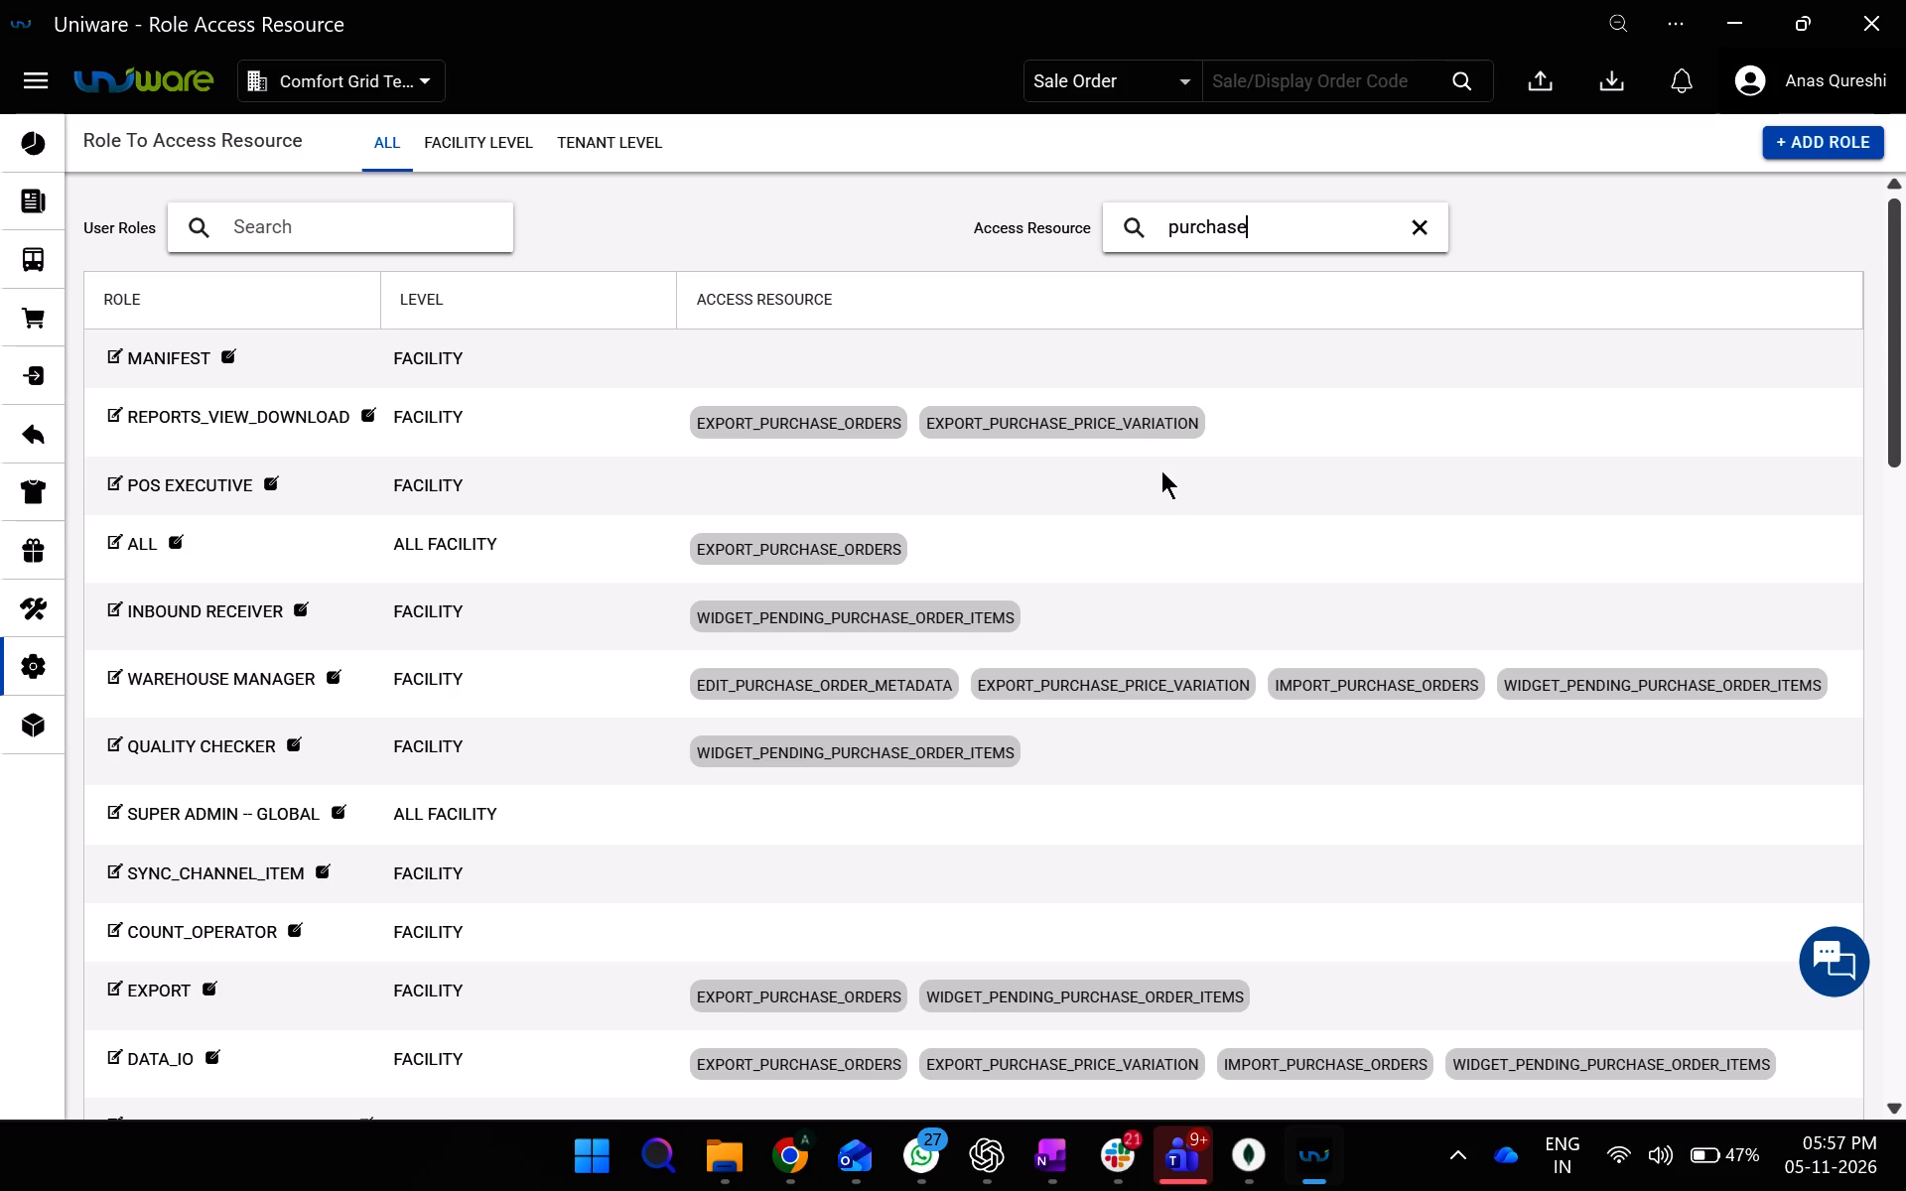
Examine the purchase-related access resources assigned to each role, looking for the one that covers purchase order import.
scroll(1174, 494, "down", 1)
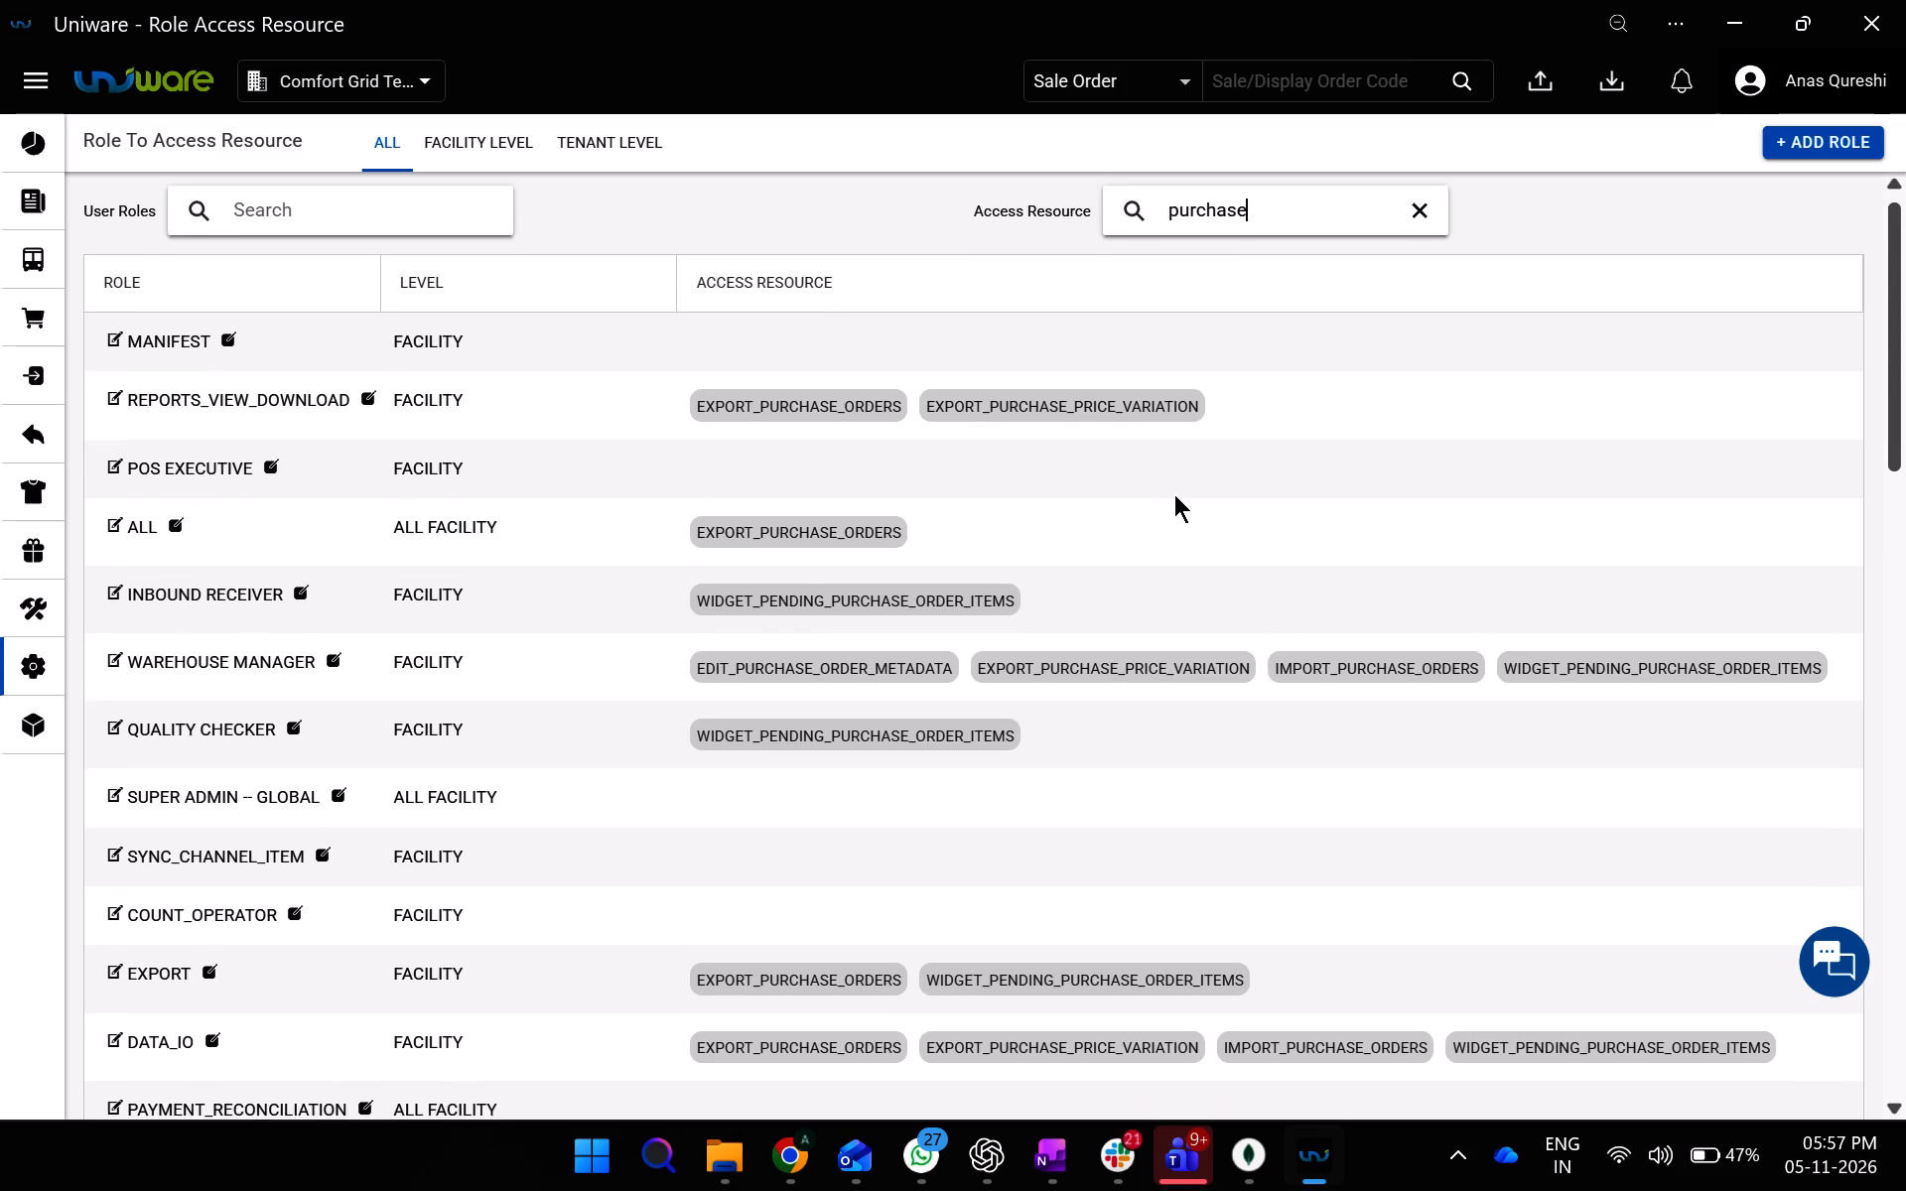
scroll(1174, 494, "down", 2)
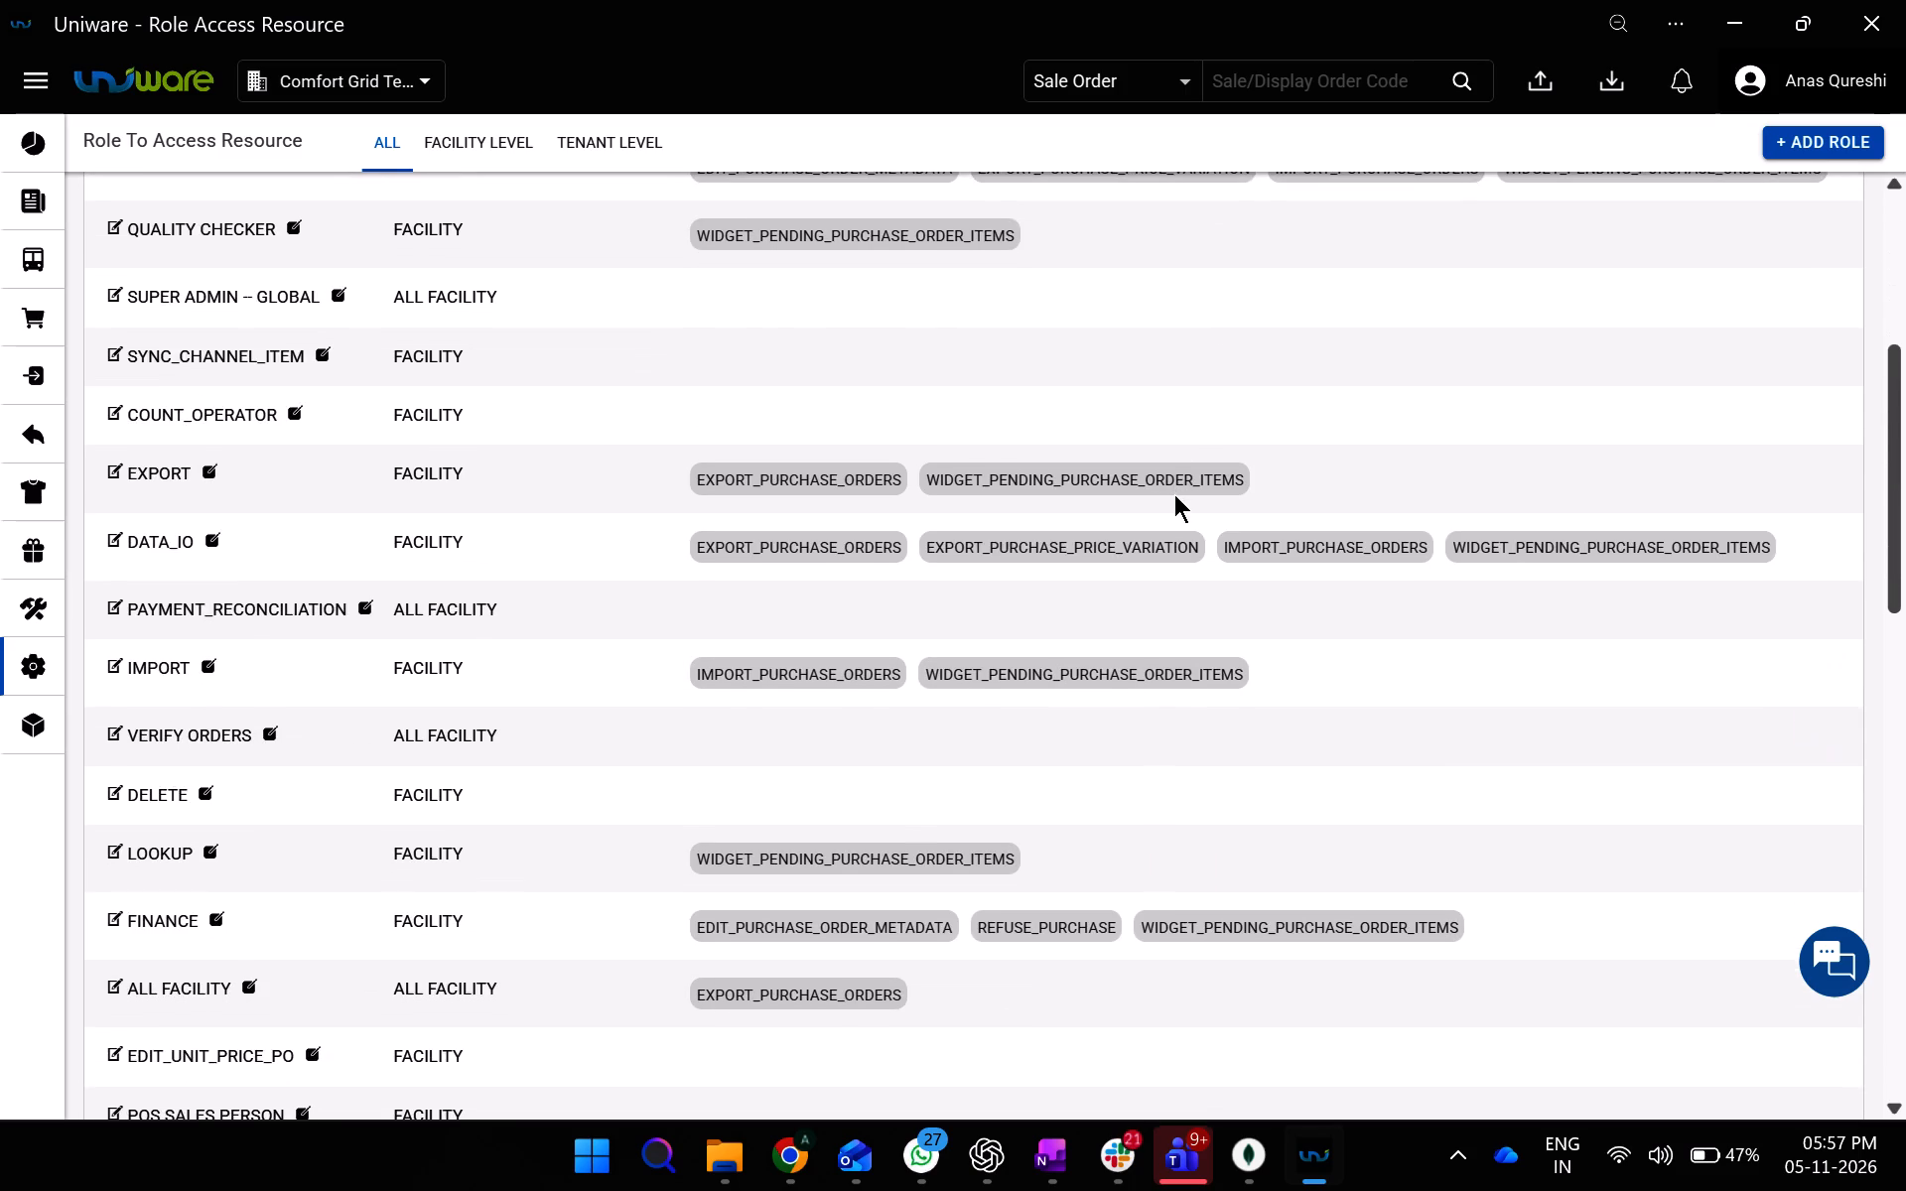
scroll(1174, 494, "down", 1)
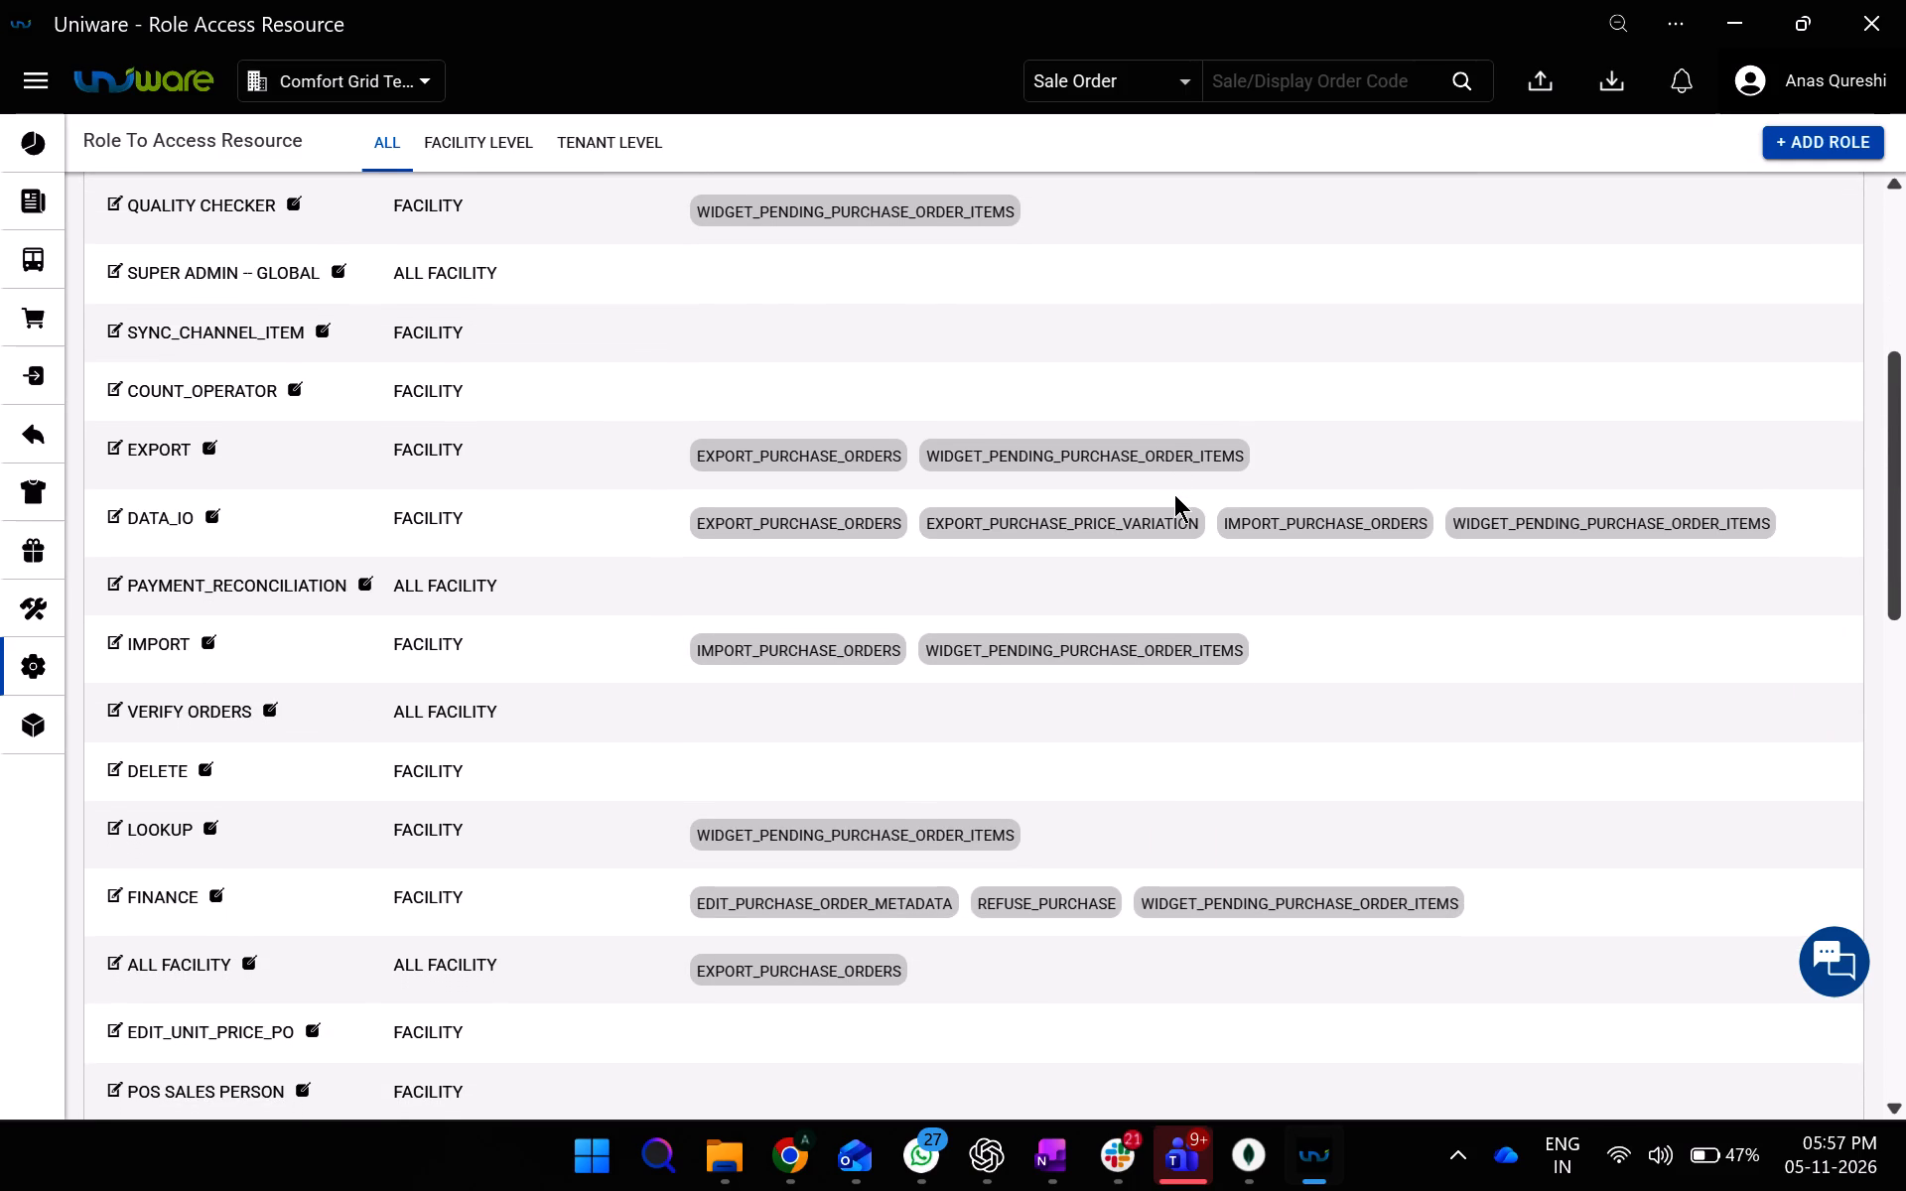
scroll(1174, 494, "down", 1)
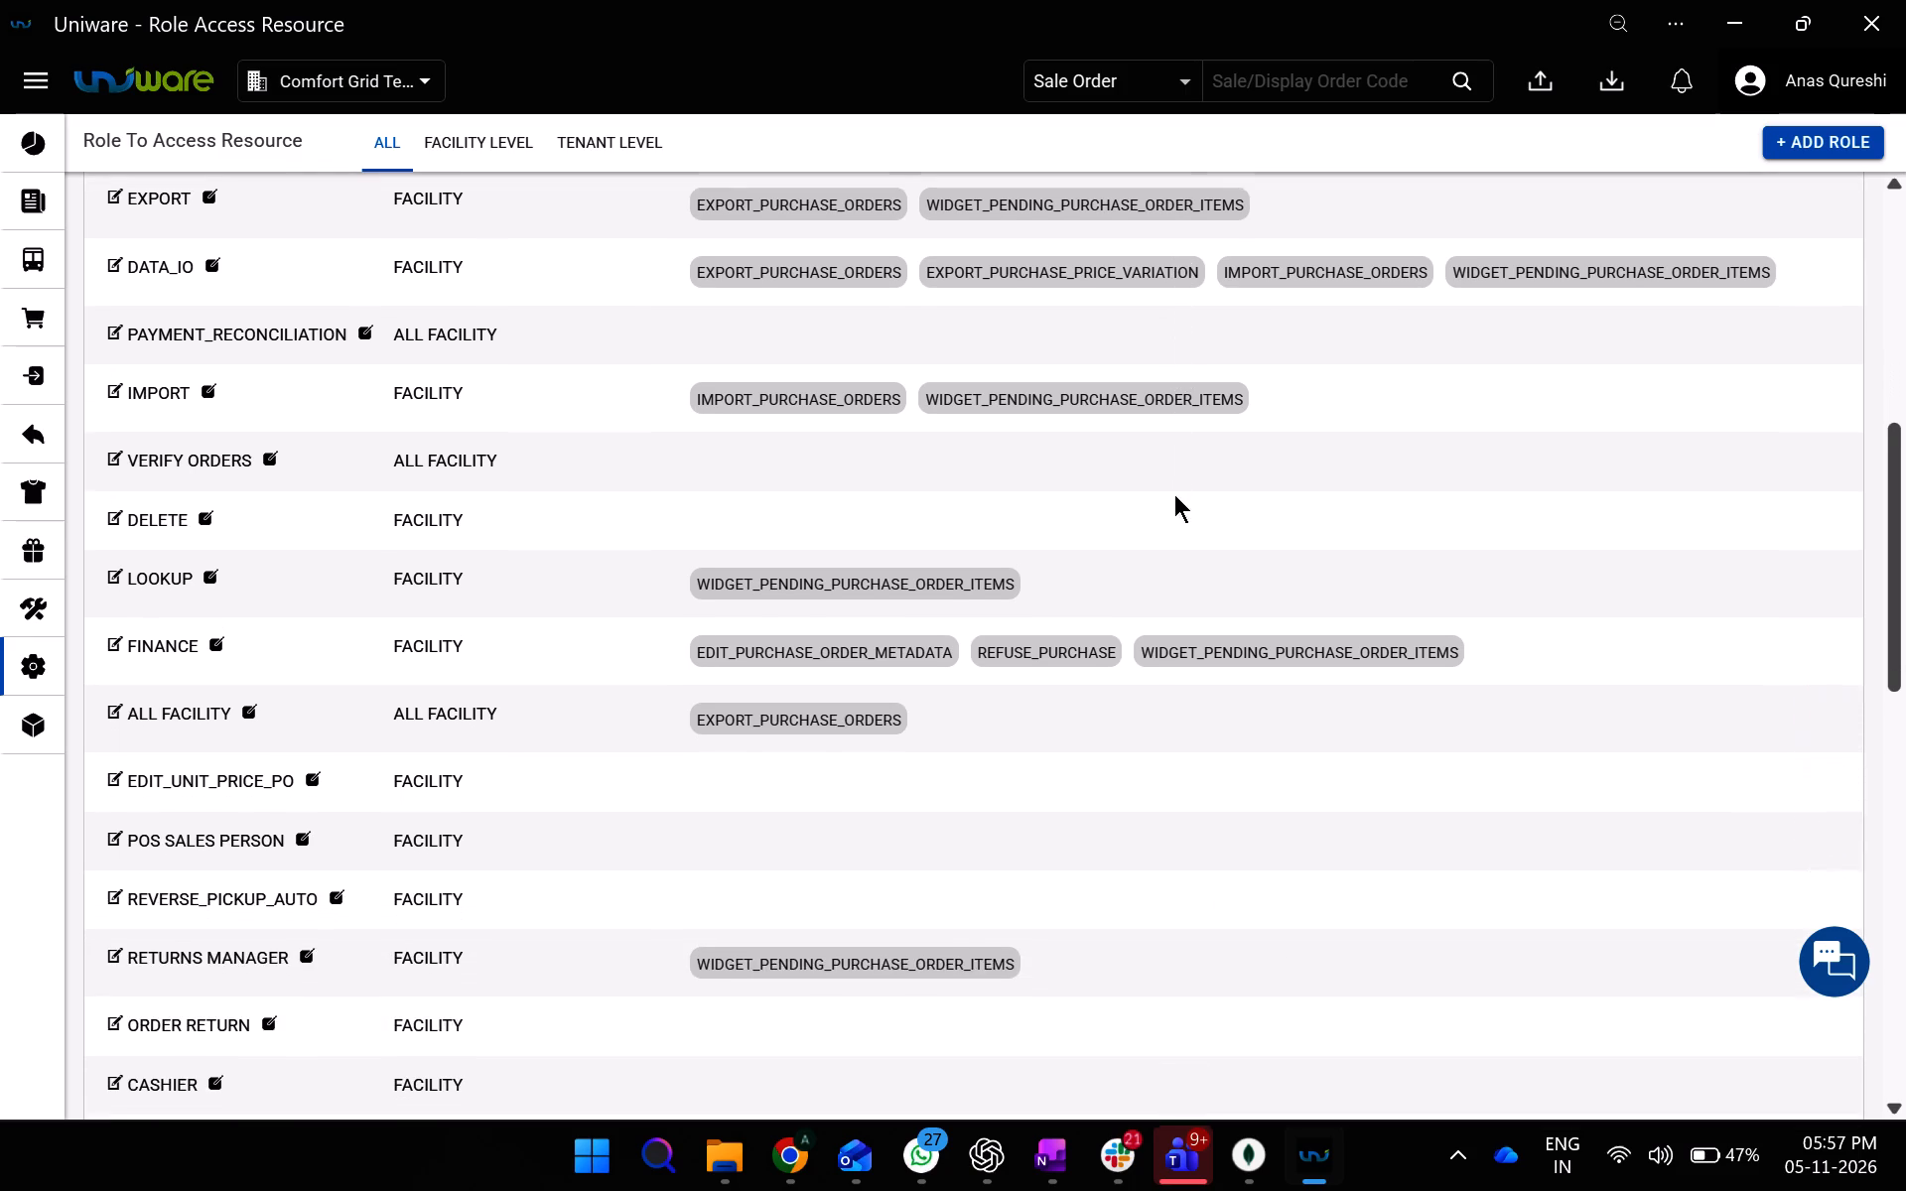
scroll(1174, 494, "down", 1)
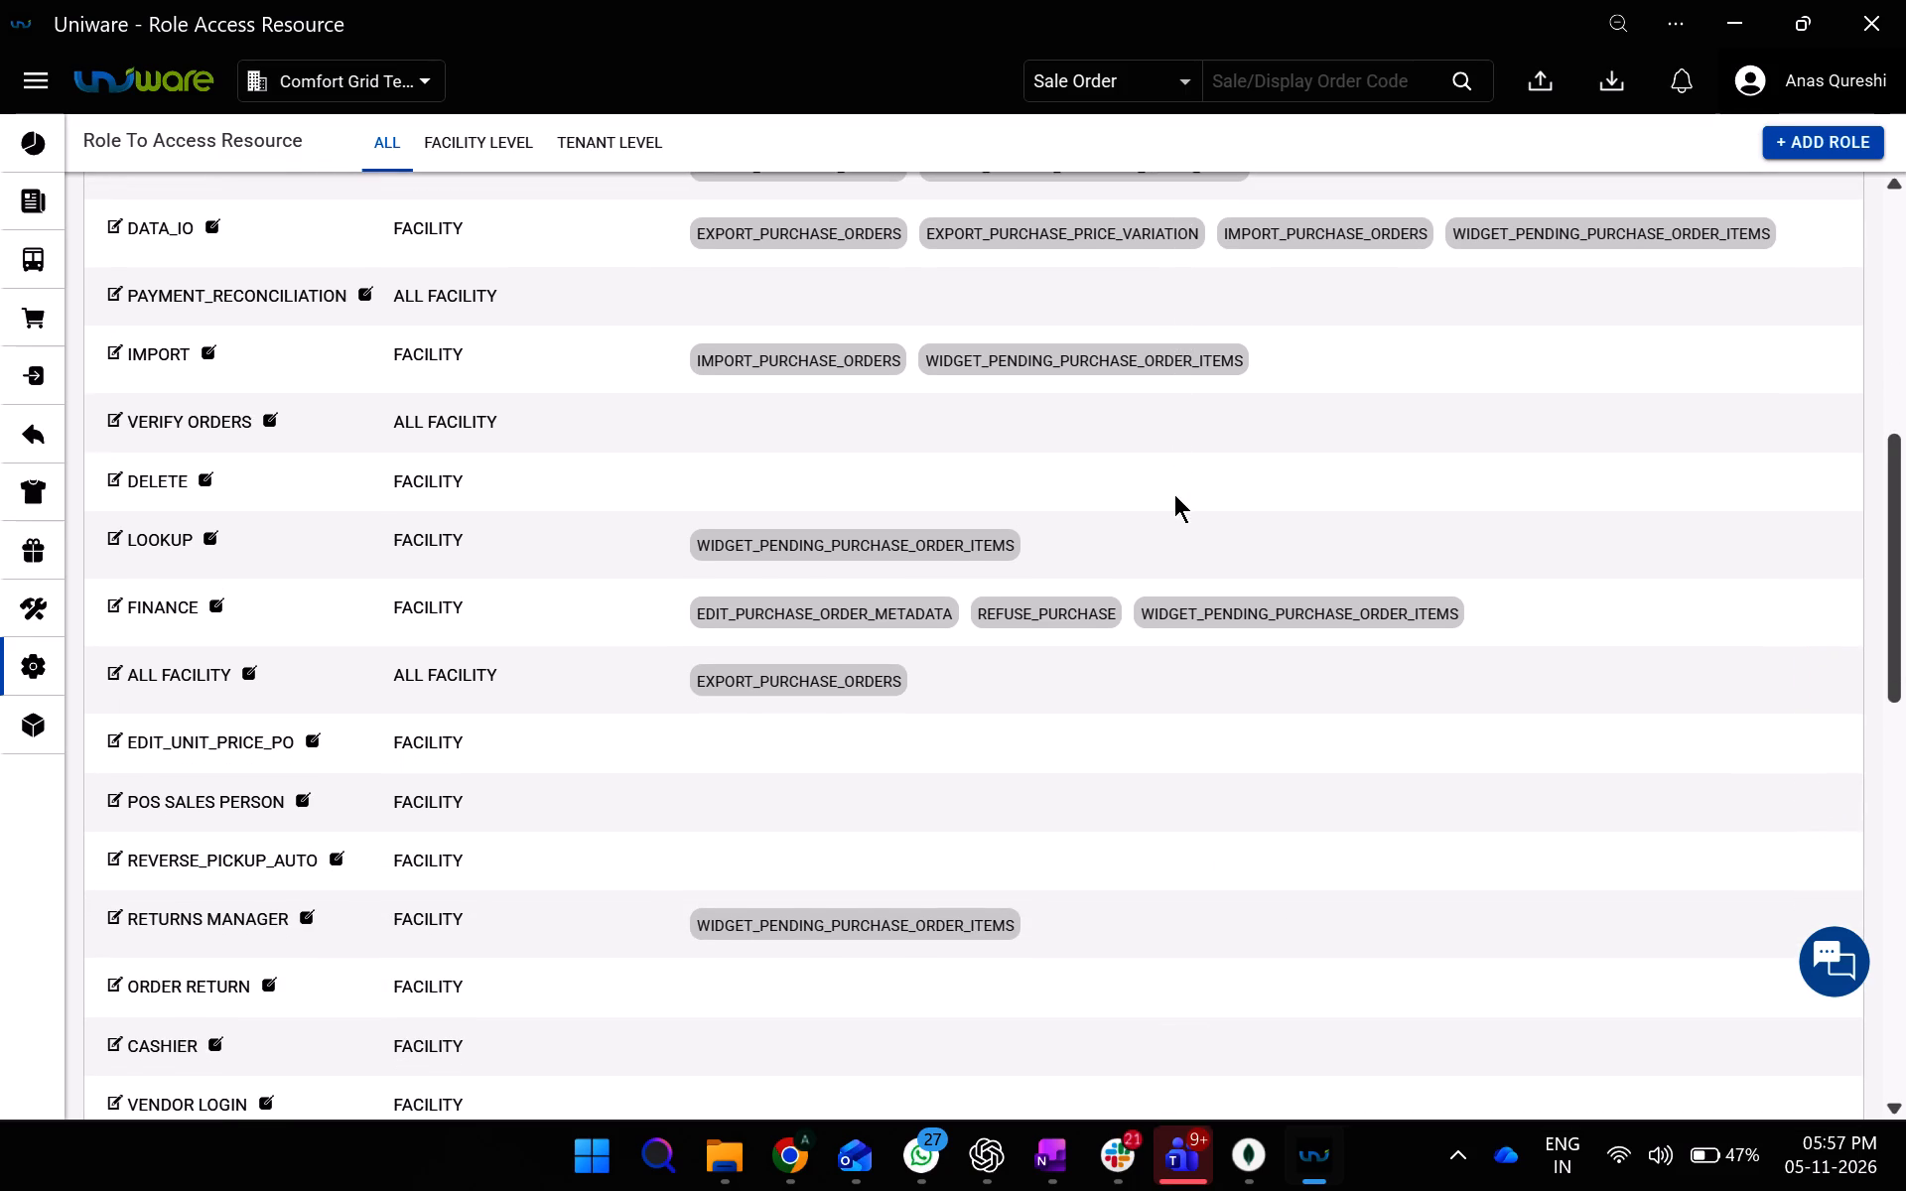
scroll(1178, 841, "down", 2)
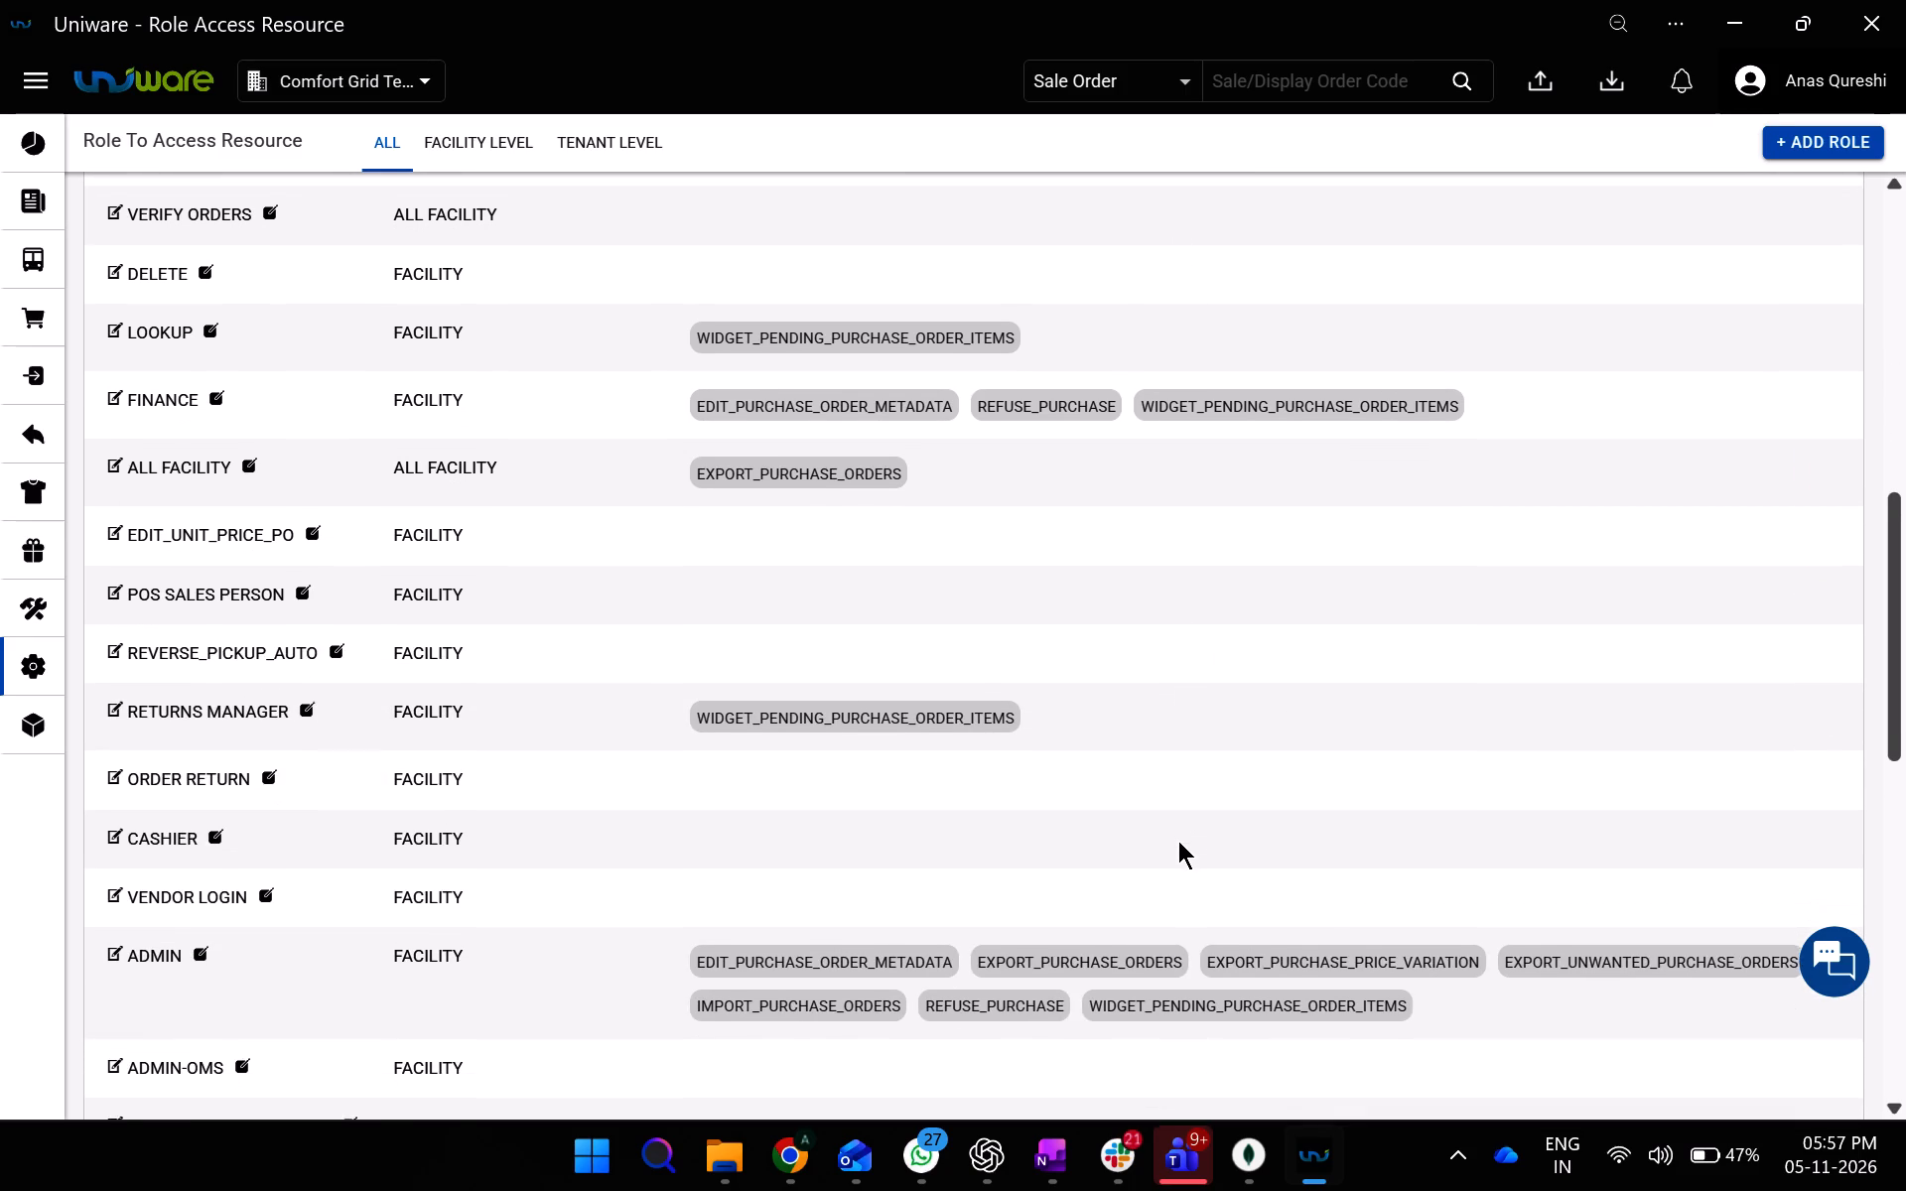
scroll(1178, 841, "down", 2)
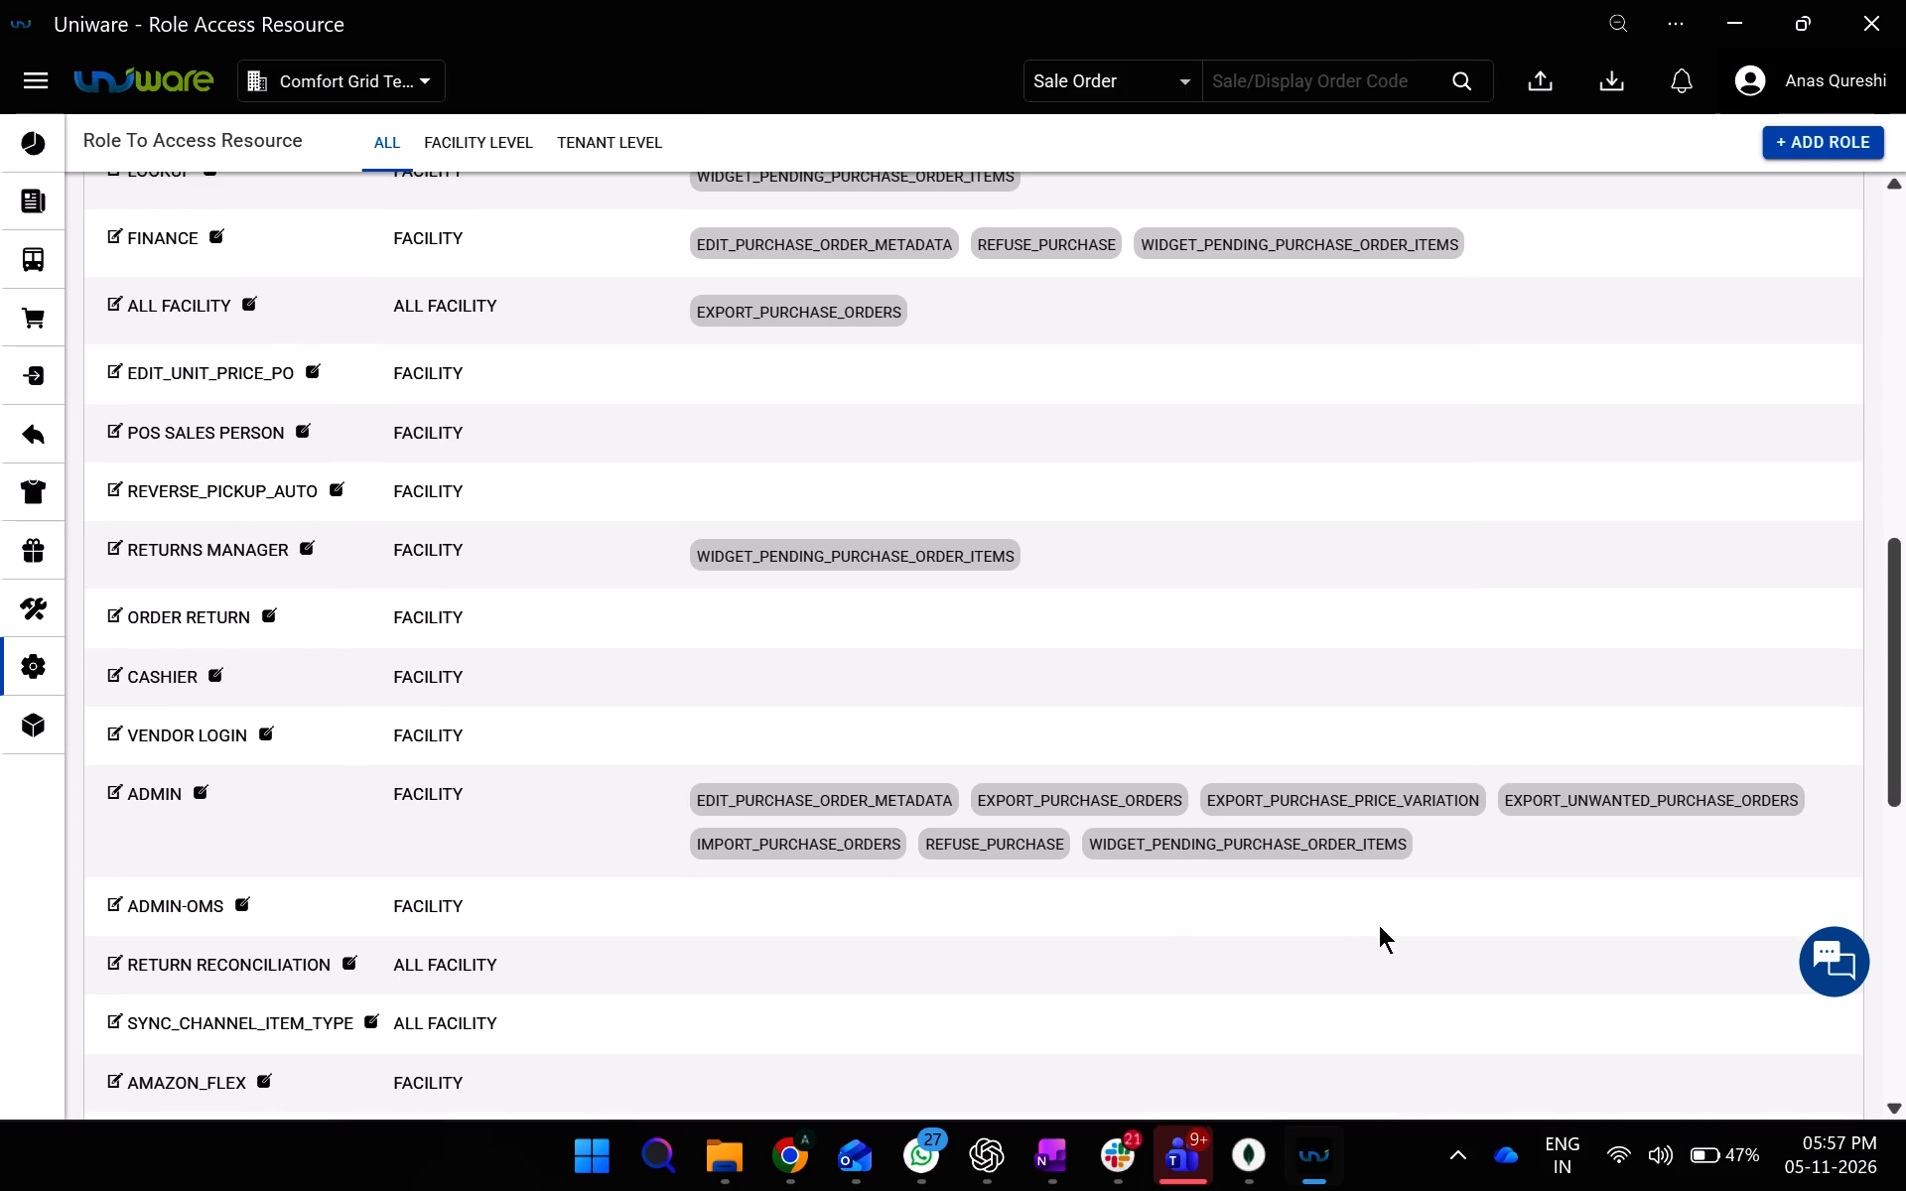
scroll(1379, 924, "down", 3)
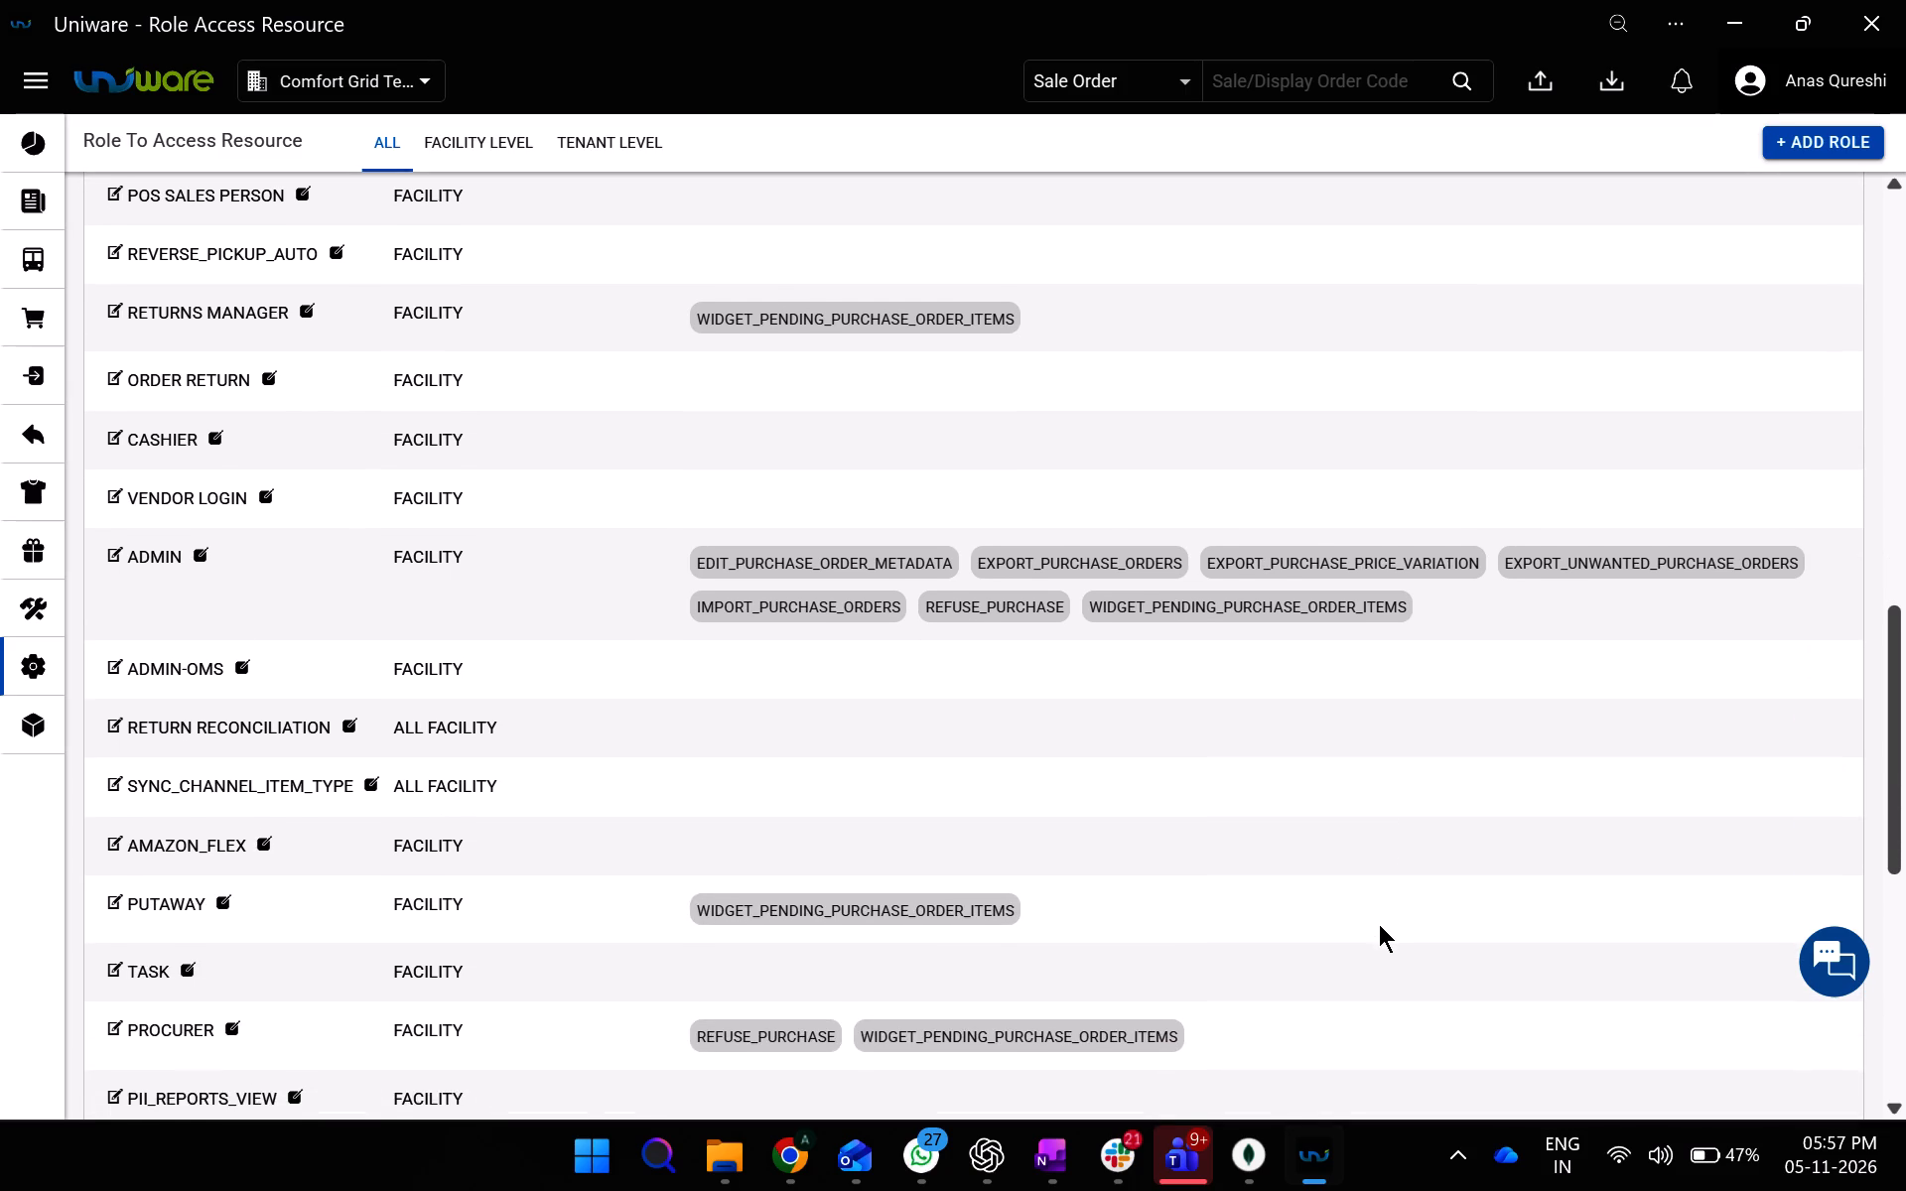
scroll(1379, 924, "down", 3)
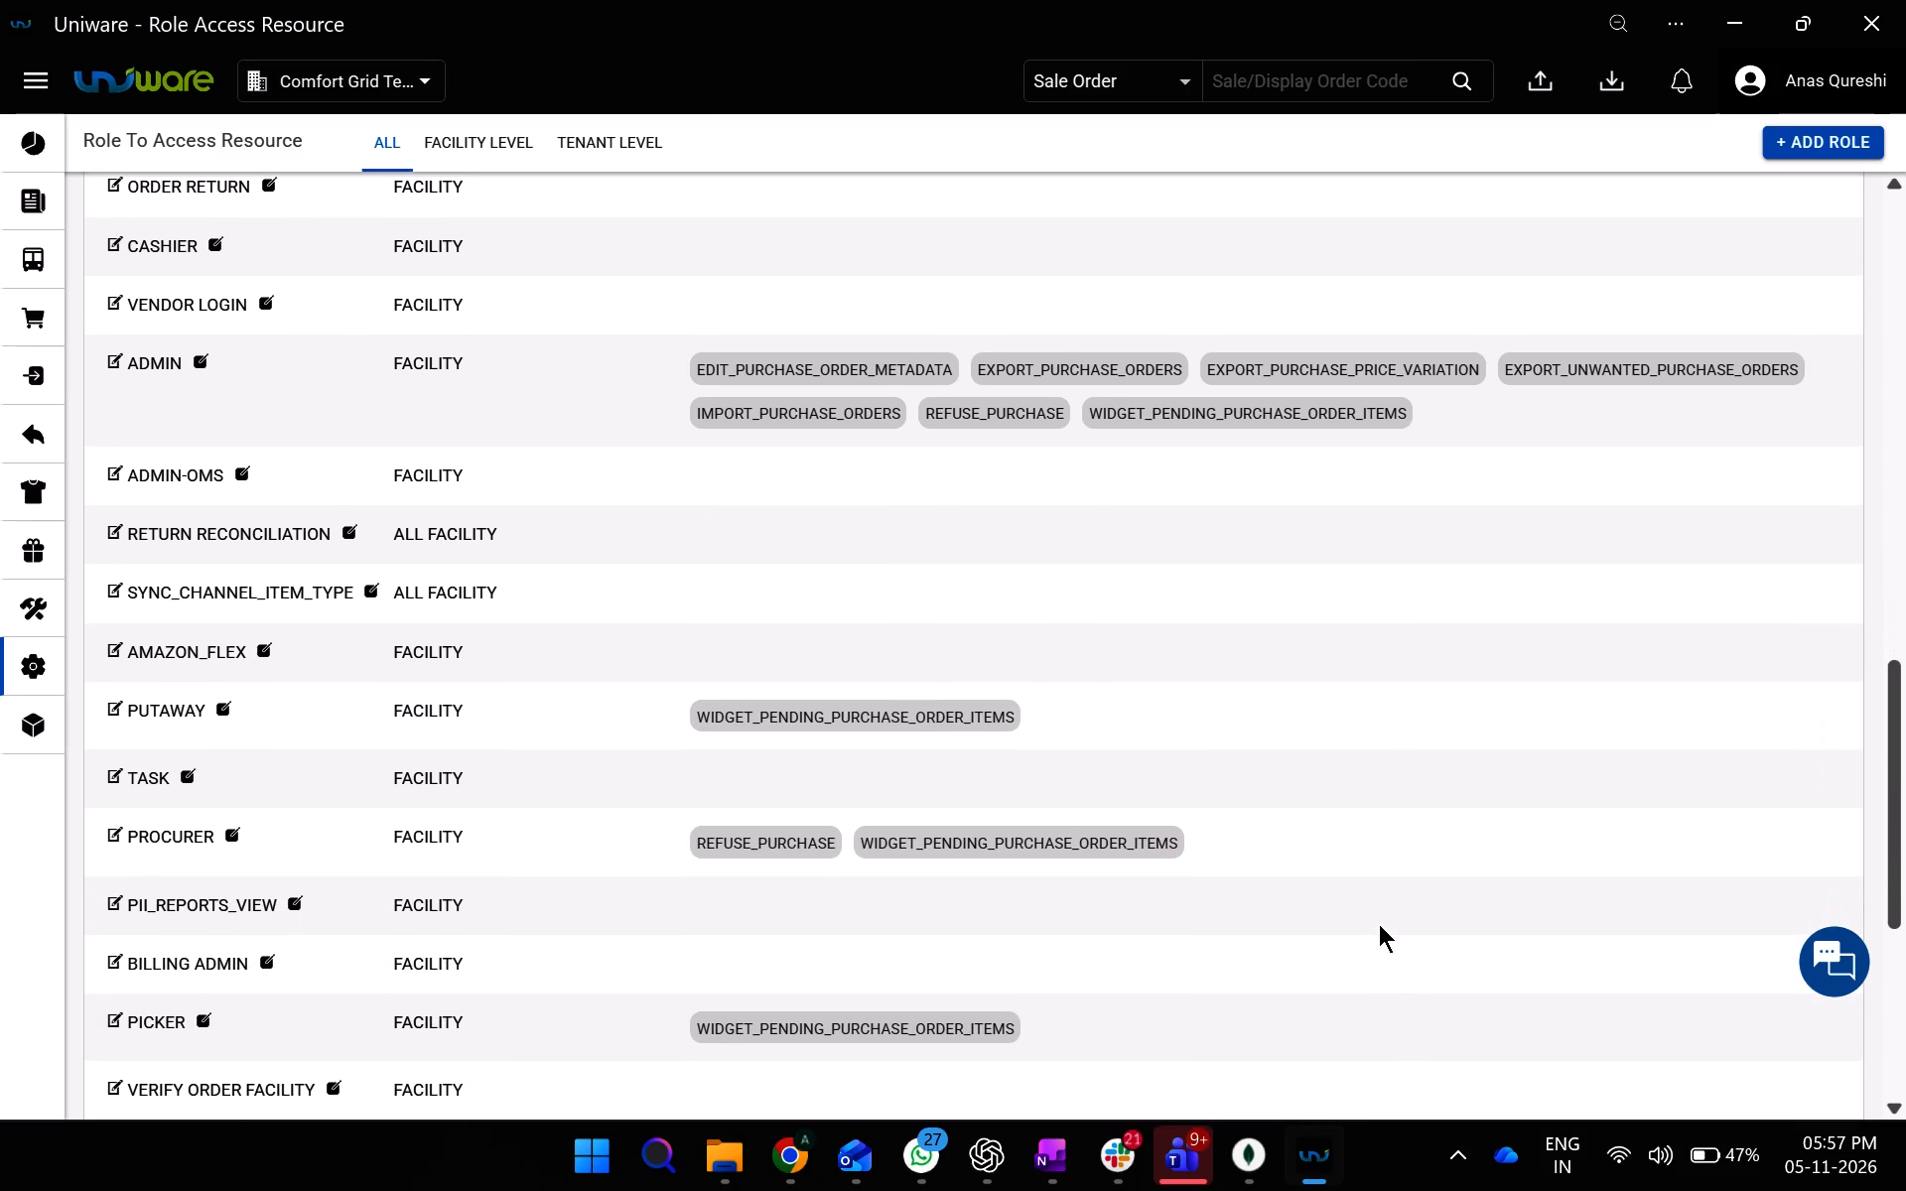
scroll(1379, 924, "down", 2)
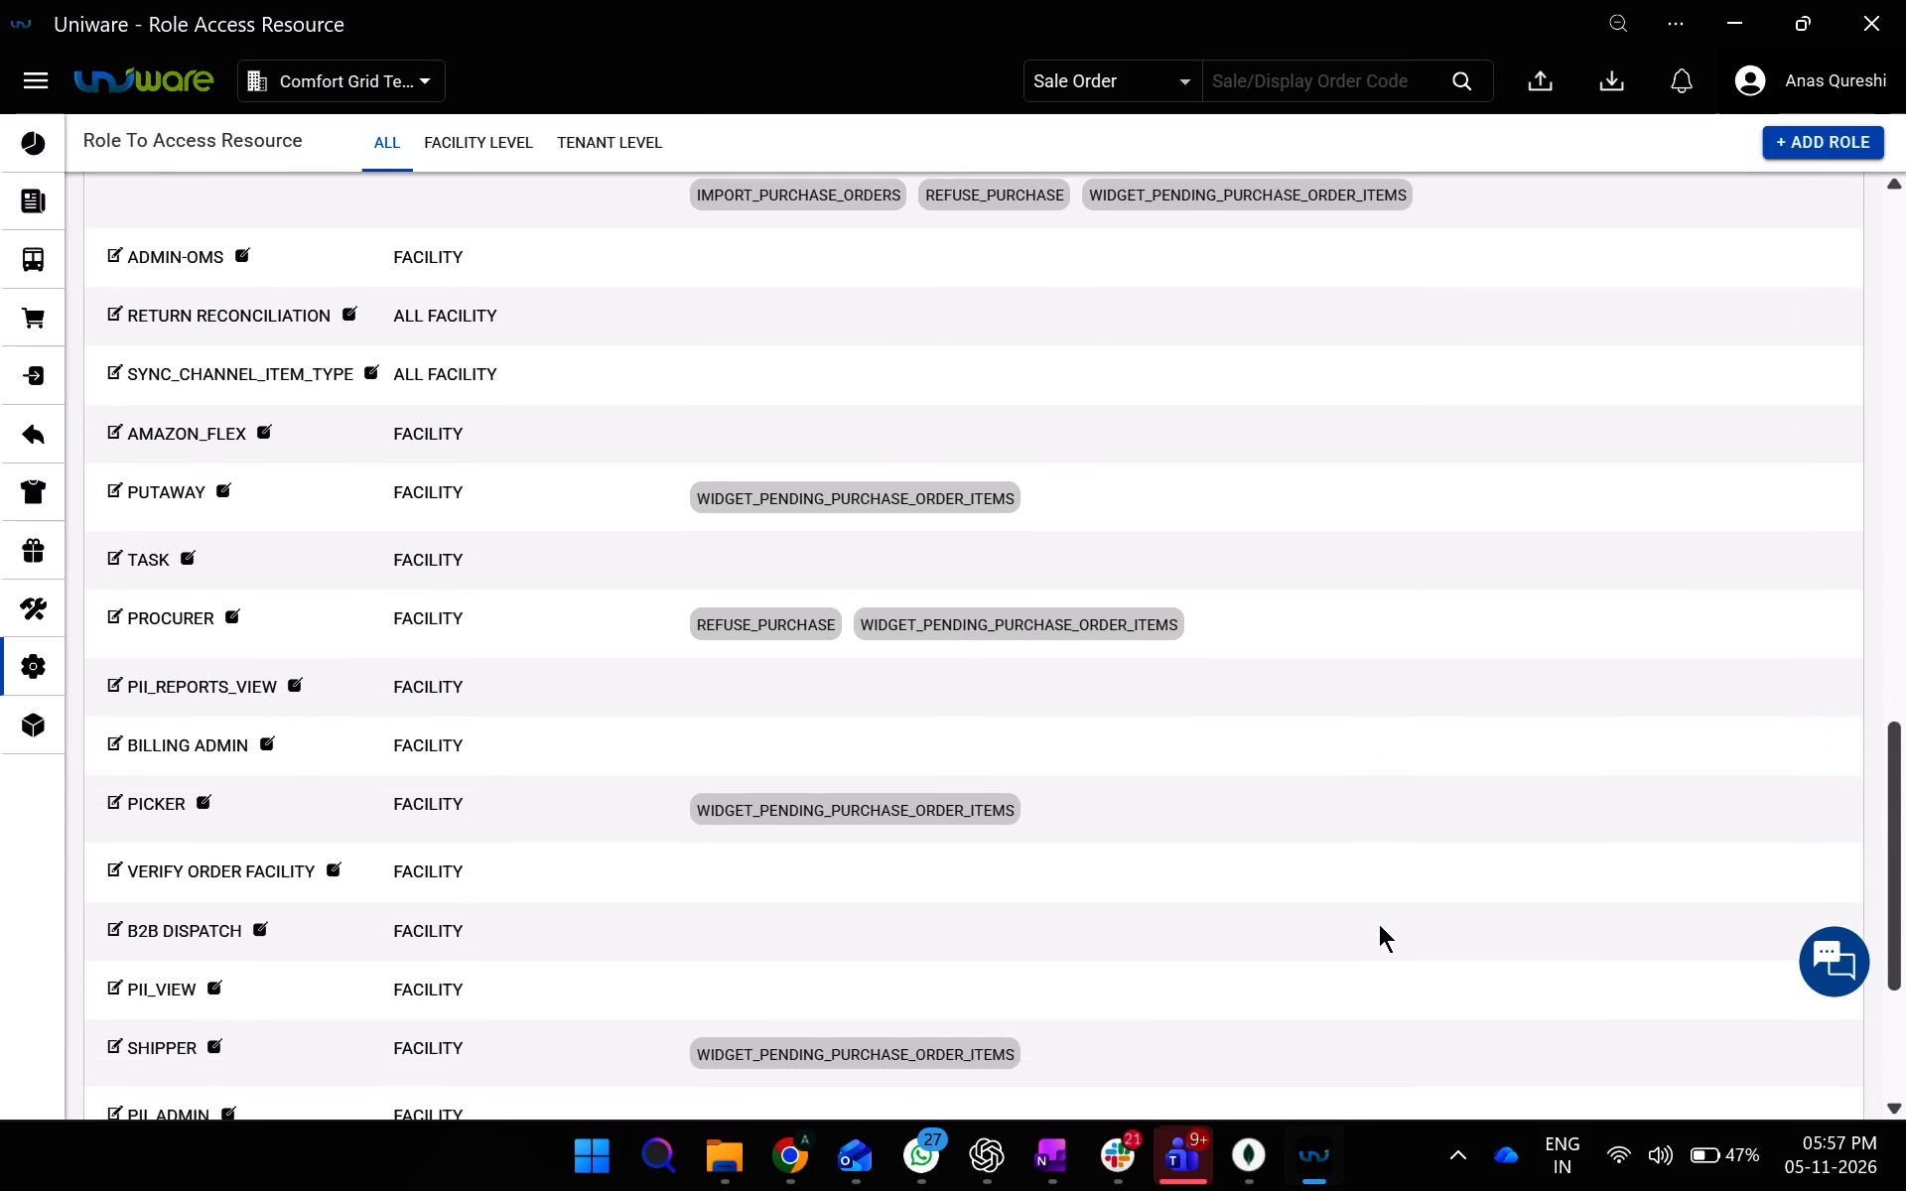
scroll(1379, 924, "down", 4)
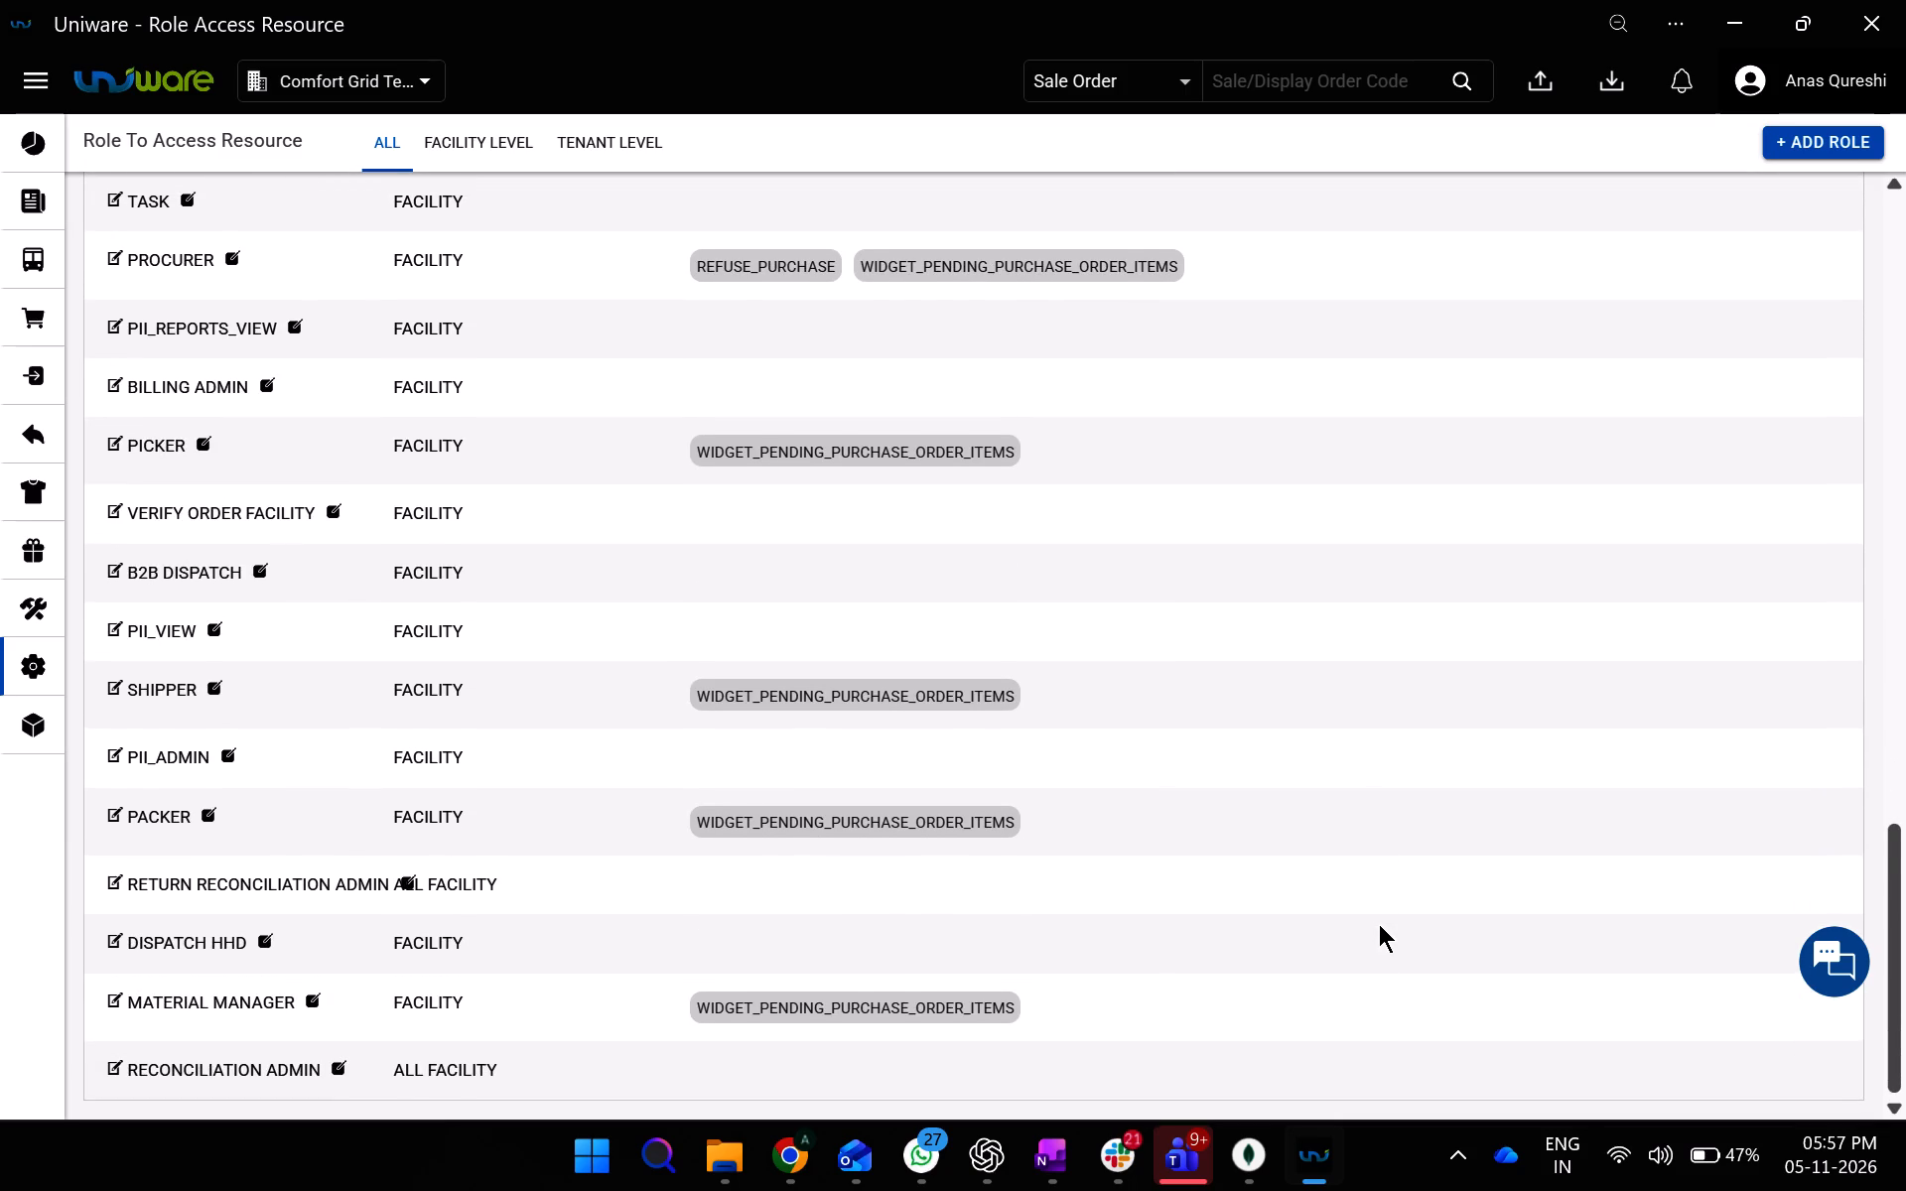
scroll(1379, 924, "up", 2)
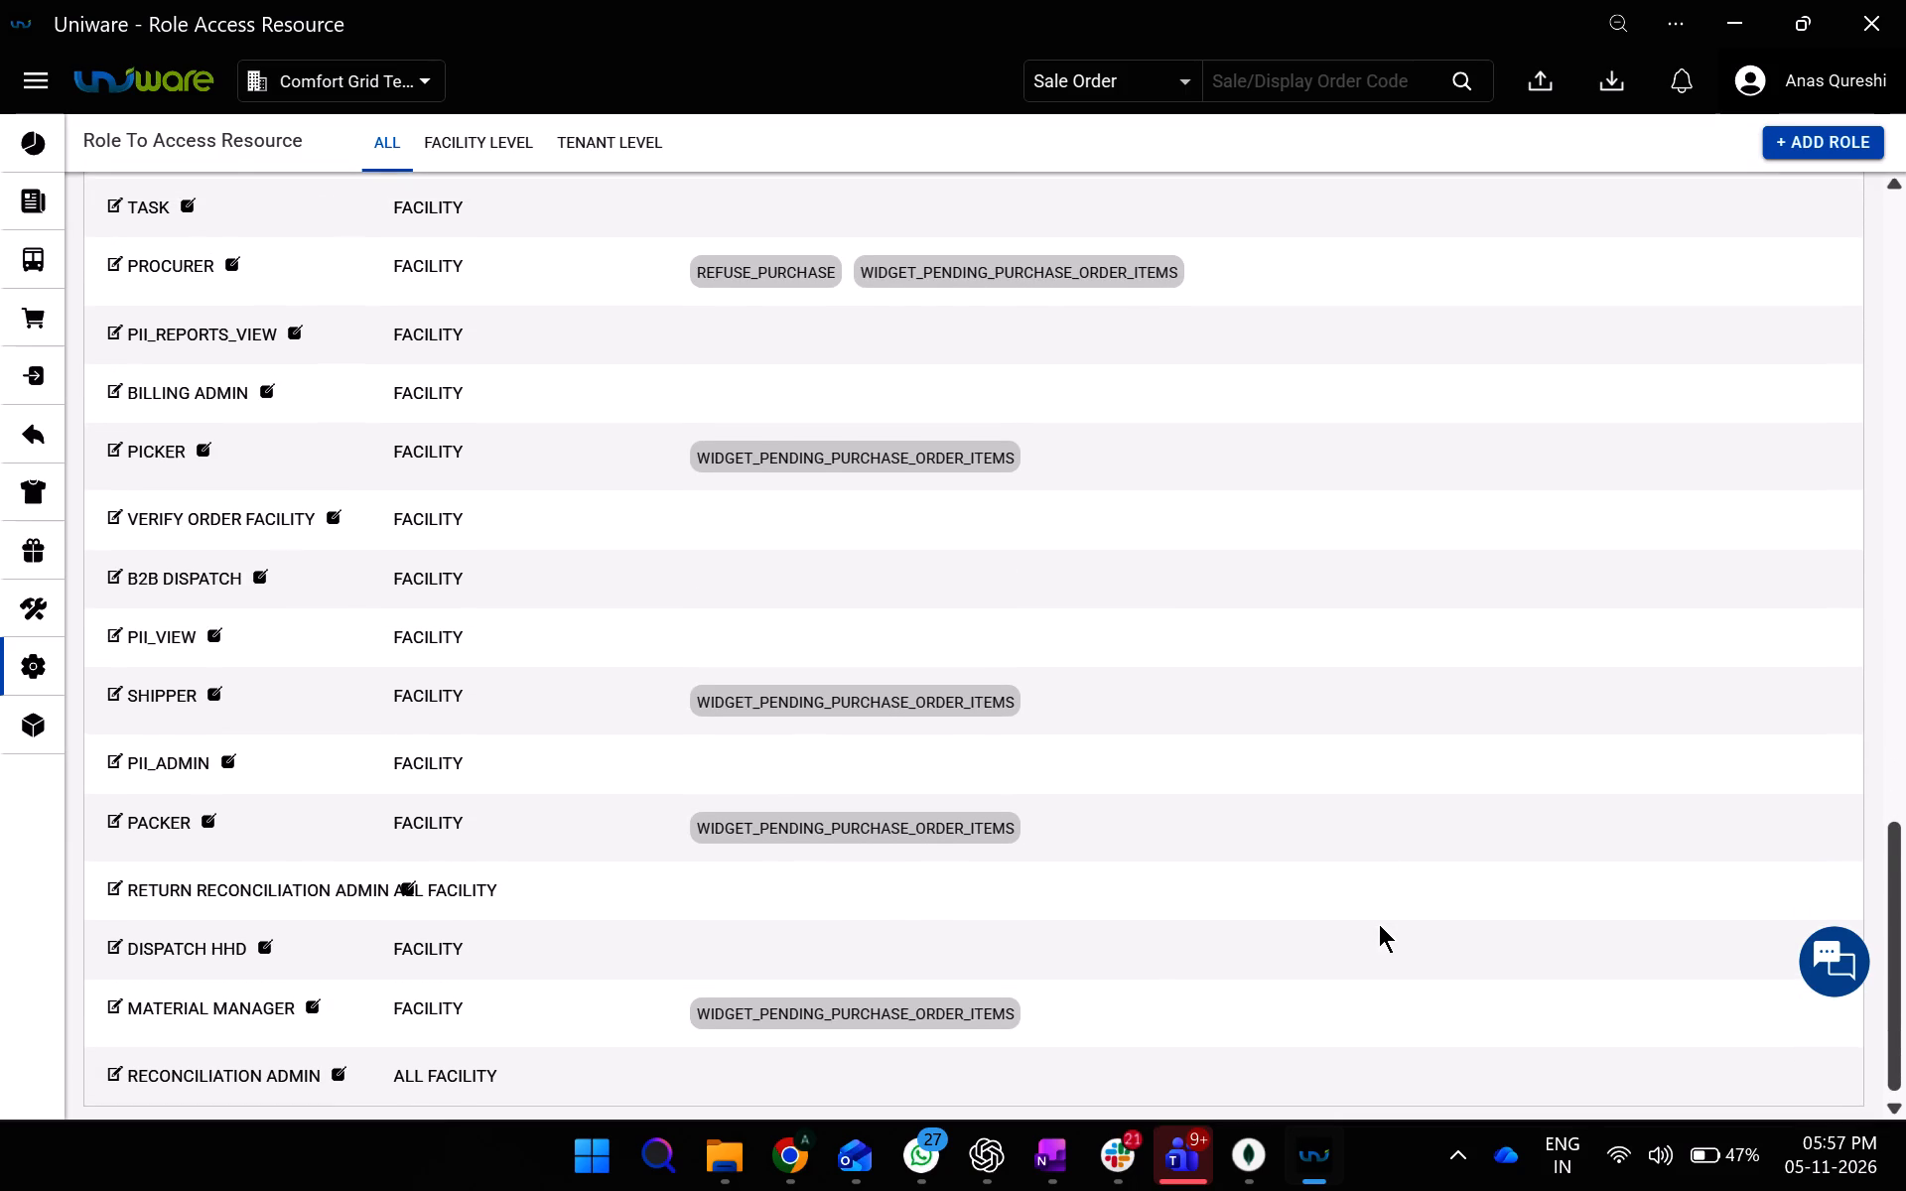
scroll(1379, 924, "up", 5)
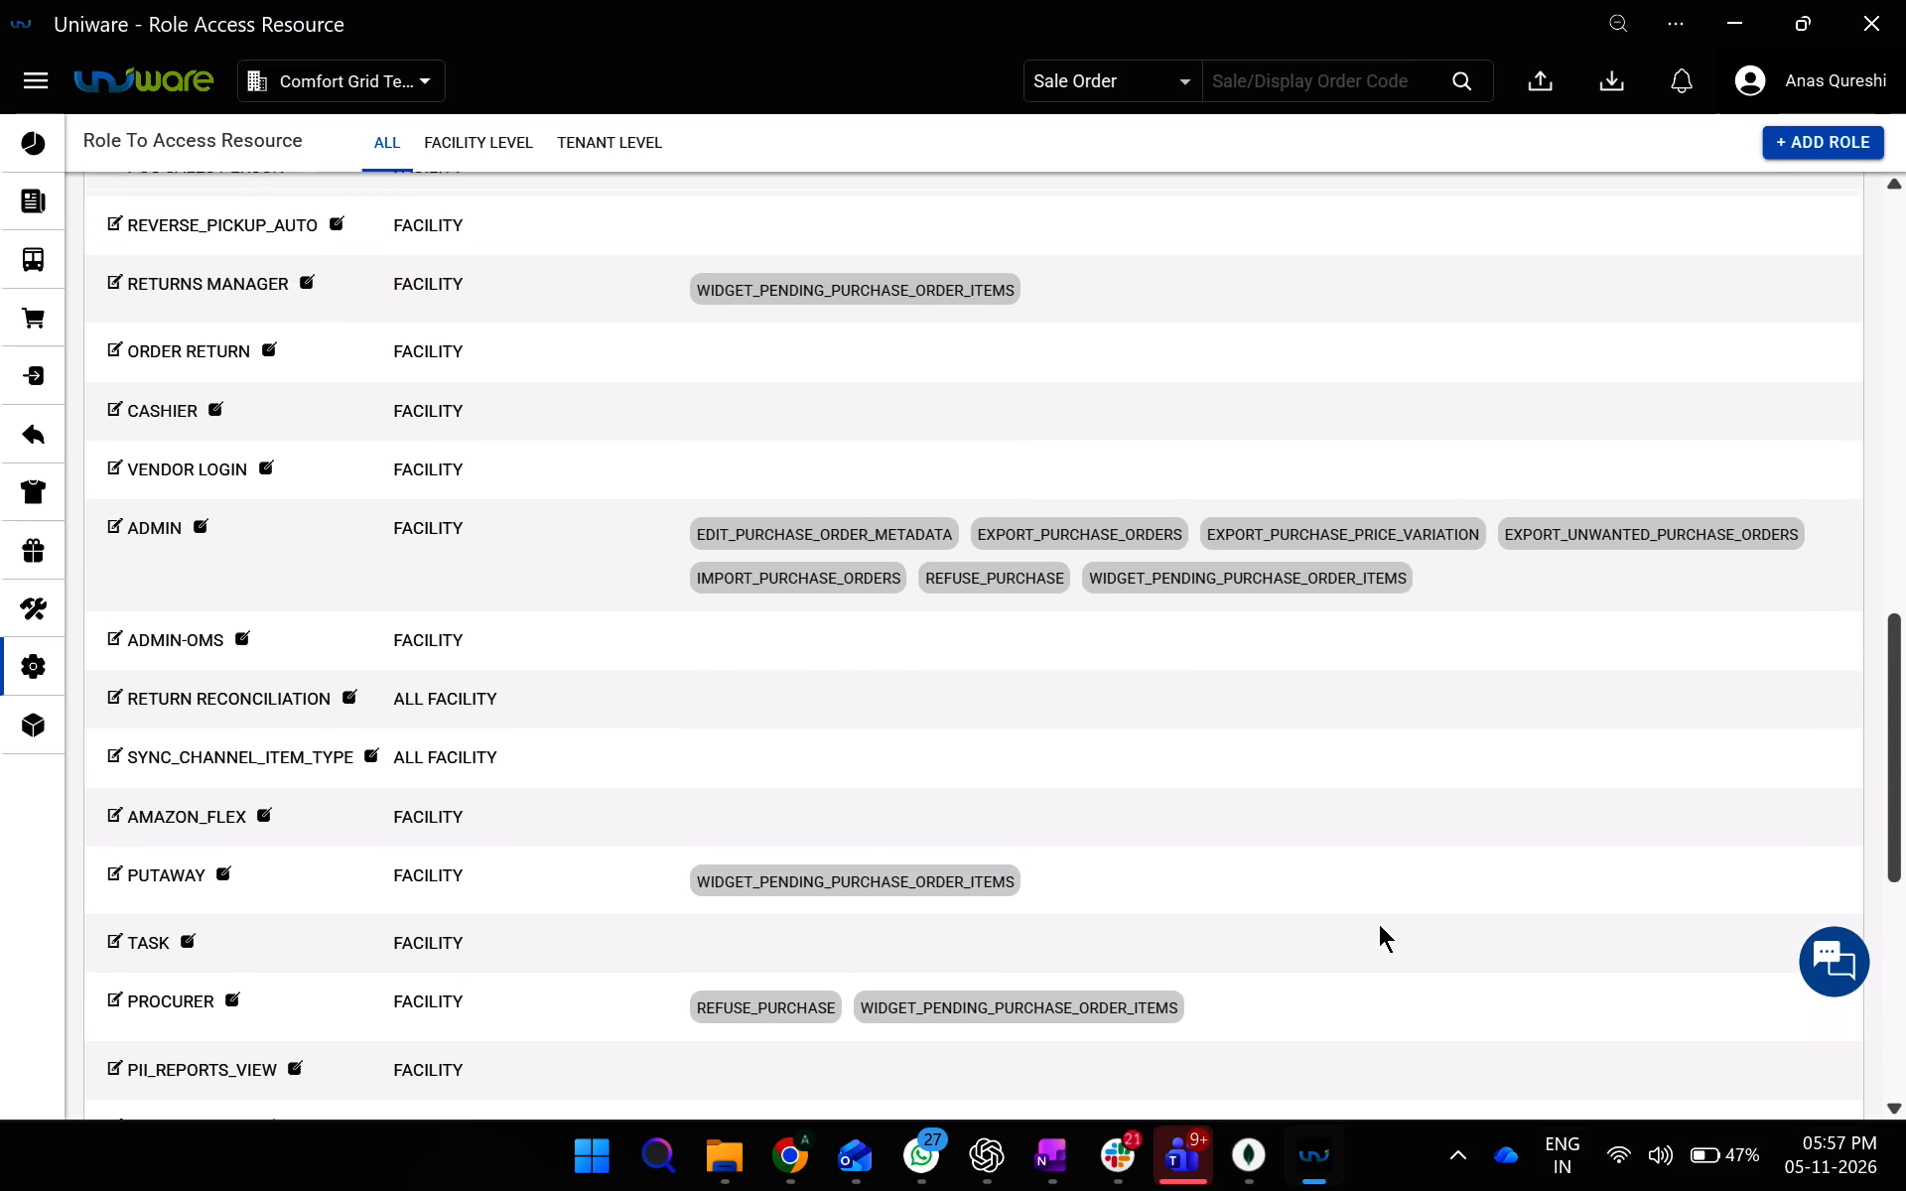
scroll(1379, 924, "up", 3)
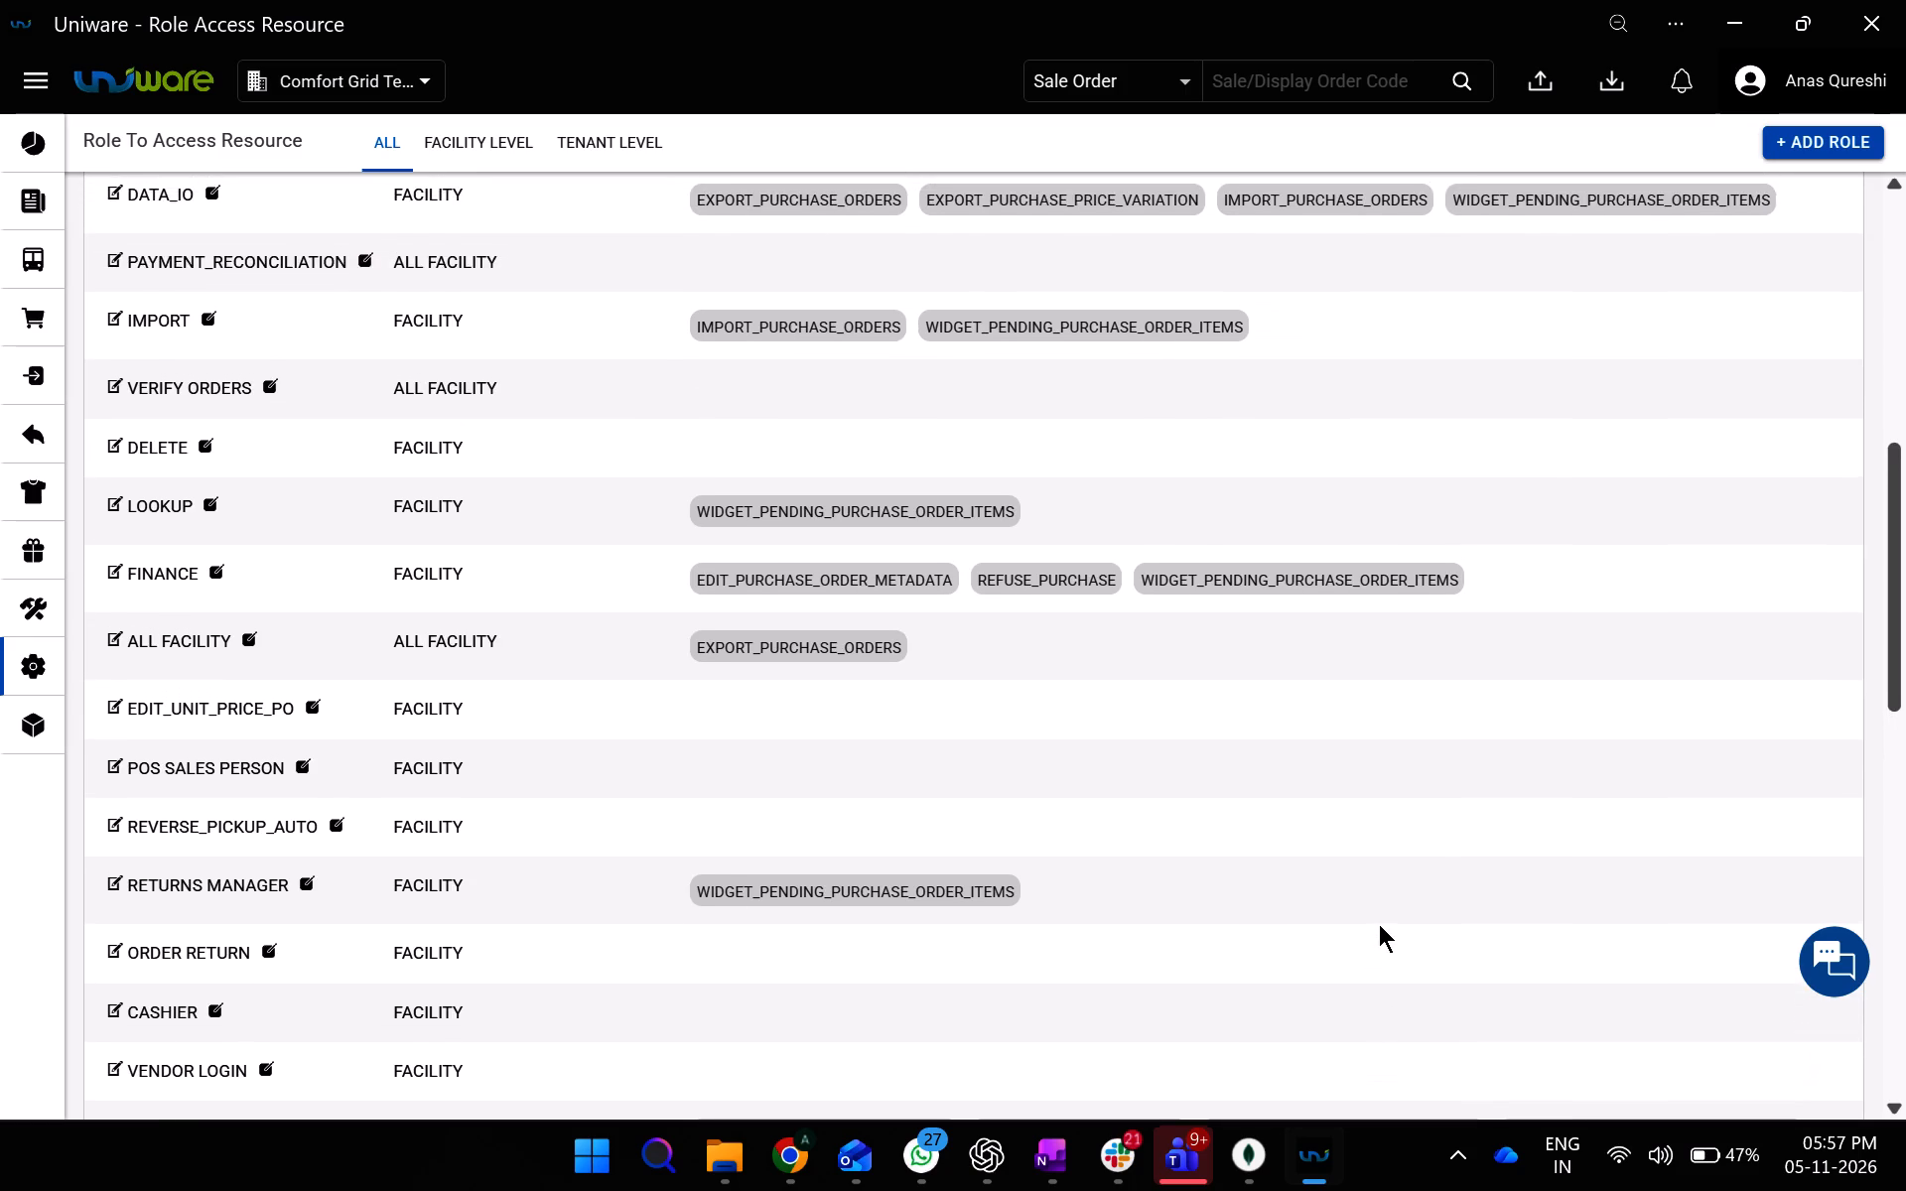
scroll(1379, 924, "up", 1)
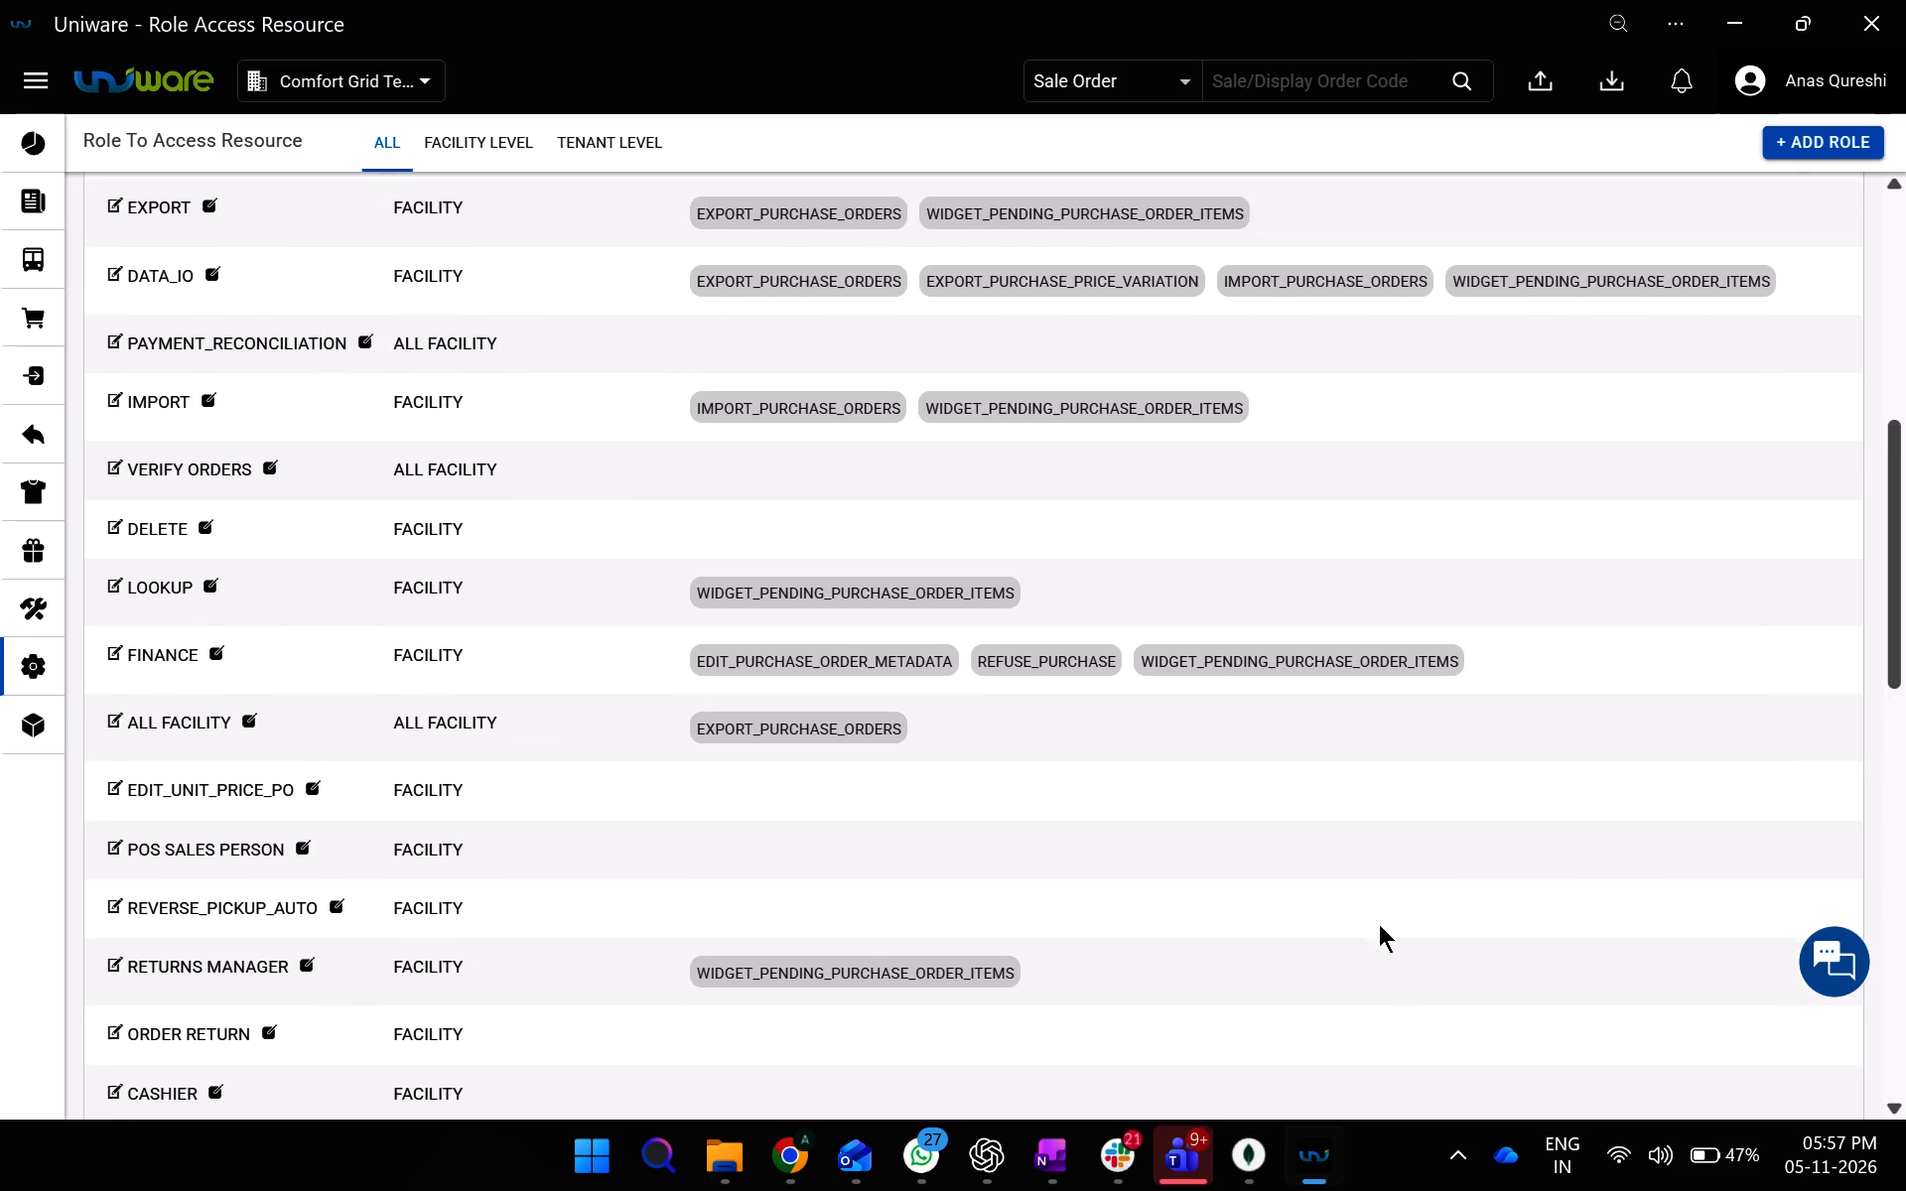
scroll(1379, 924, "up", 1)
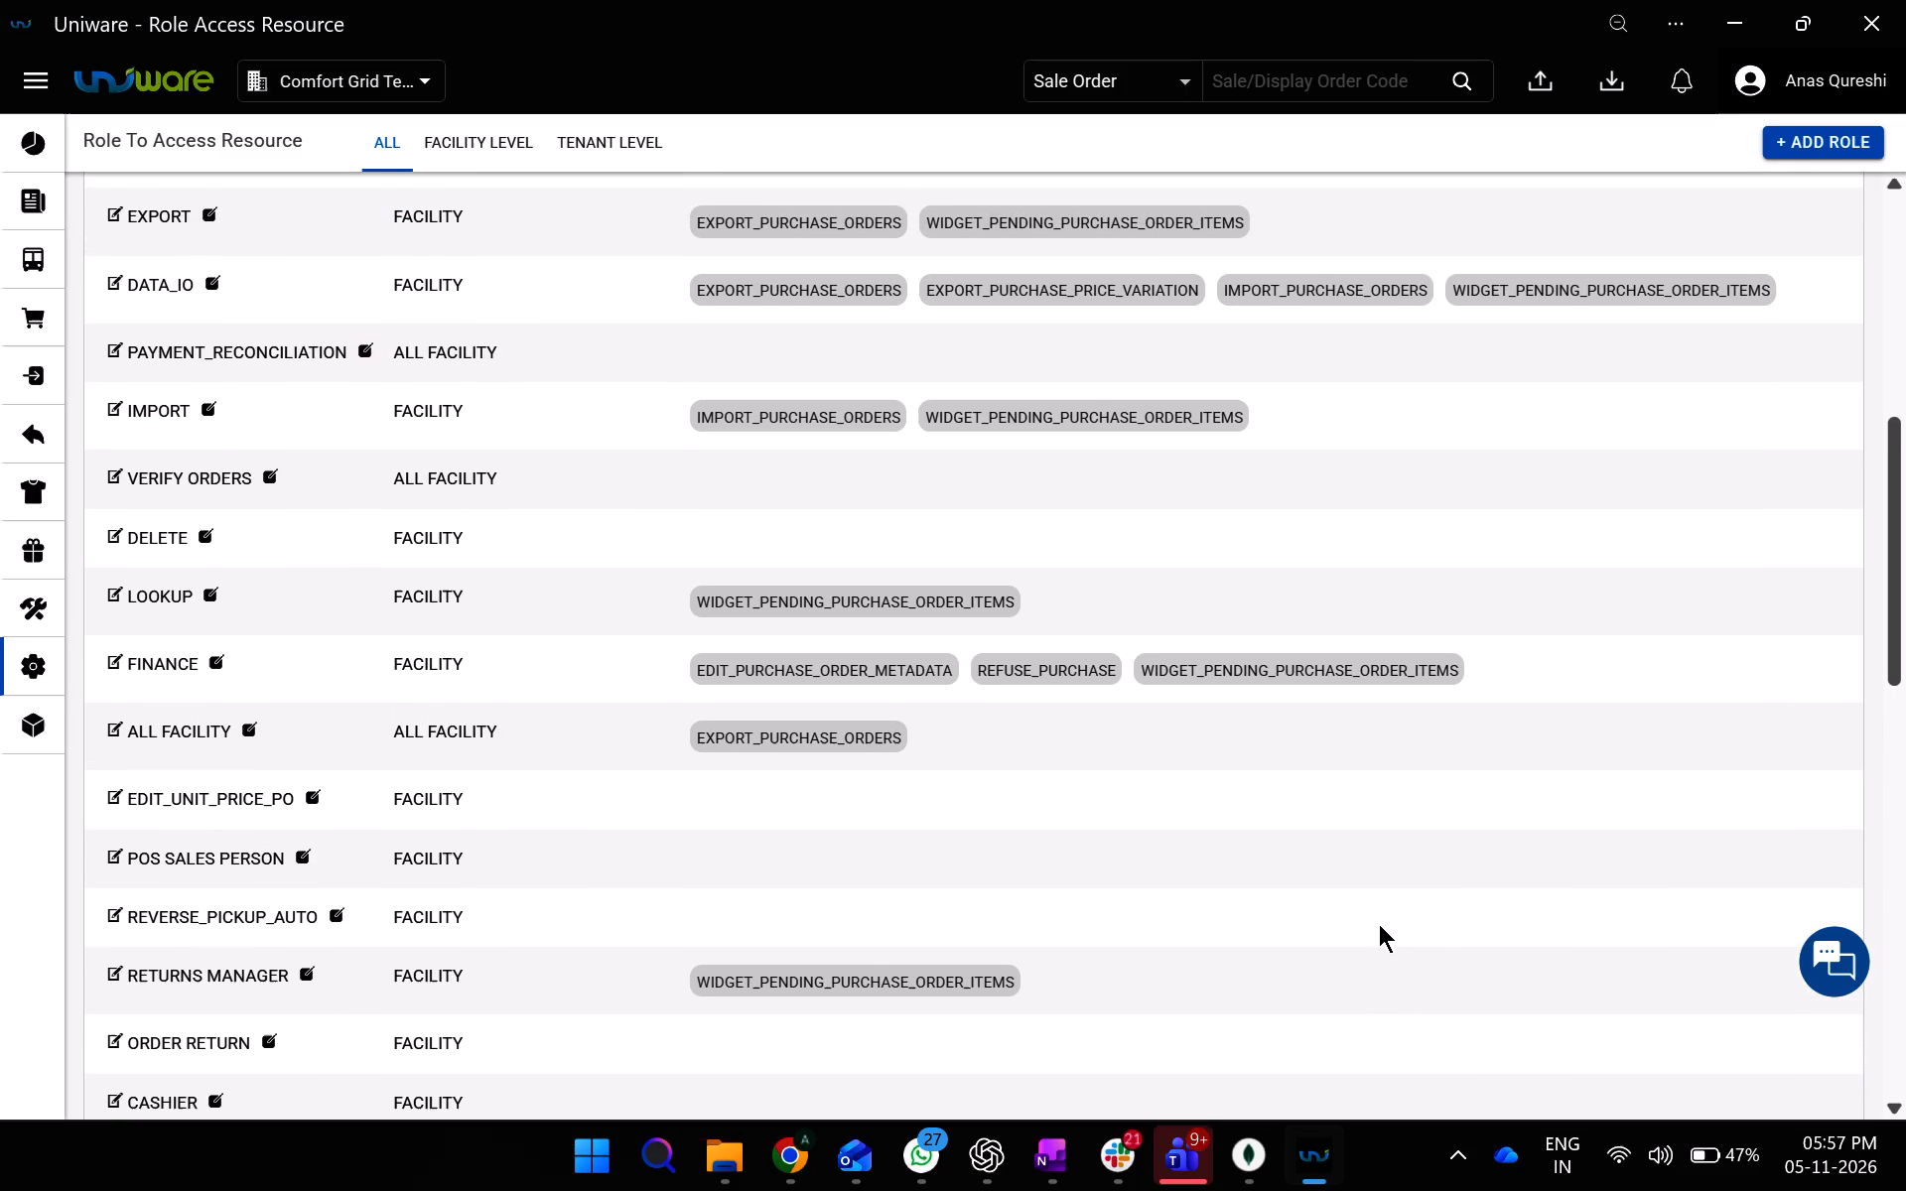
scroll(1379, 924, "up", 1)
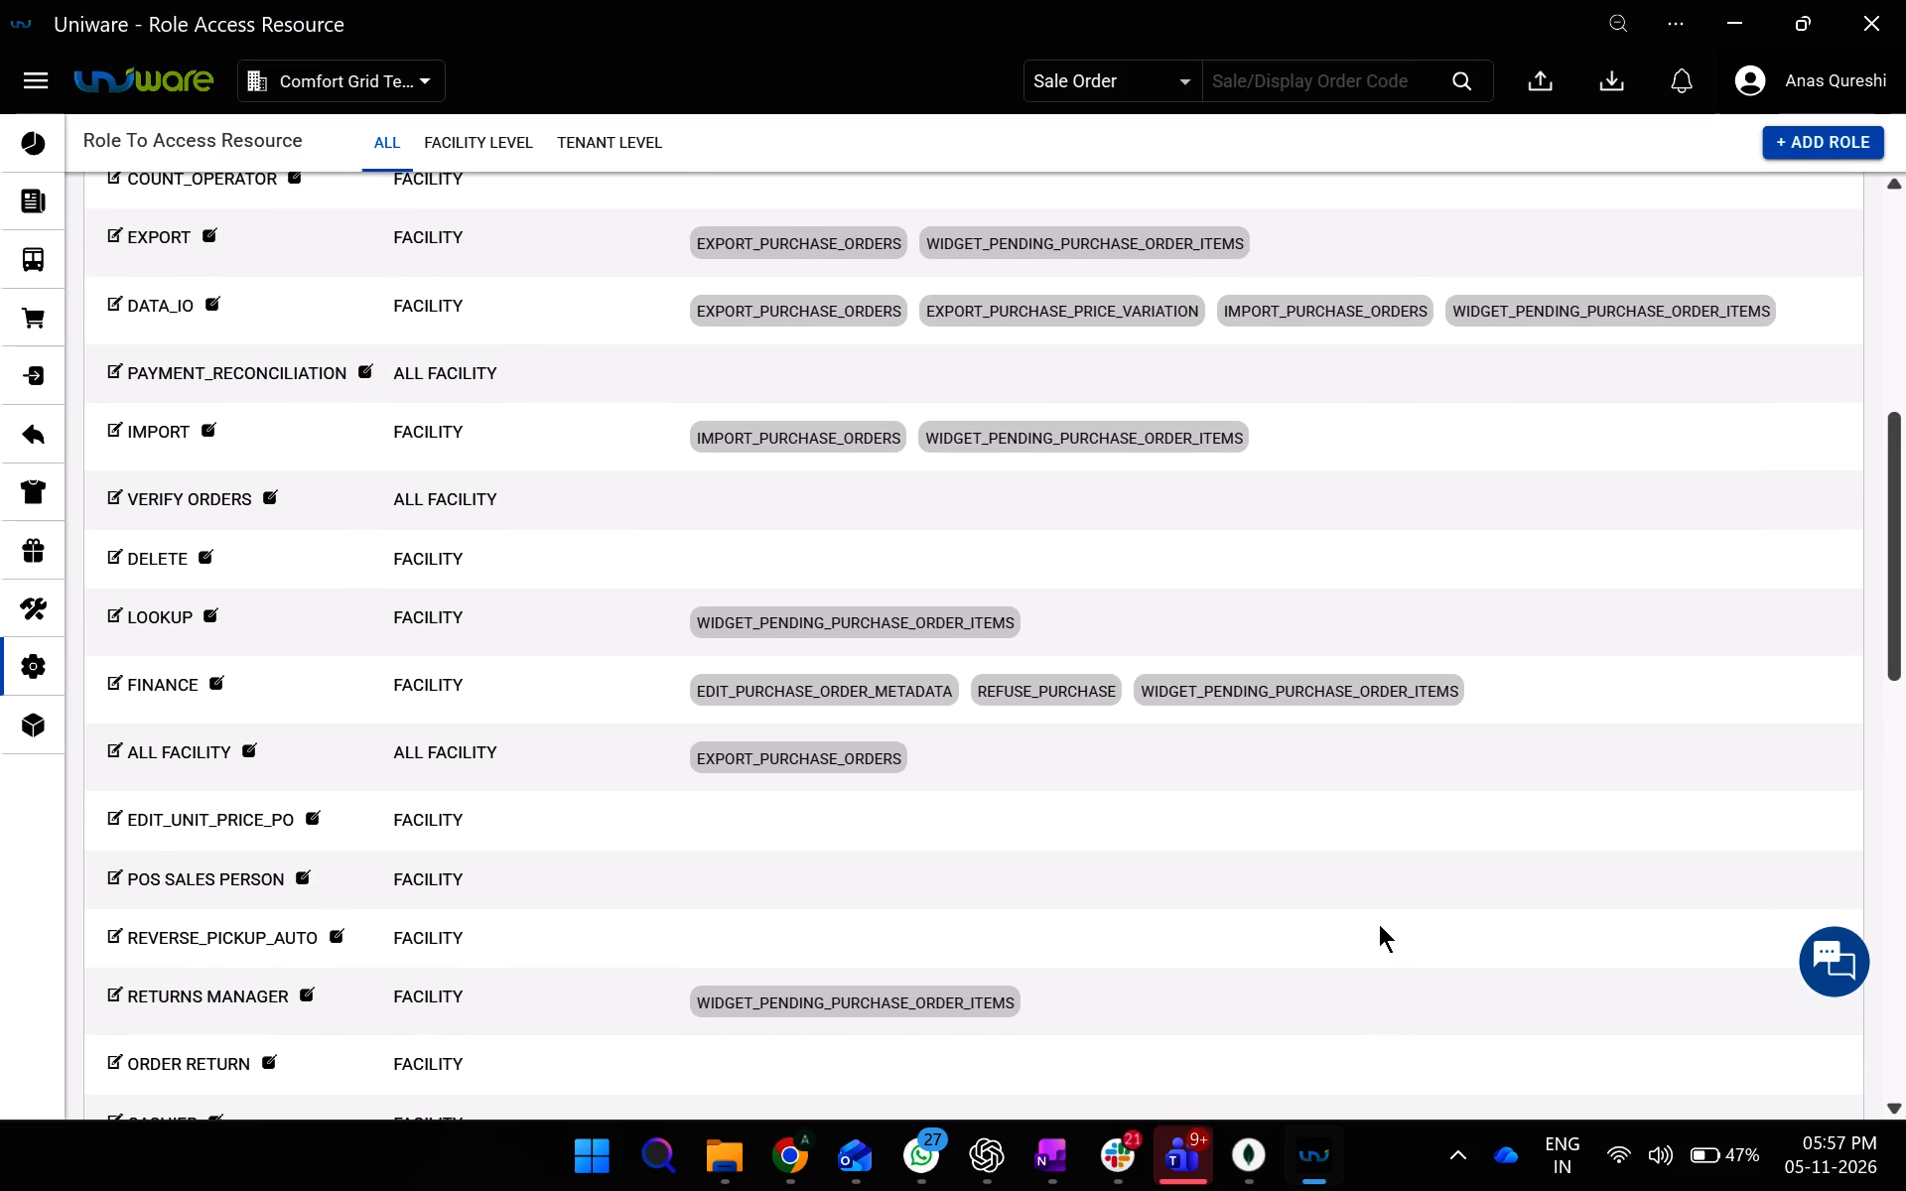
scroll(1379, 924, "up", 2)
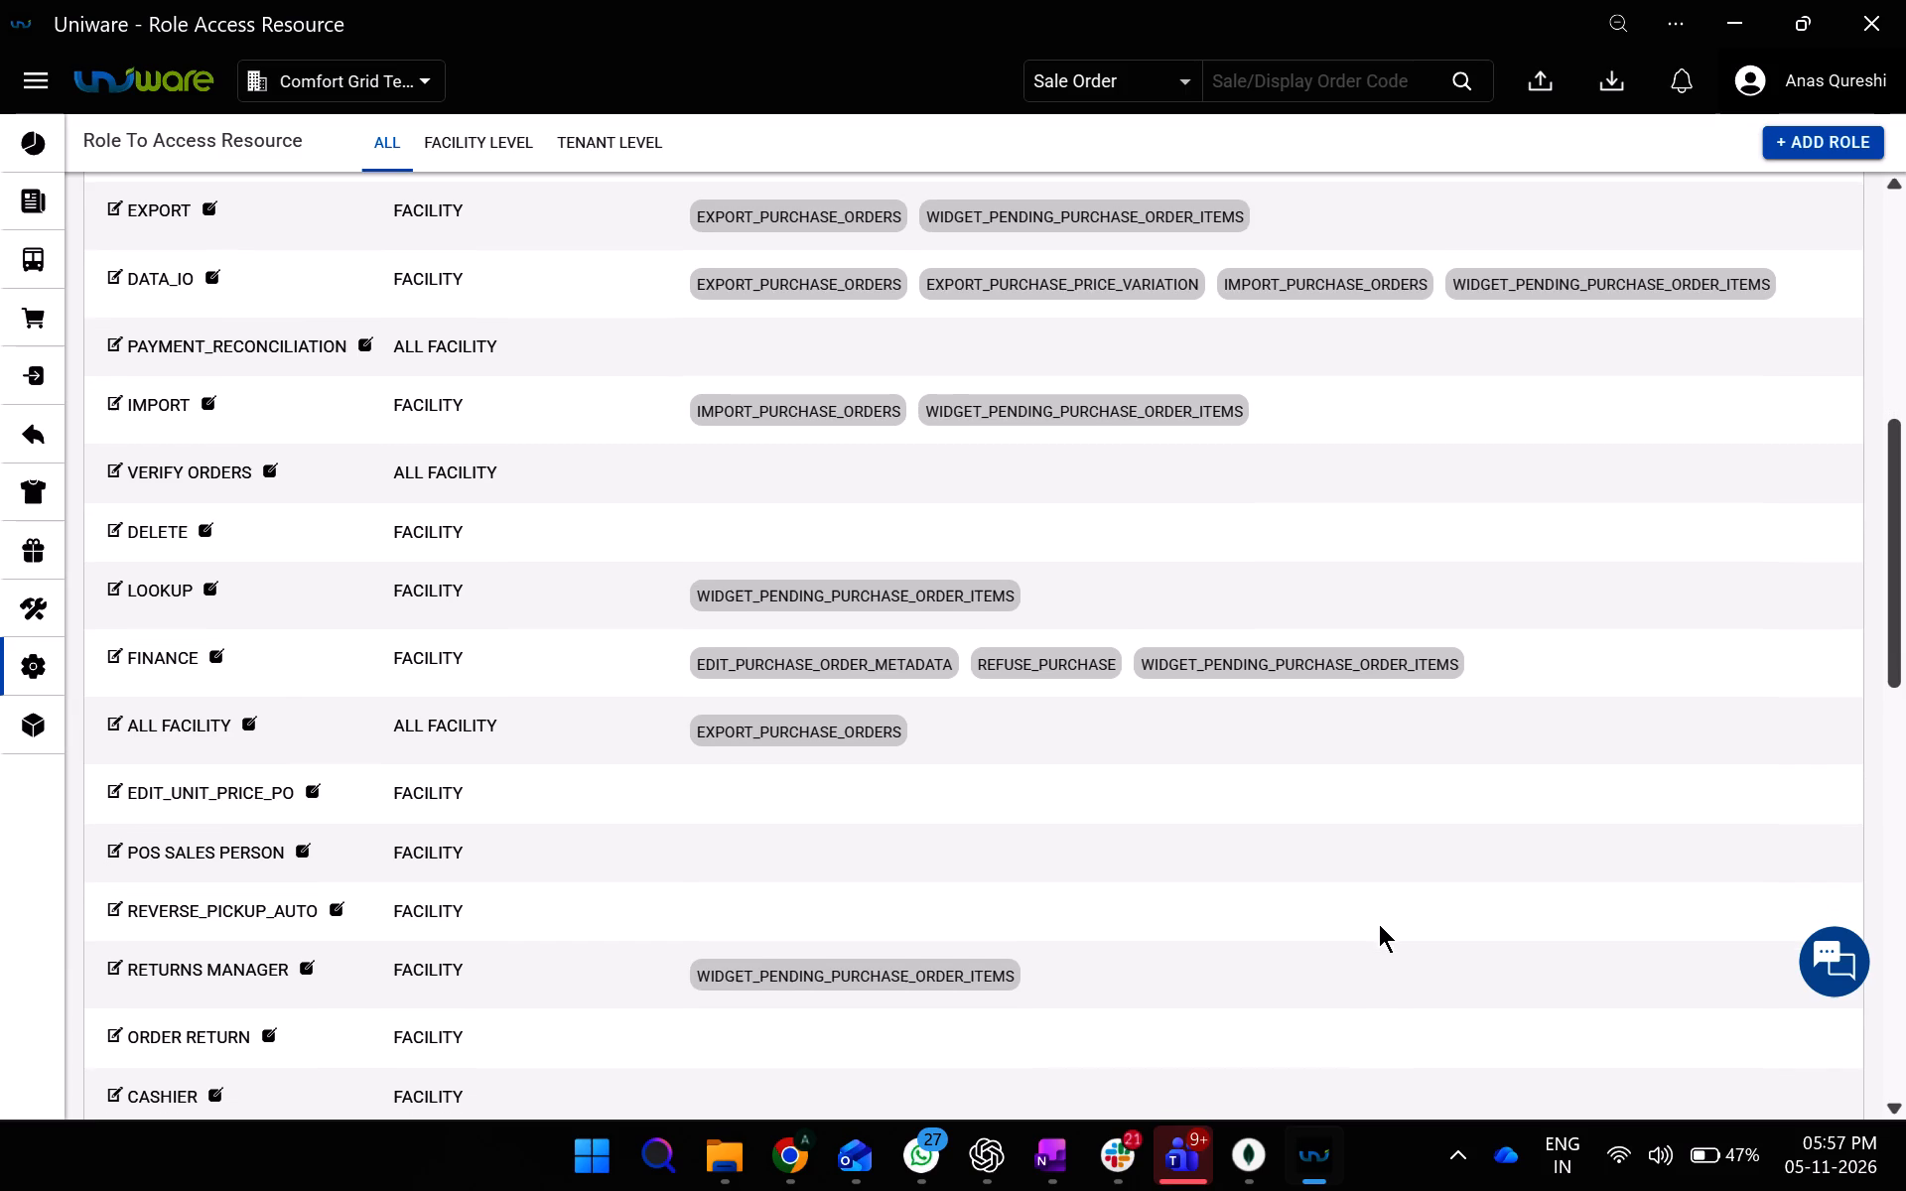
Filter the role access resources by "import" and review the import resources listed for each role.
scroll(1379, 924, "up", 2)
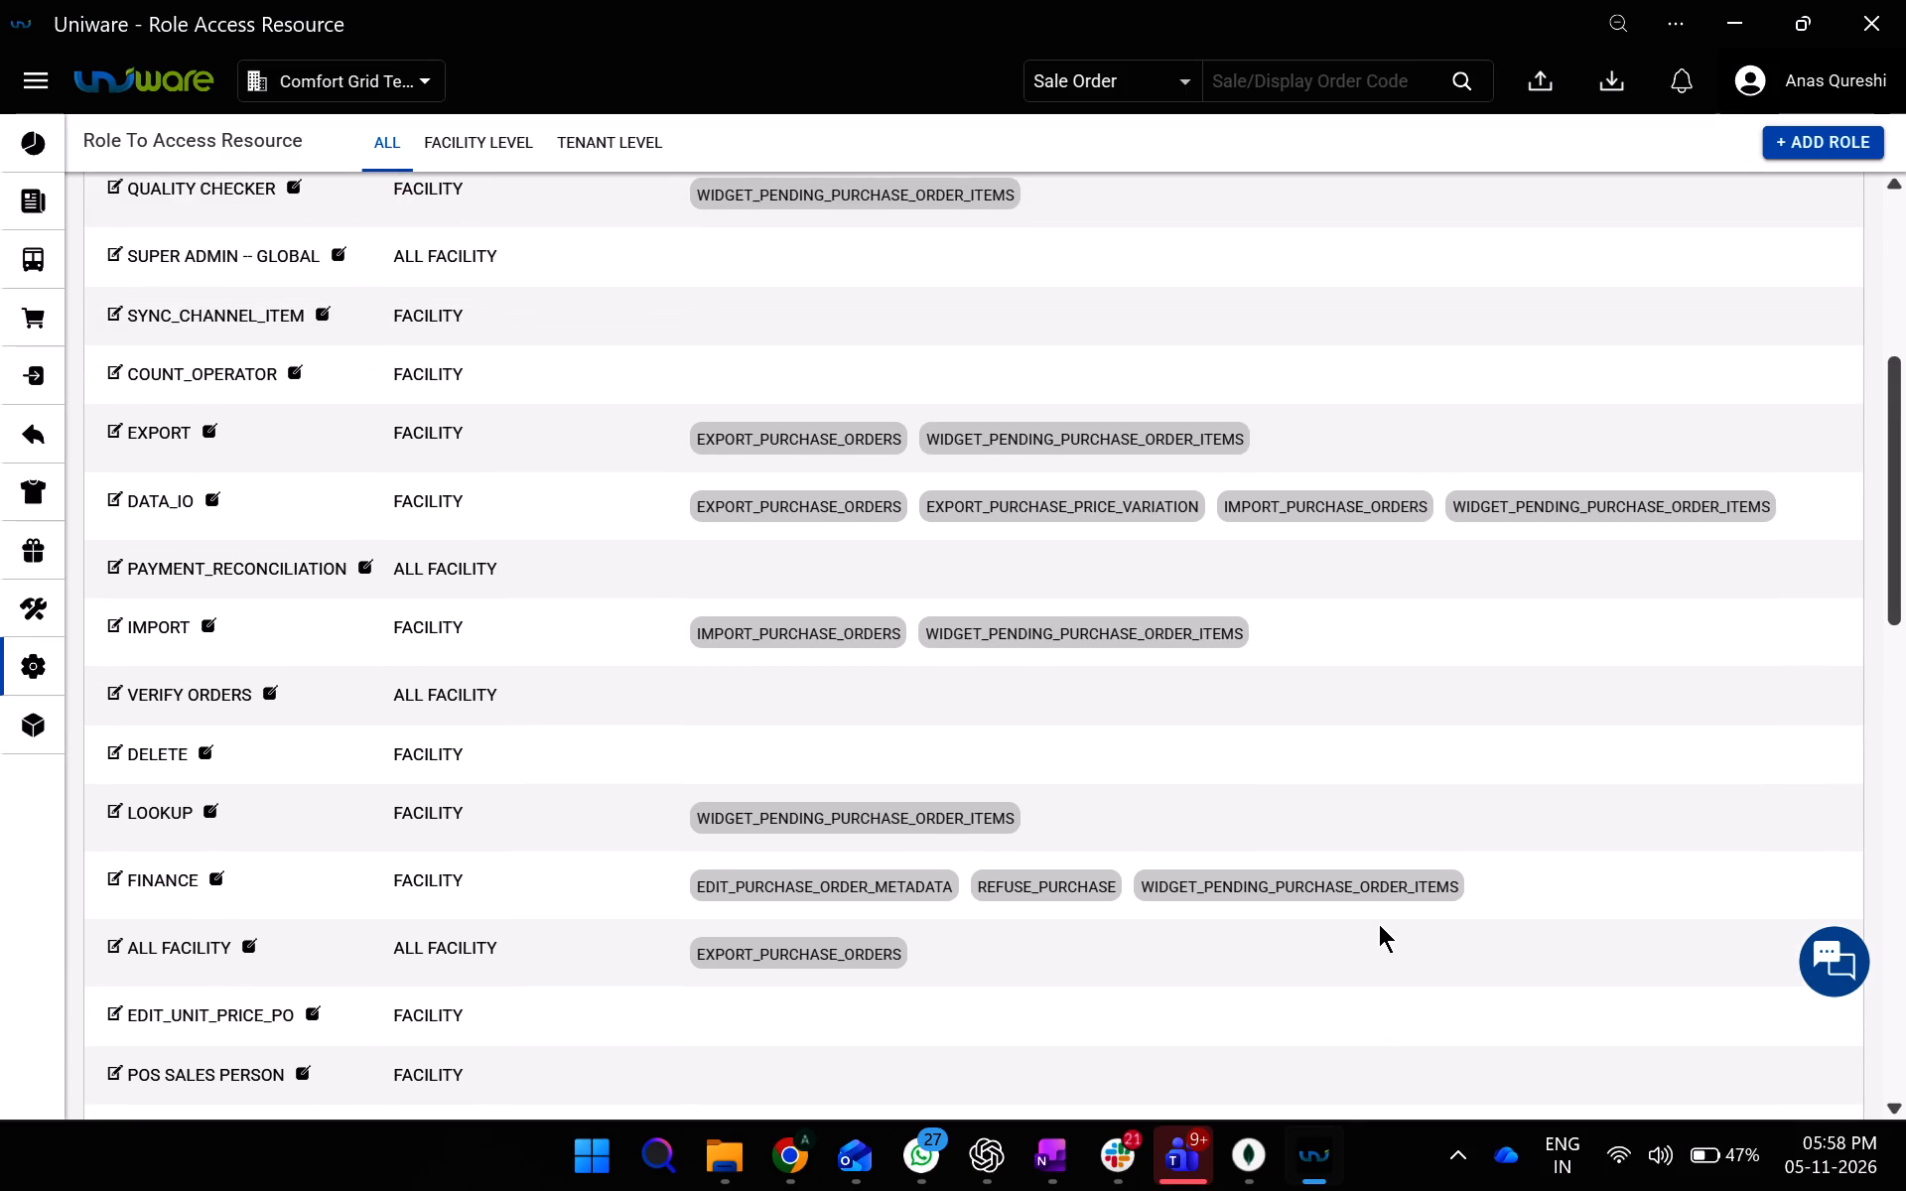
scroll(1379, 924, "up", 4)
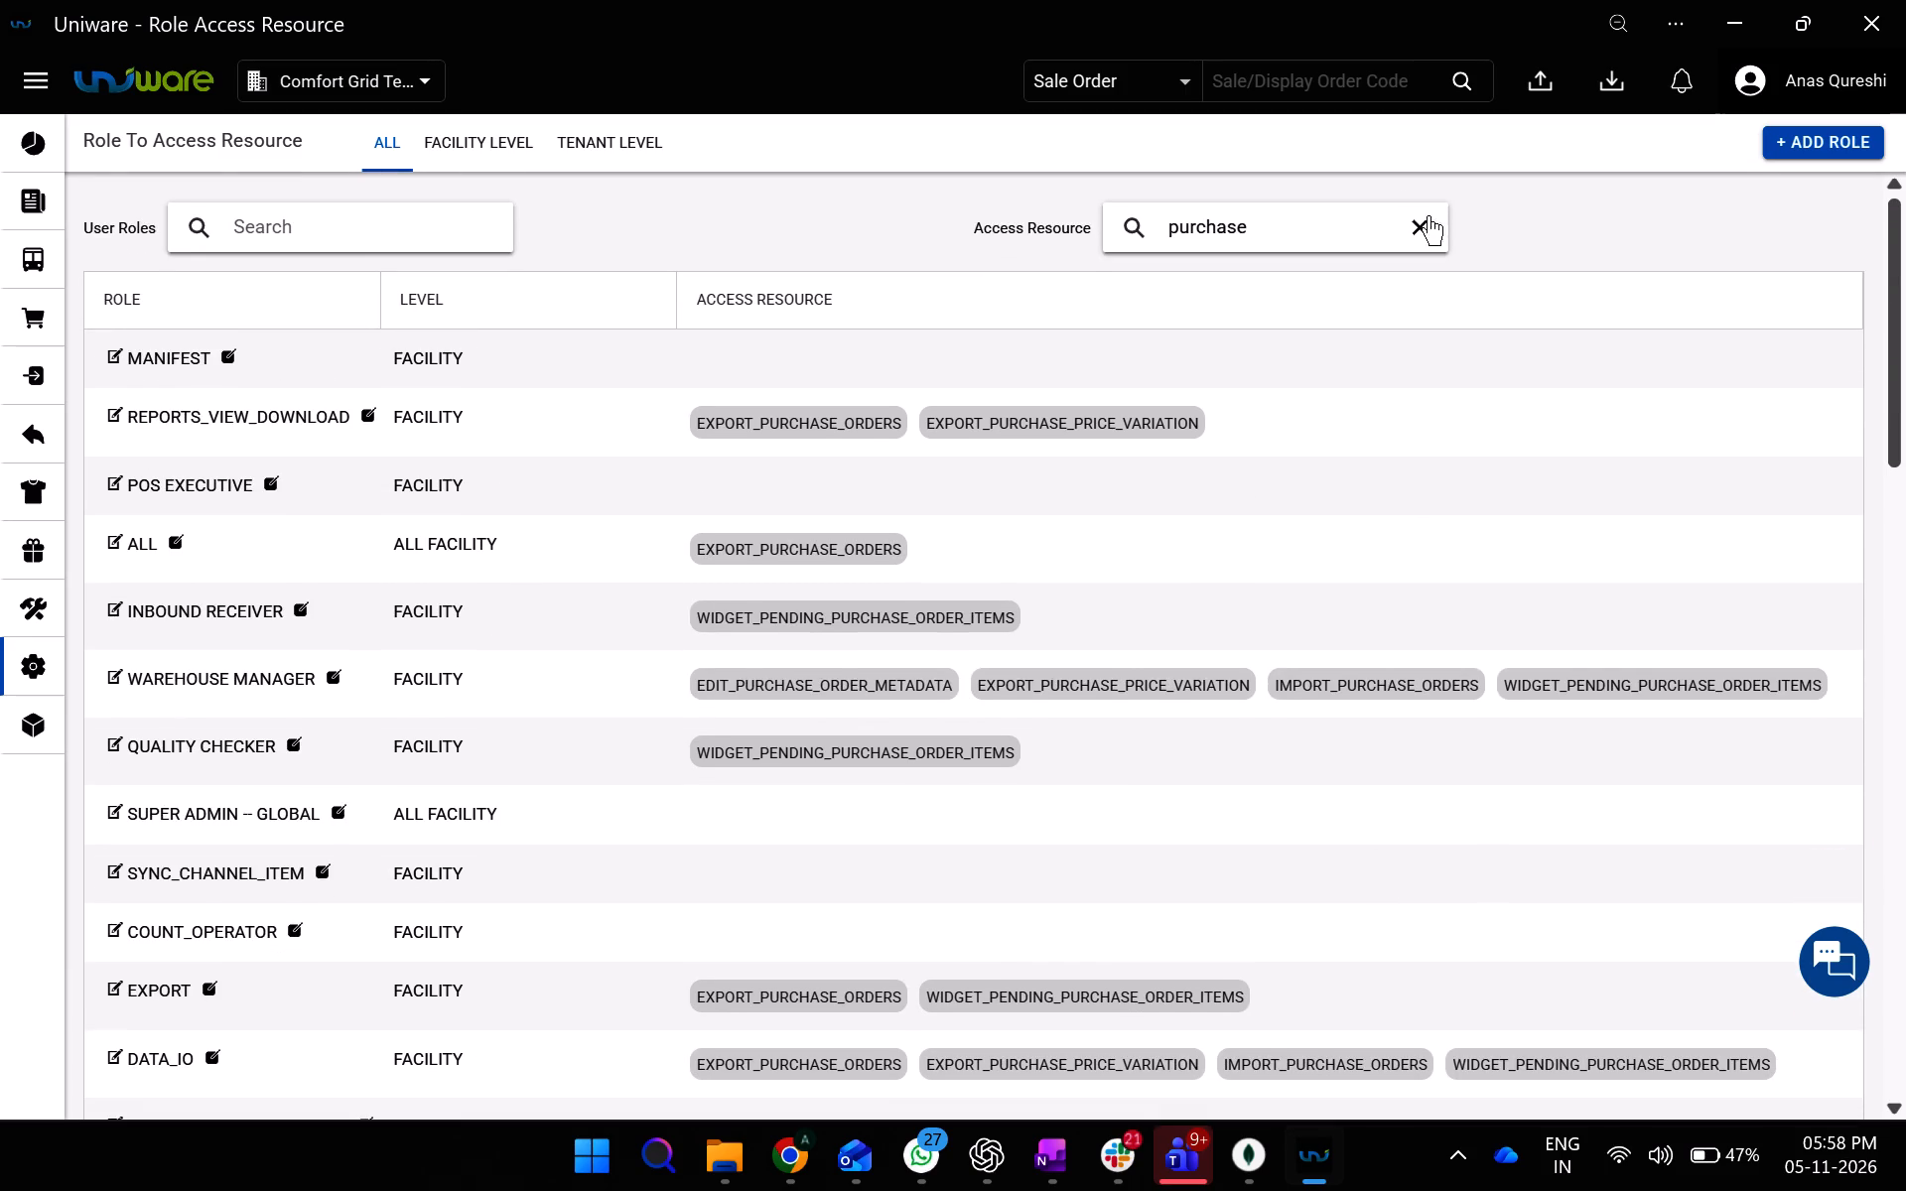
double_click(1211, 224)
type("imo")
key("BackSpace")
type("port")
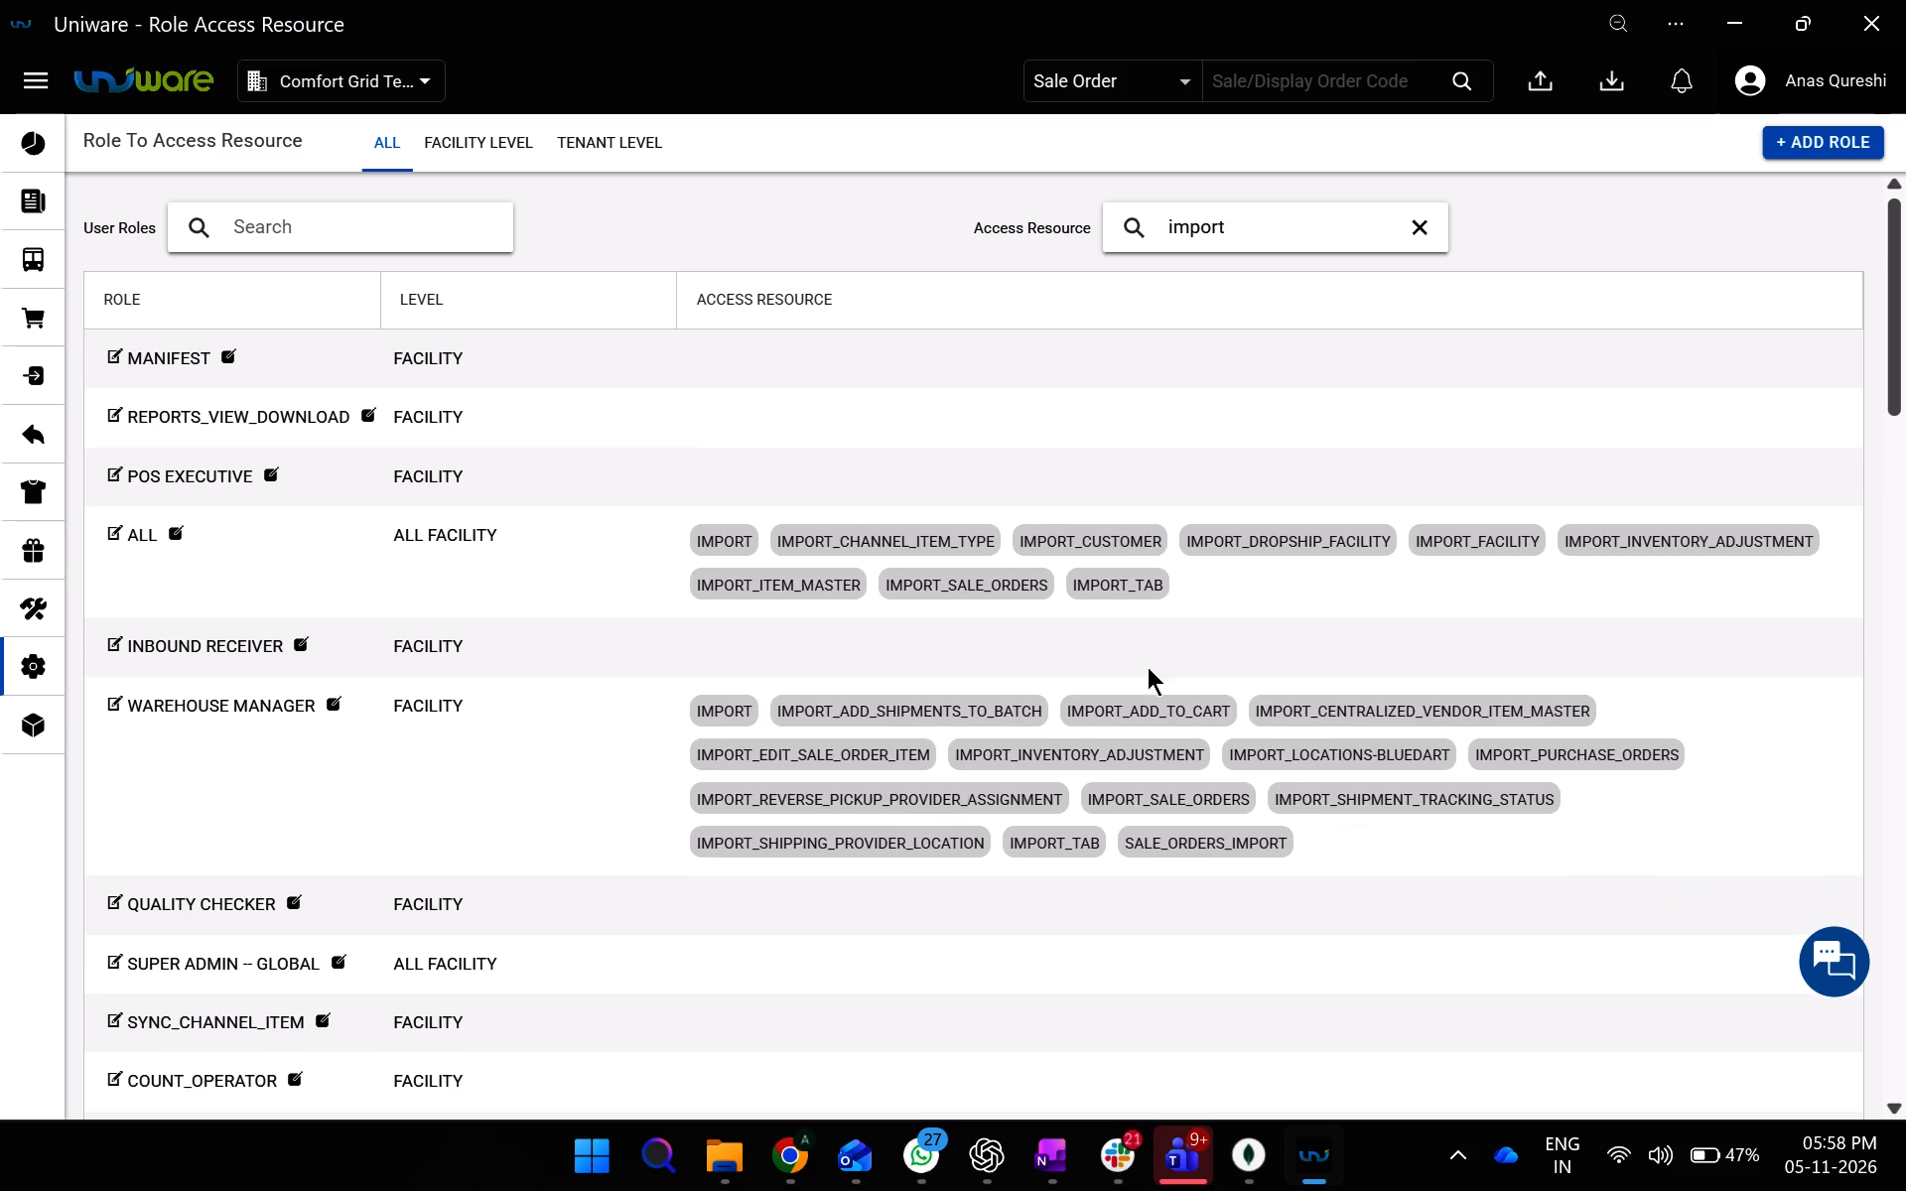
scroll(1153, 788, "down", 5)
scroll(1153, 788, "up", 1)
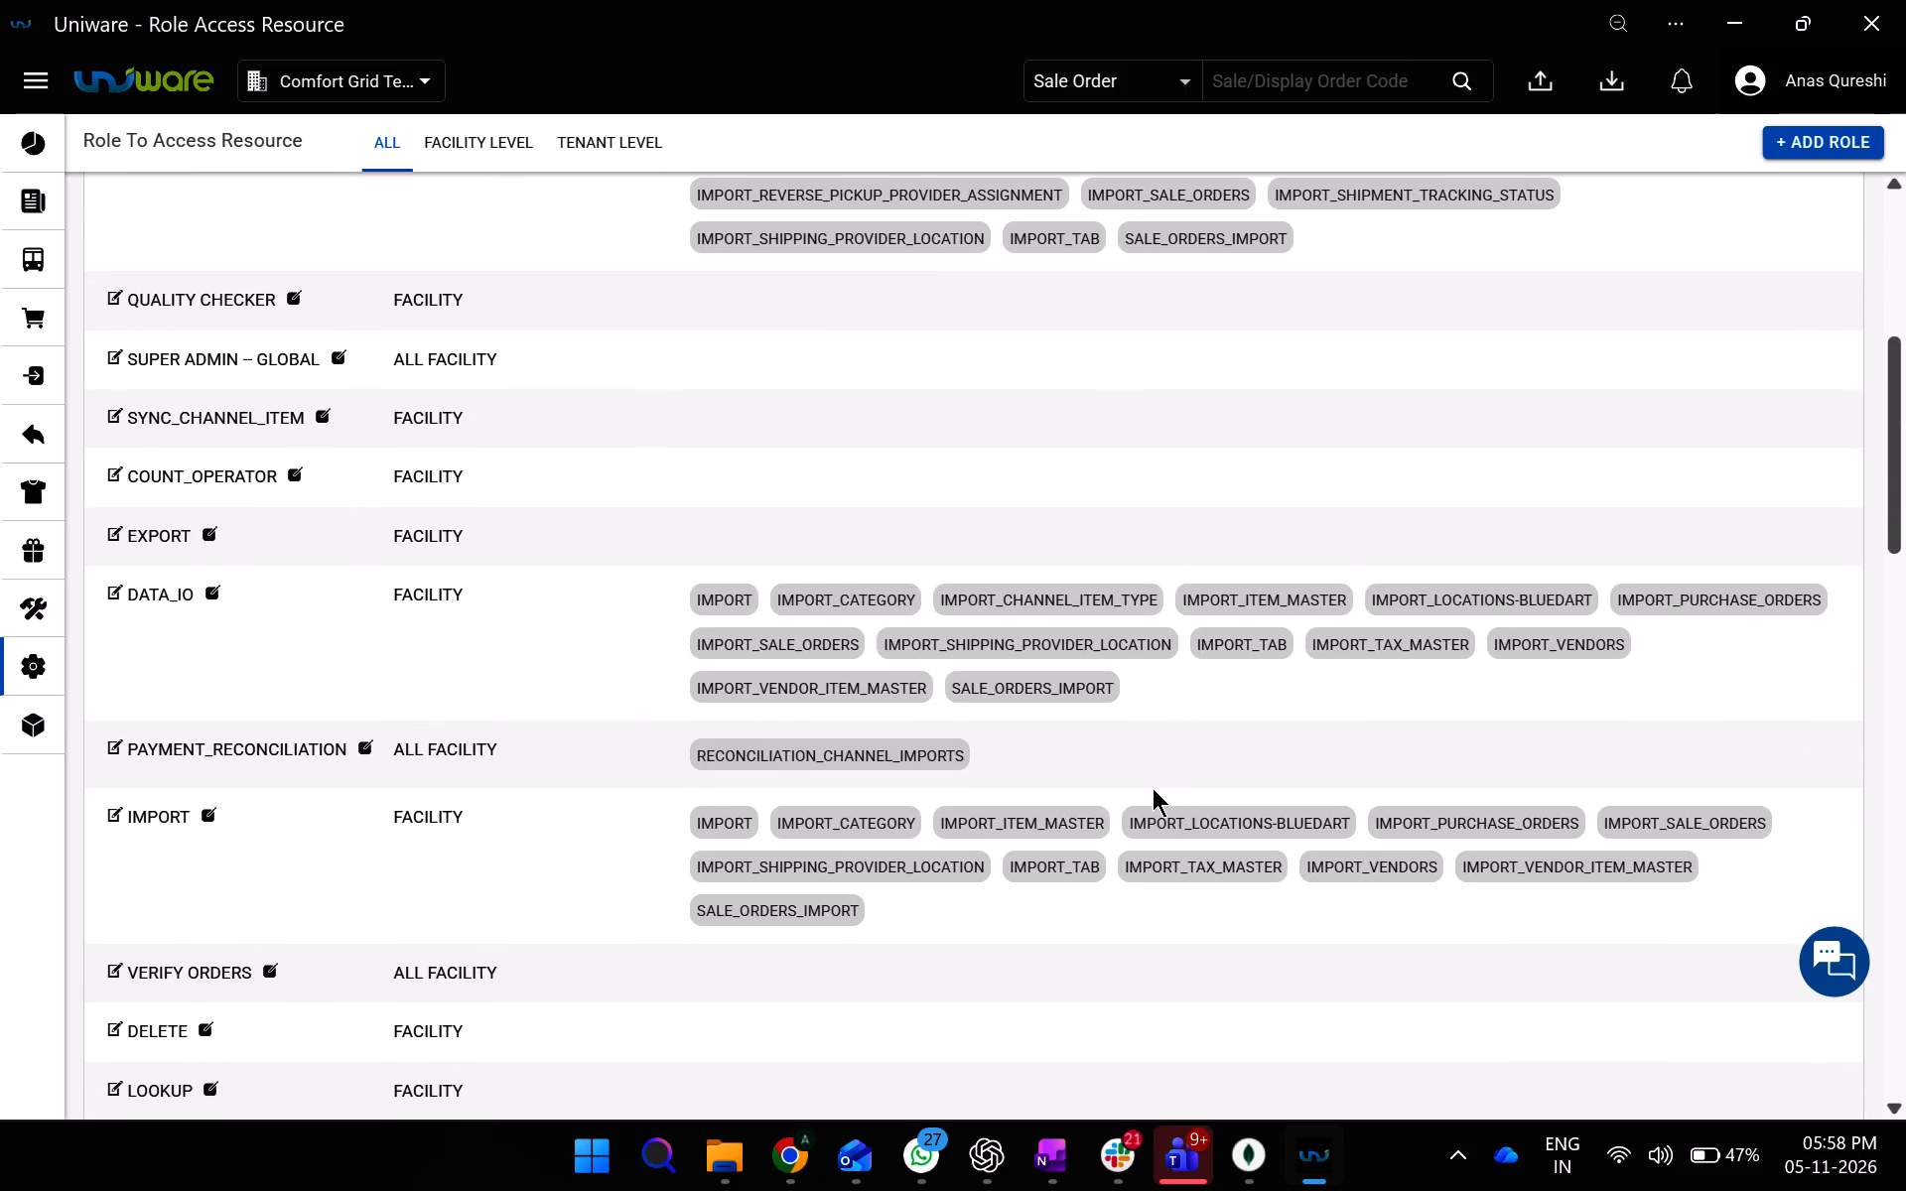
scroll(1153, 788, "up", 1)
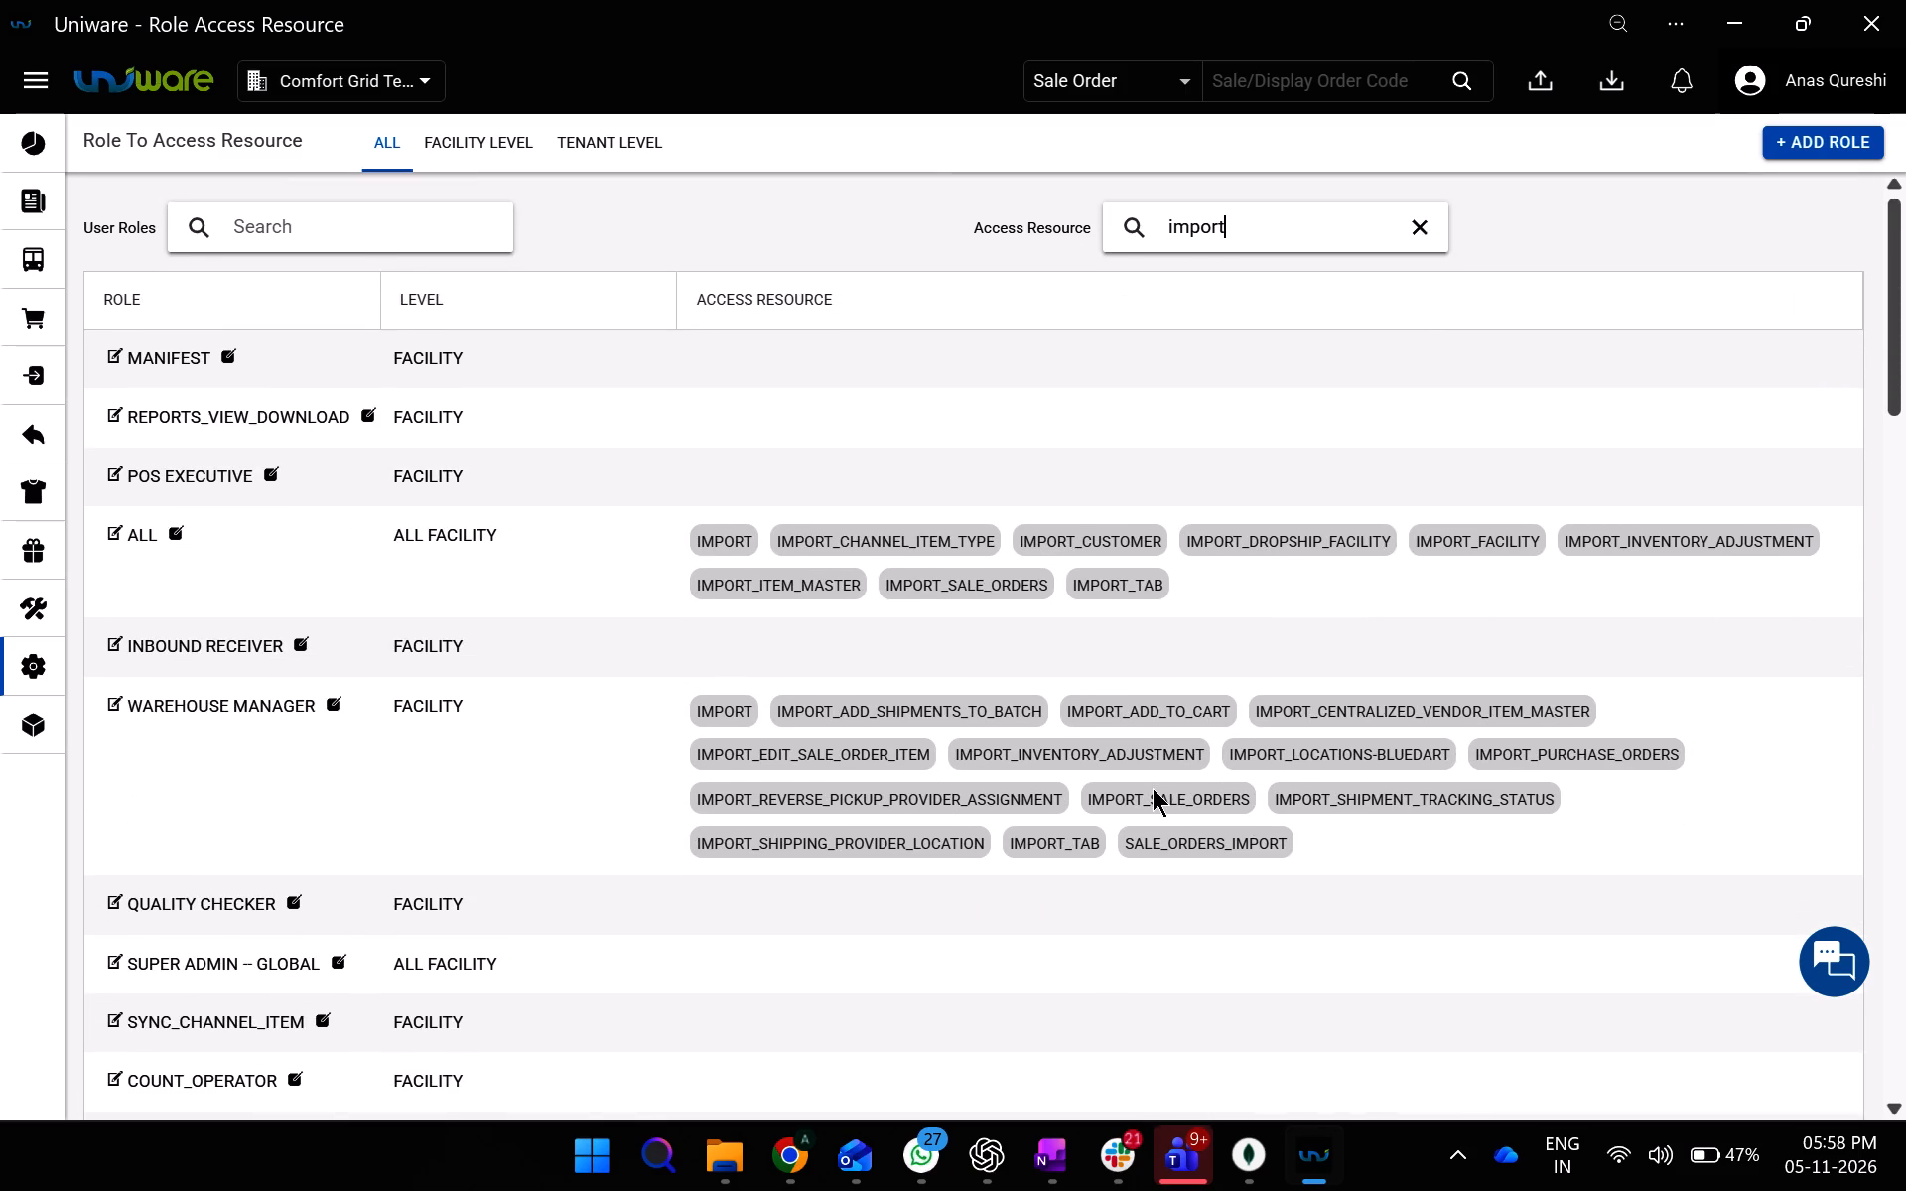
Narrow the access resource filter to "import_pur" and check which roles include purchase order import access.
type("_pur")
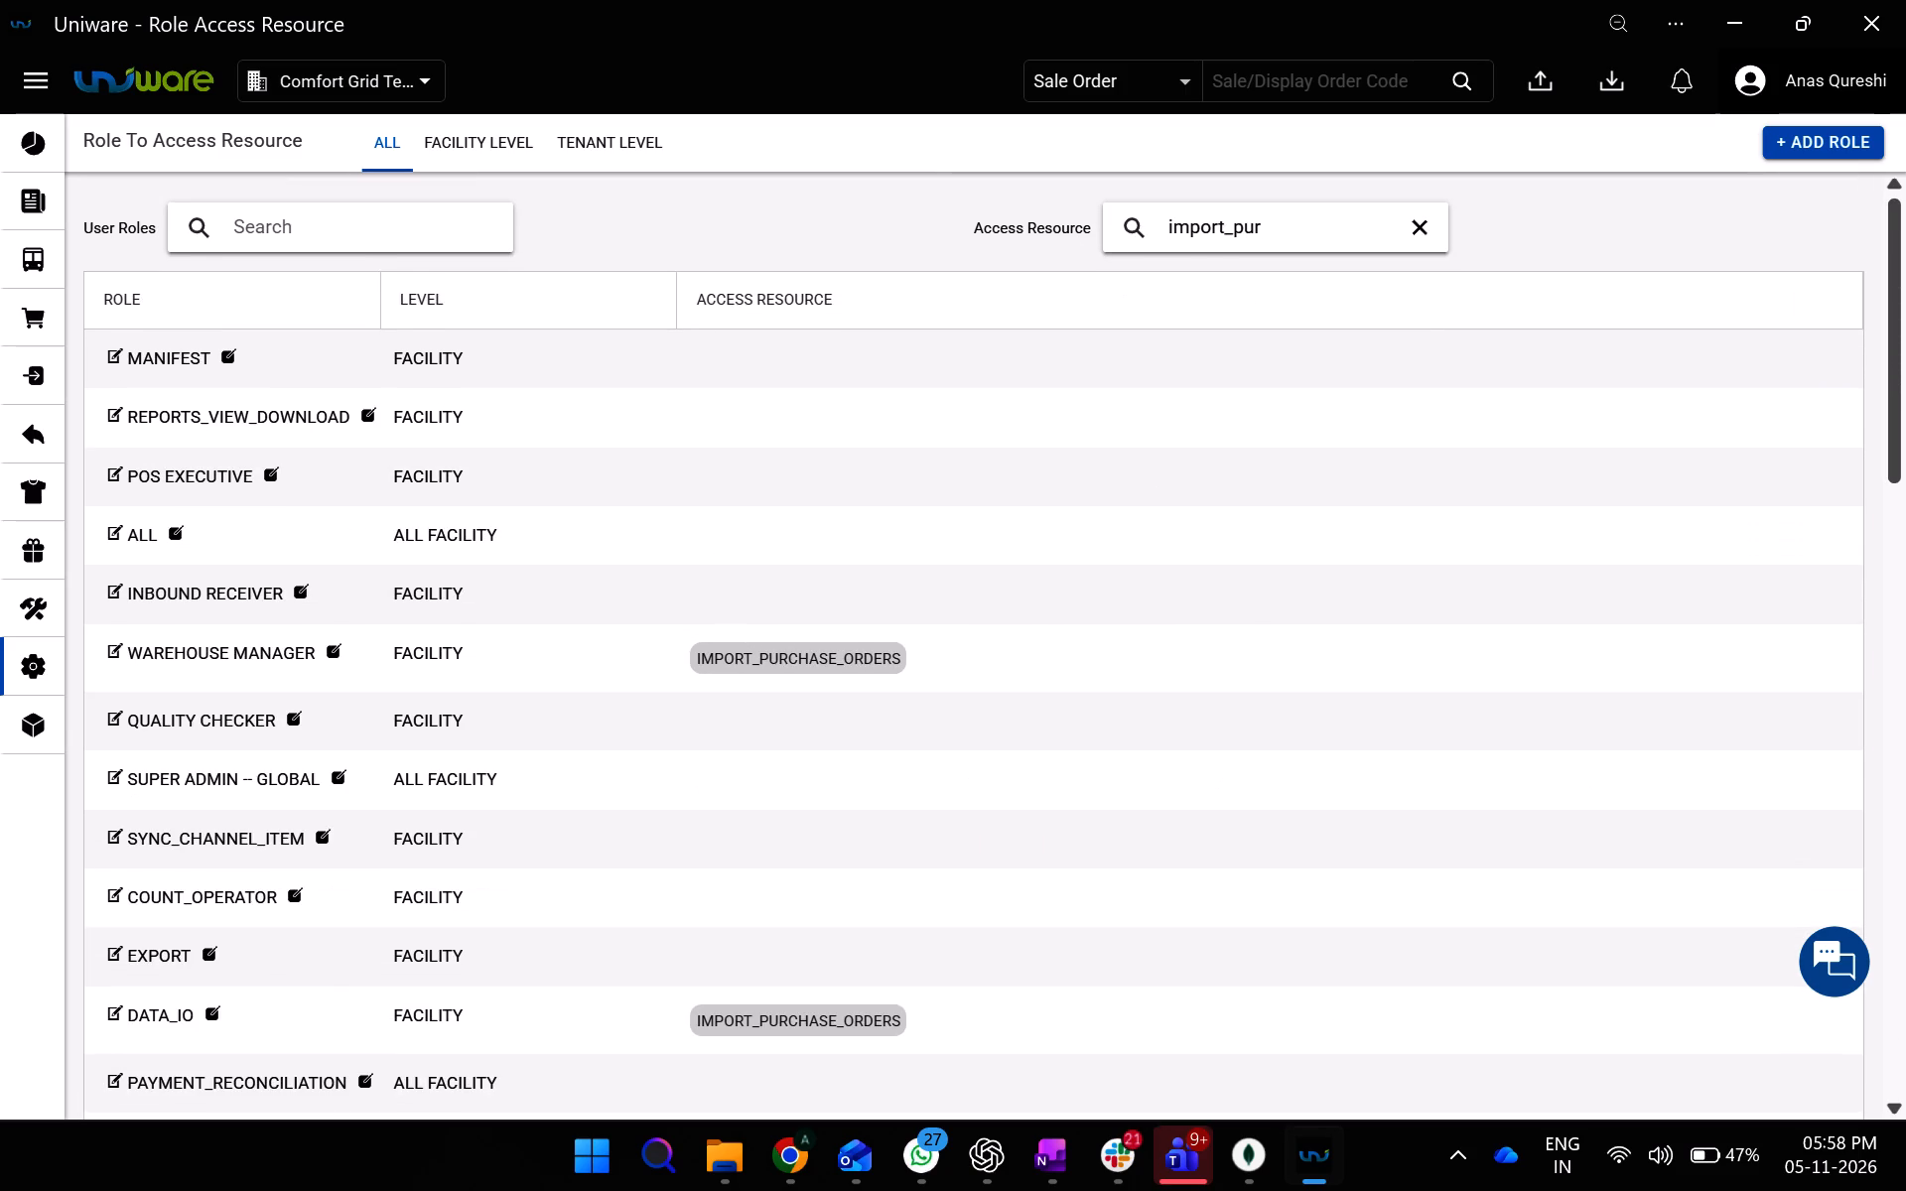
scroll(1269, 815, "down", 7)
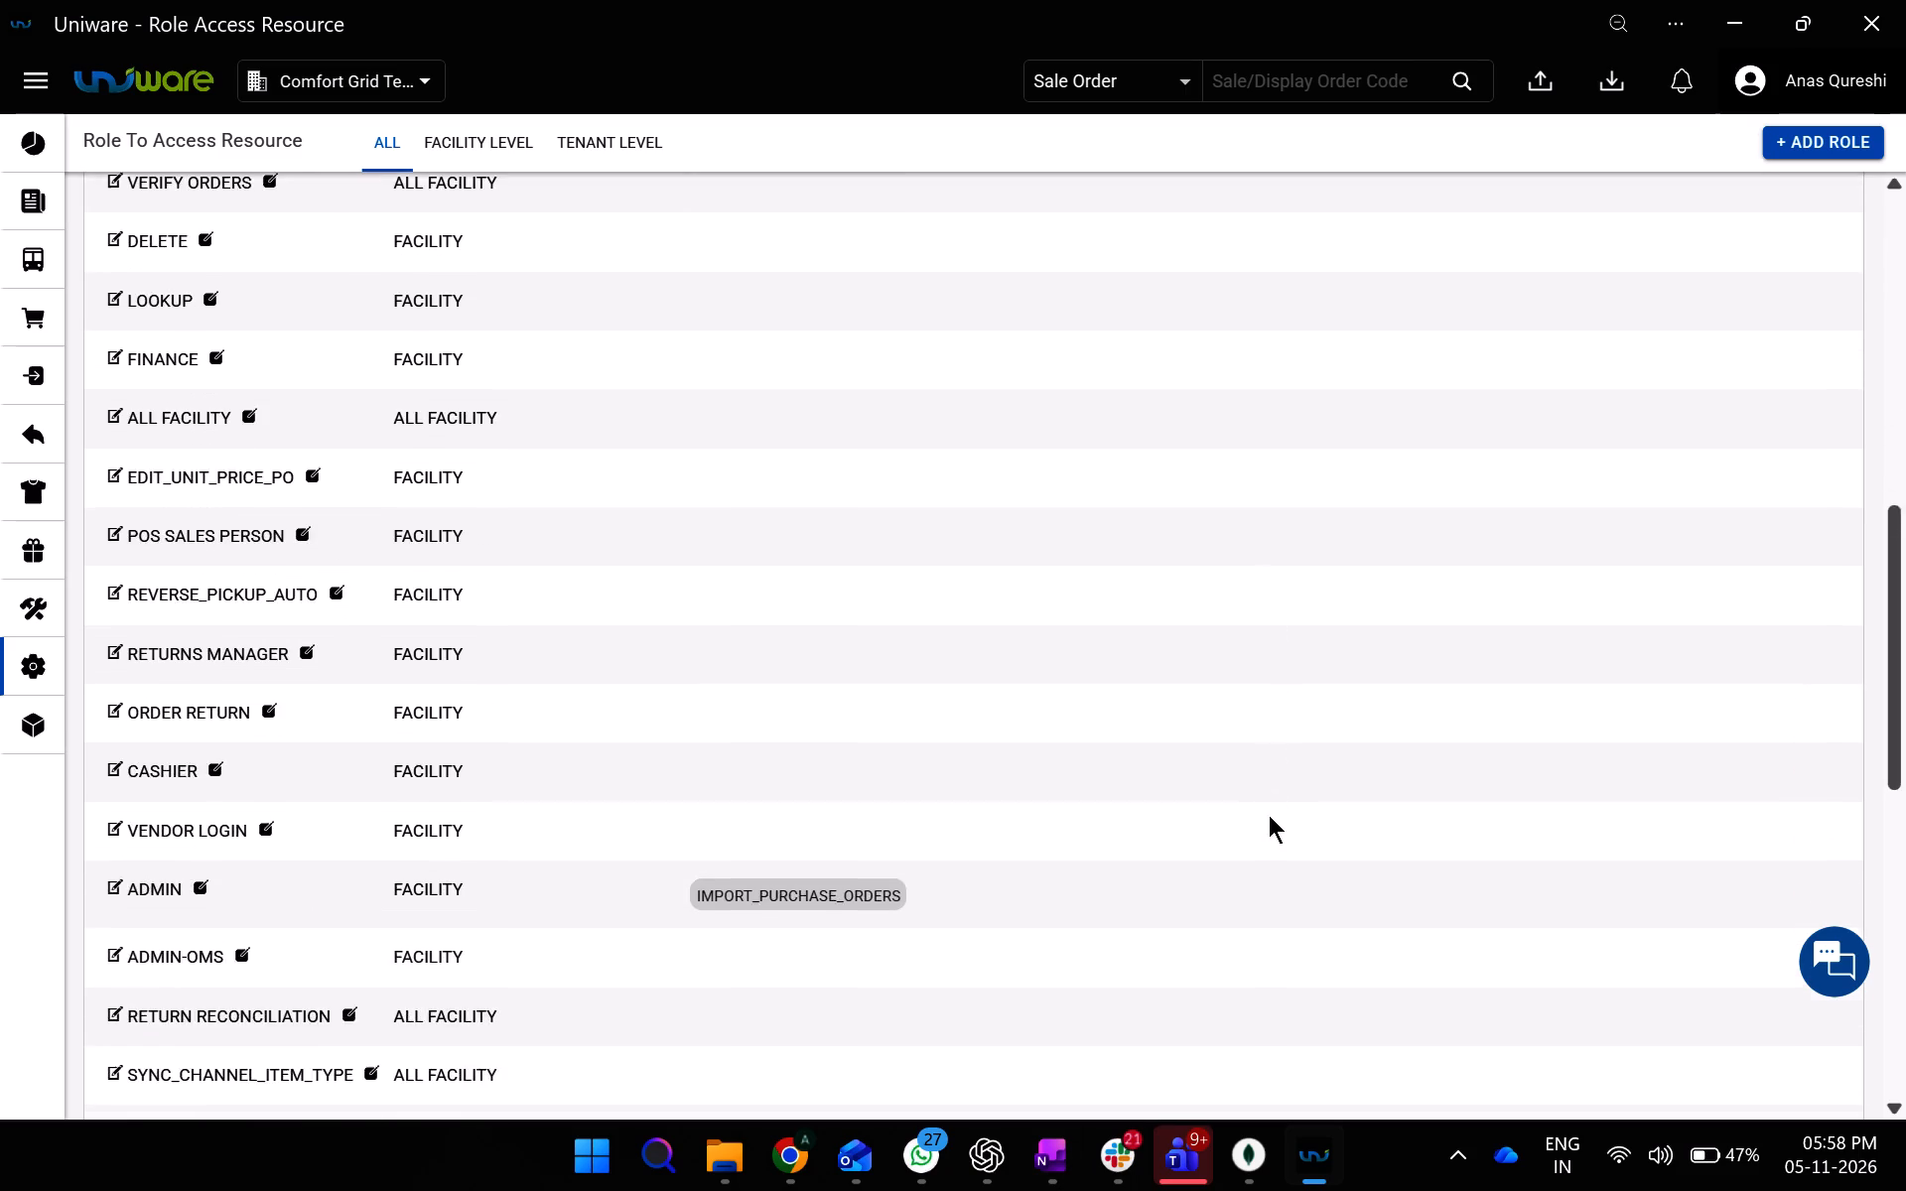
scroll(1269, 815, "down", 8)
scroll(1269, 815, "up", 6)
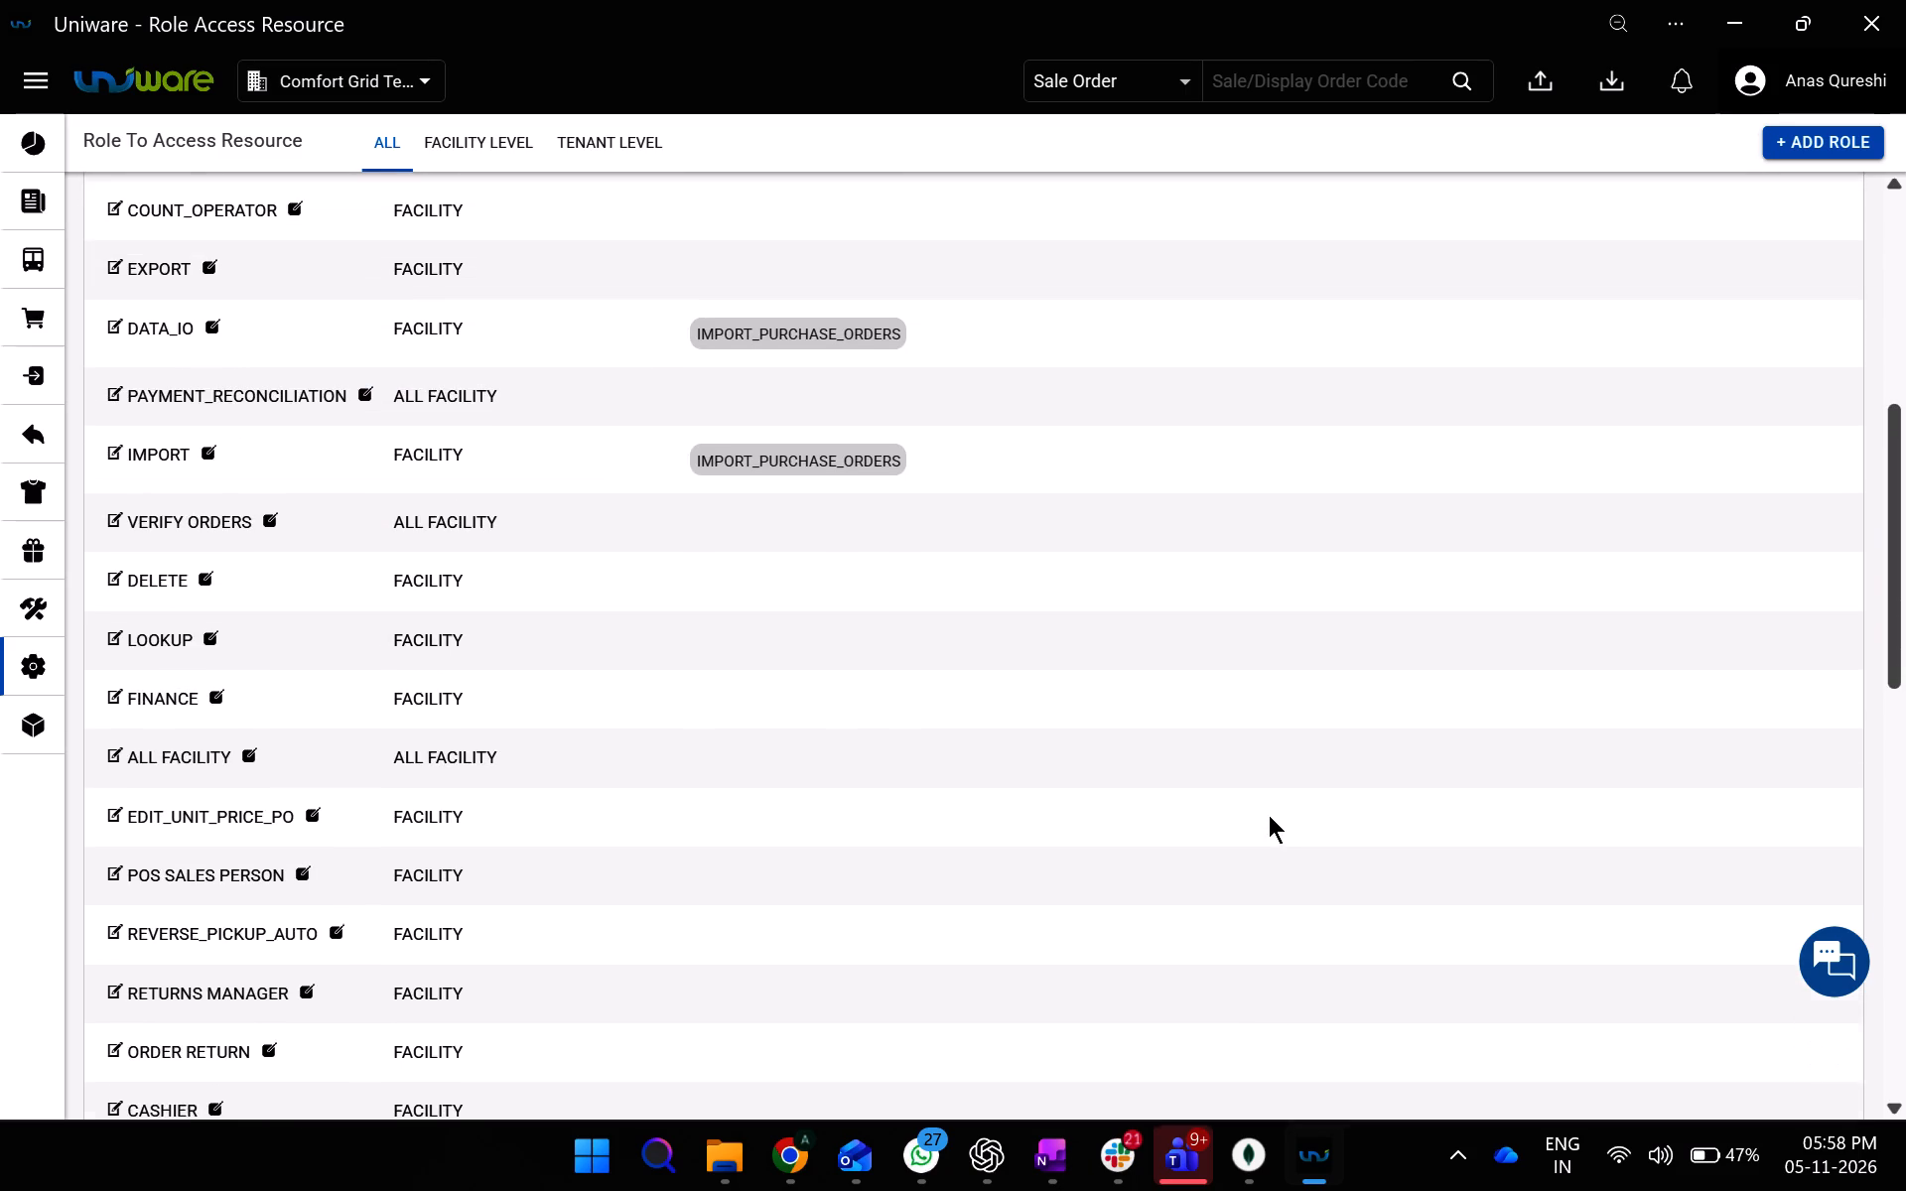
scroll(1269, 815, "up", 1)
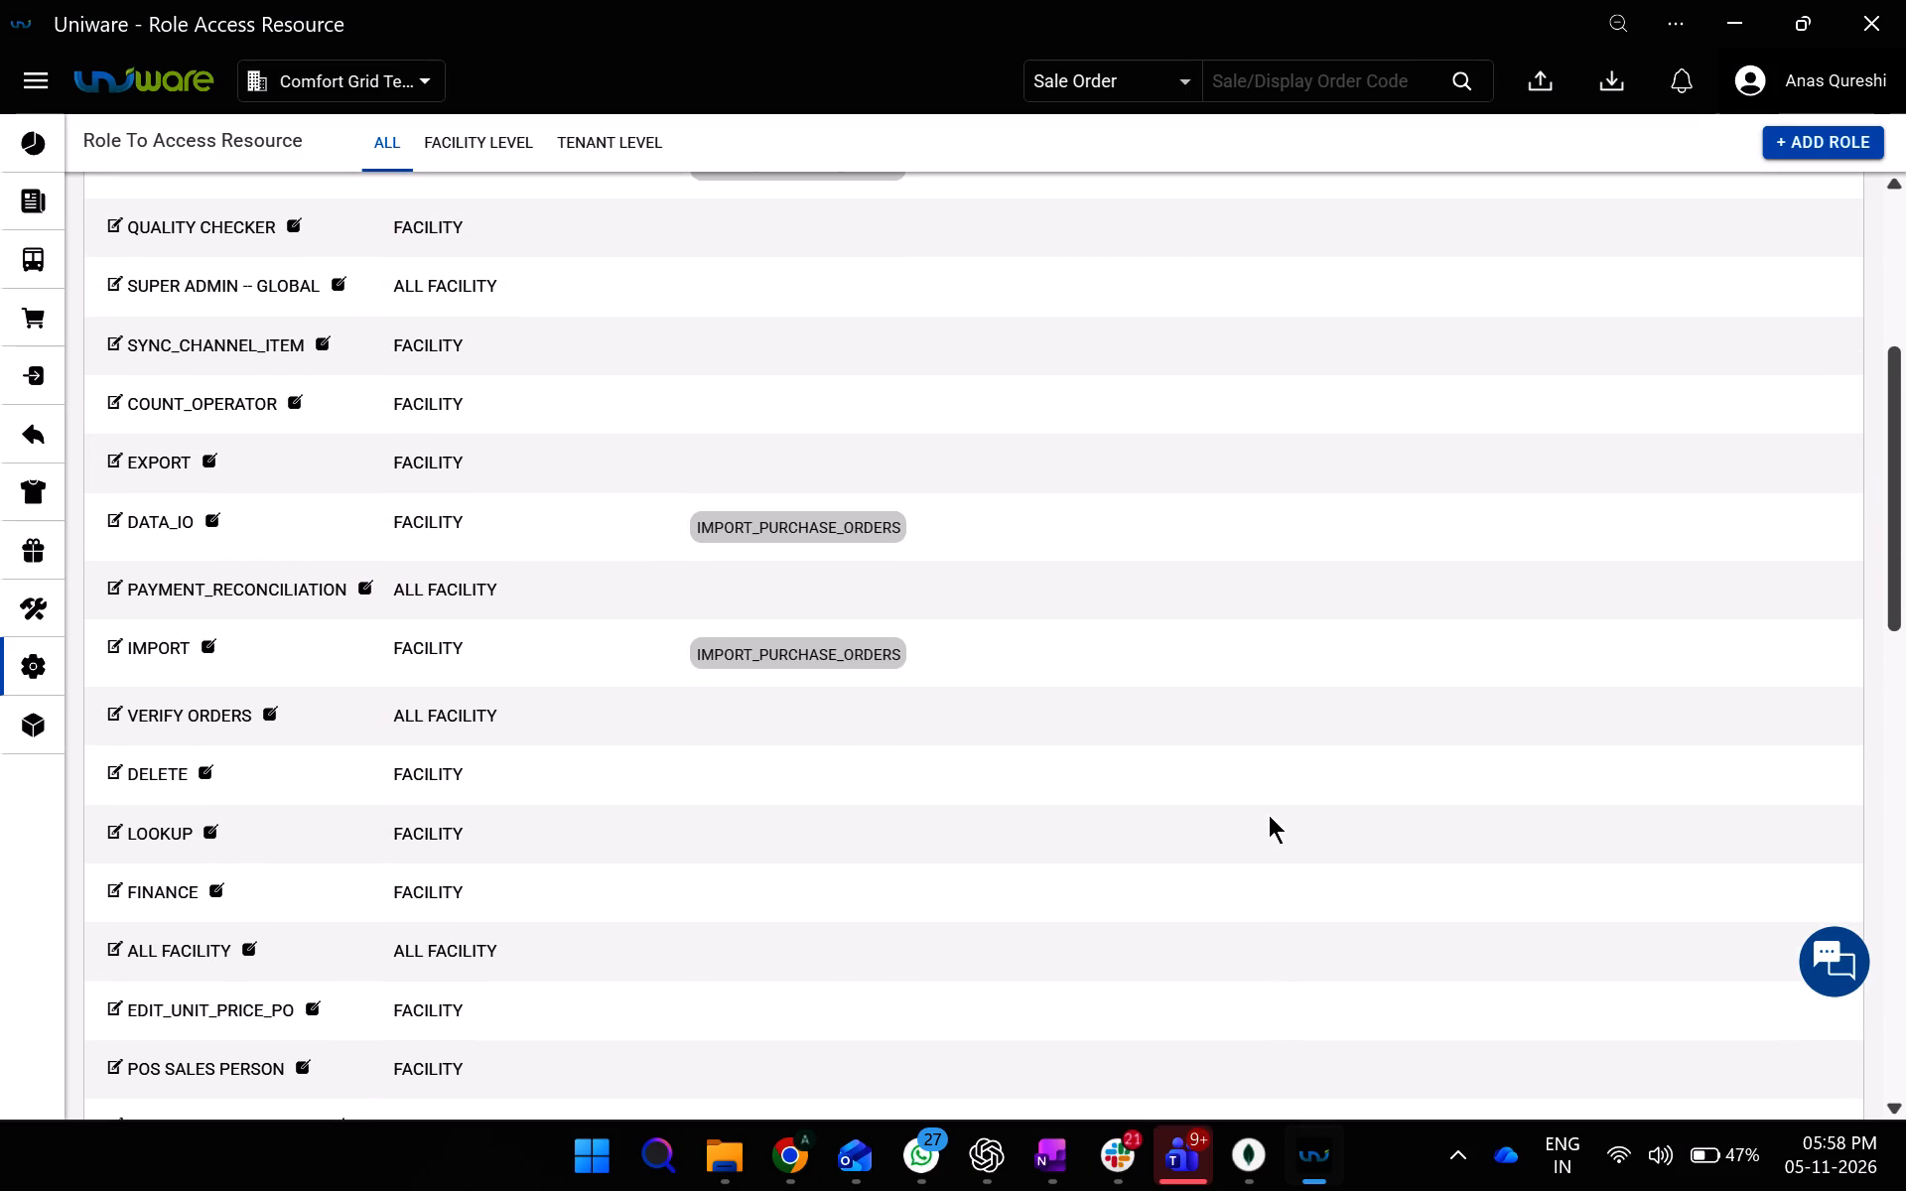
scroll(1269, 815, "up", 1)
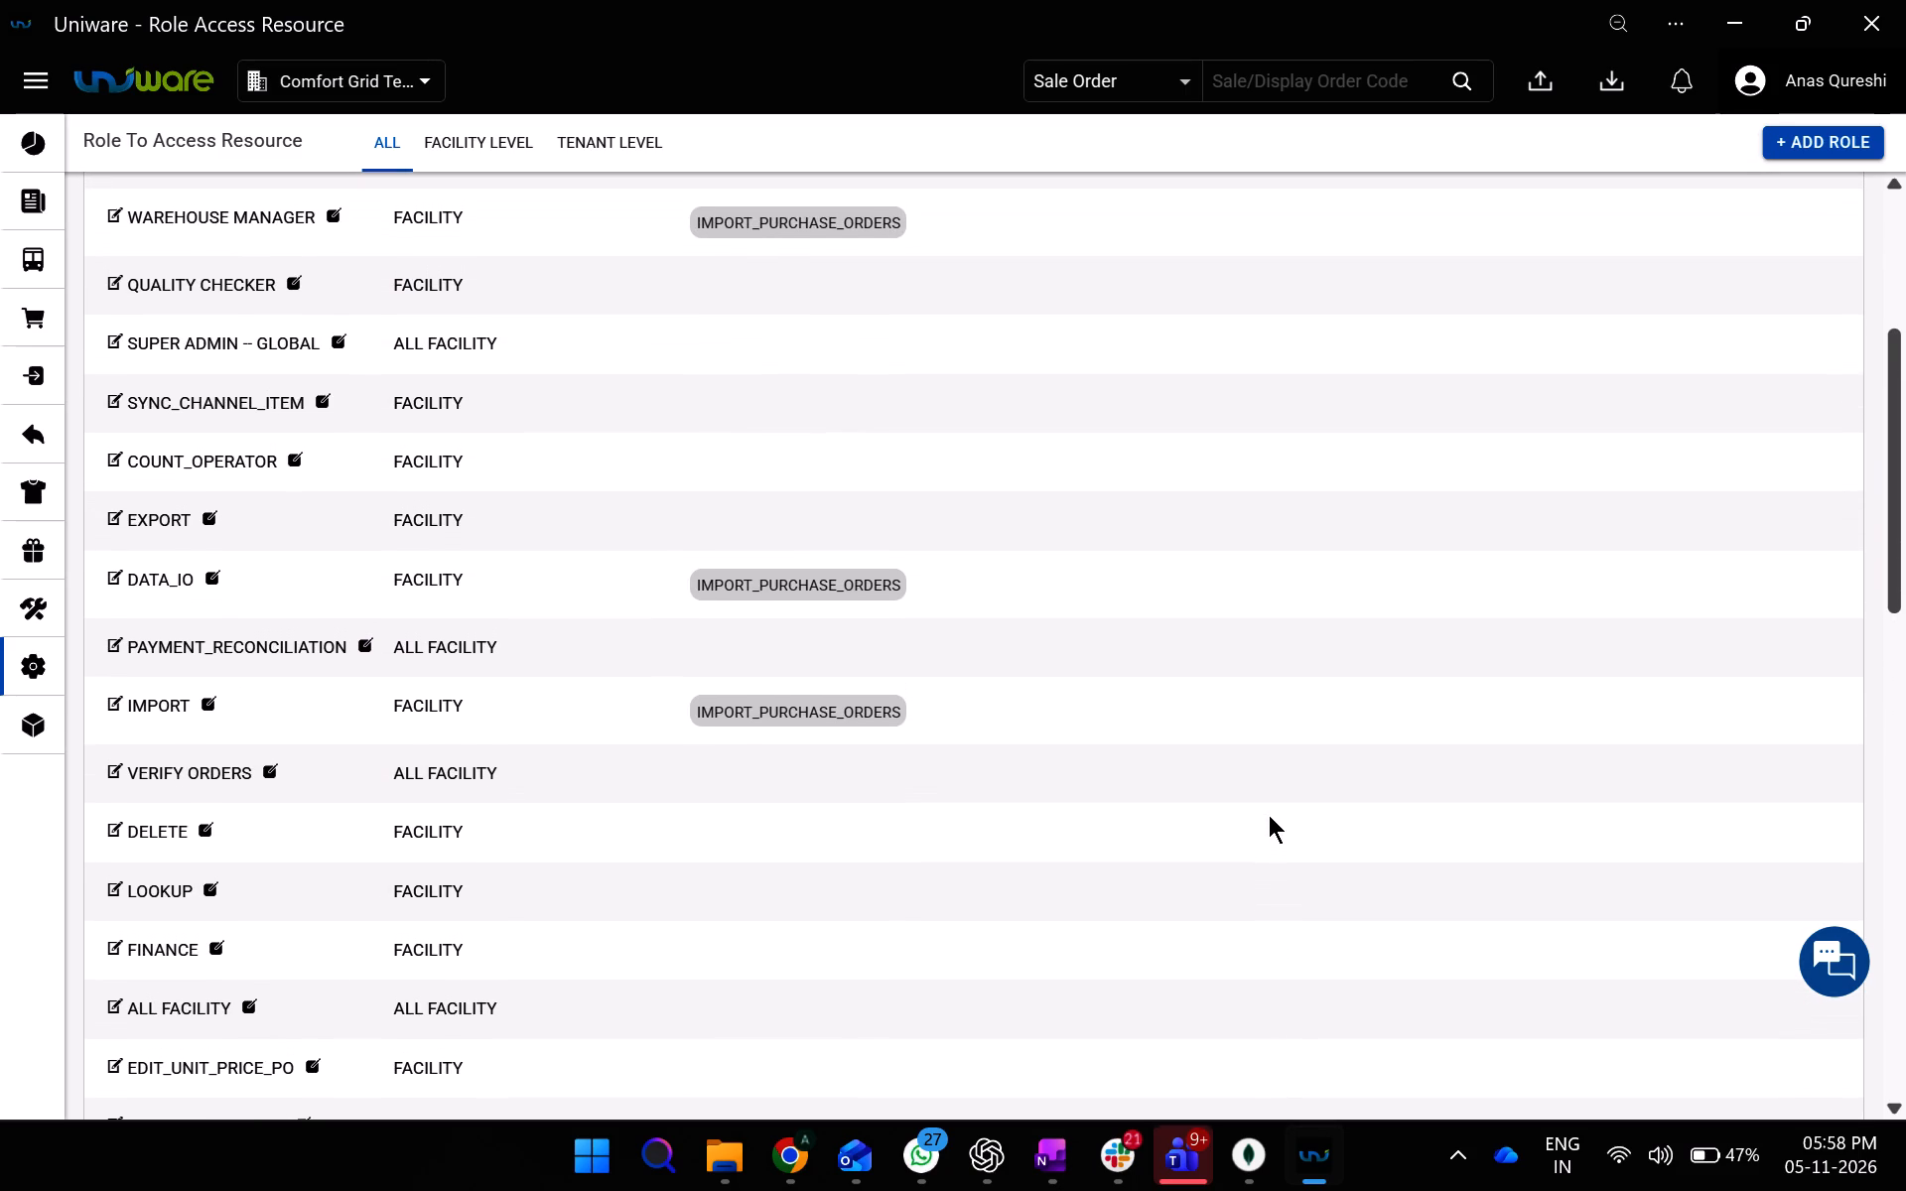
scroll(1269, 815, "up", 1)
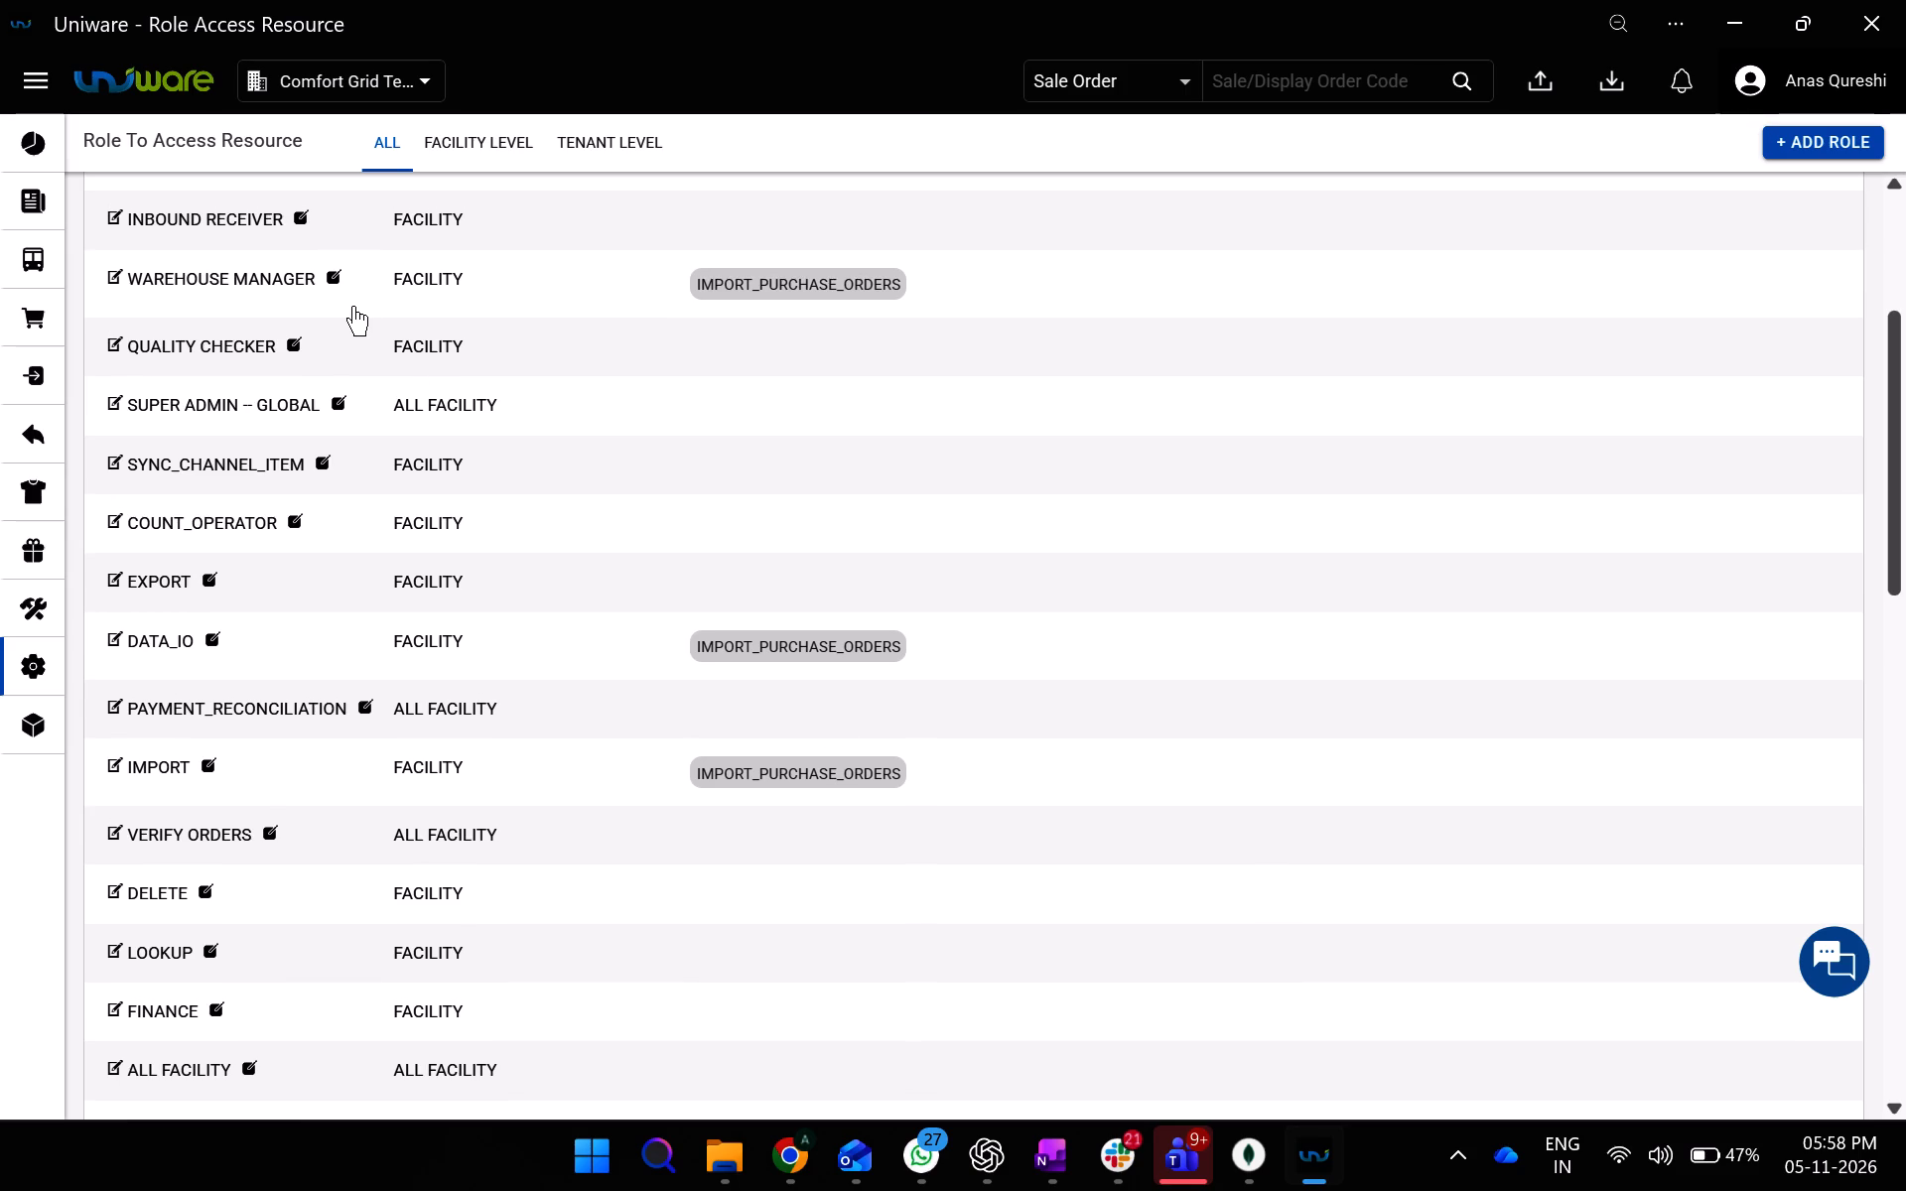
Switch to the browser window, open the Users page of the Settings section, and filter the users by the name "pratik".
key("alt+Tab")
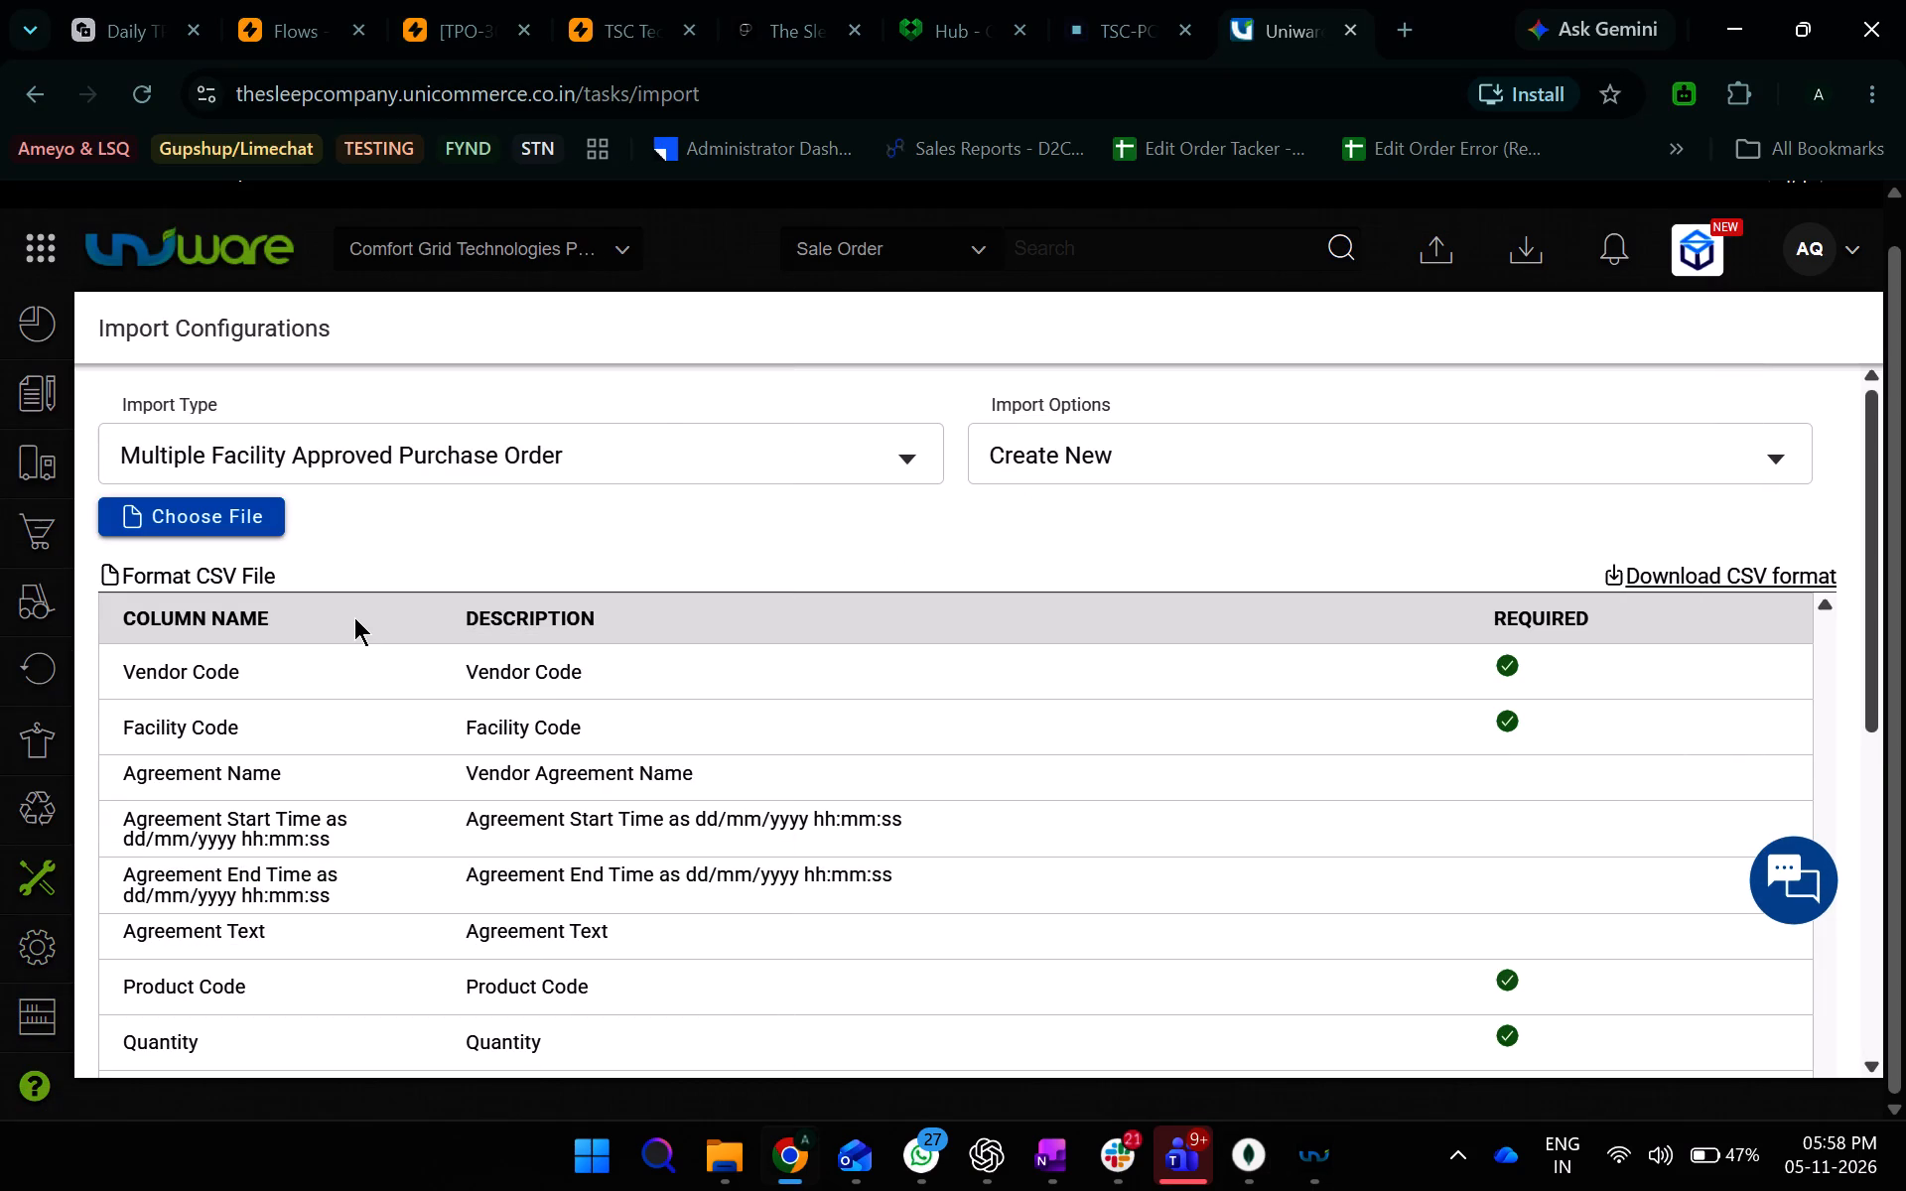
key("ctrl+minus")
key("ctrl+minus")
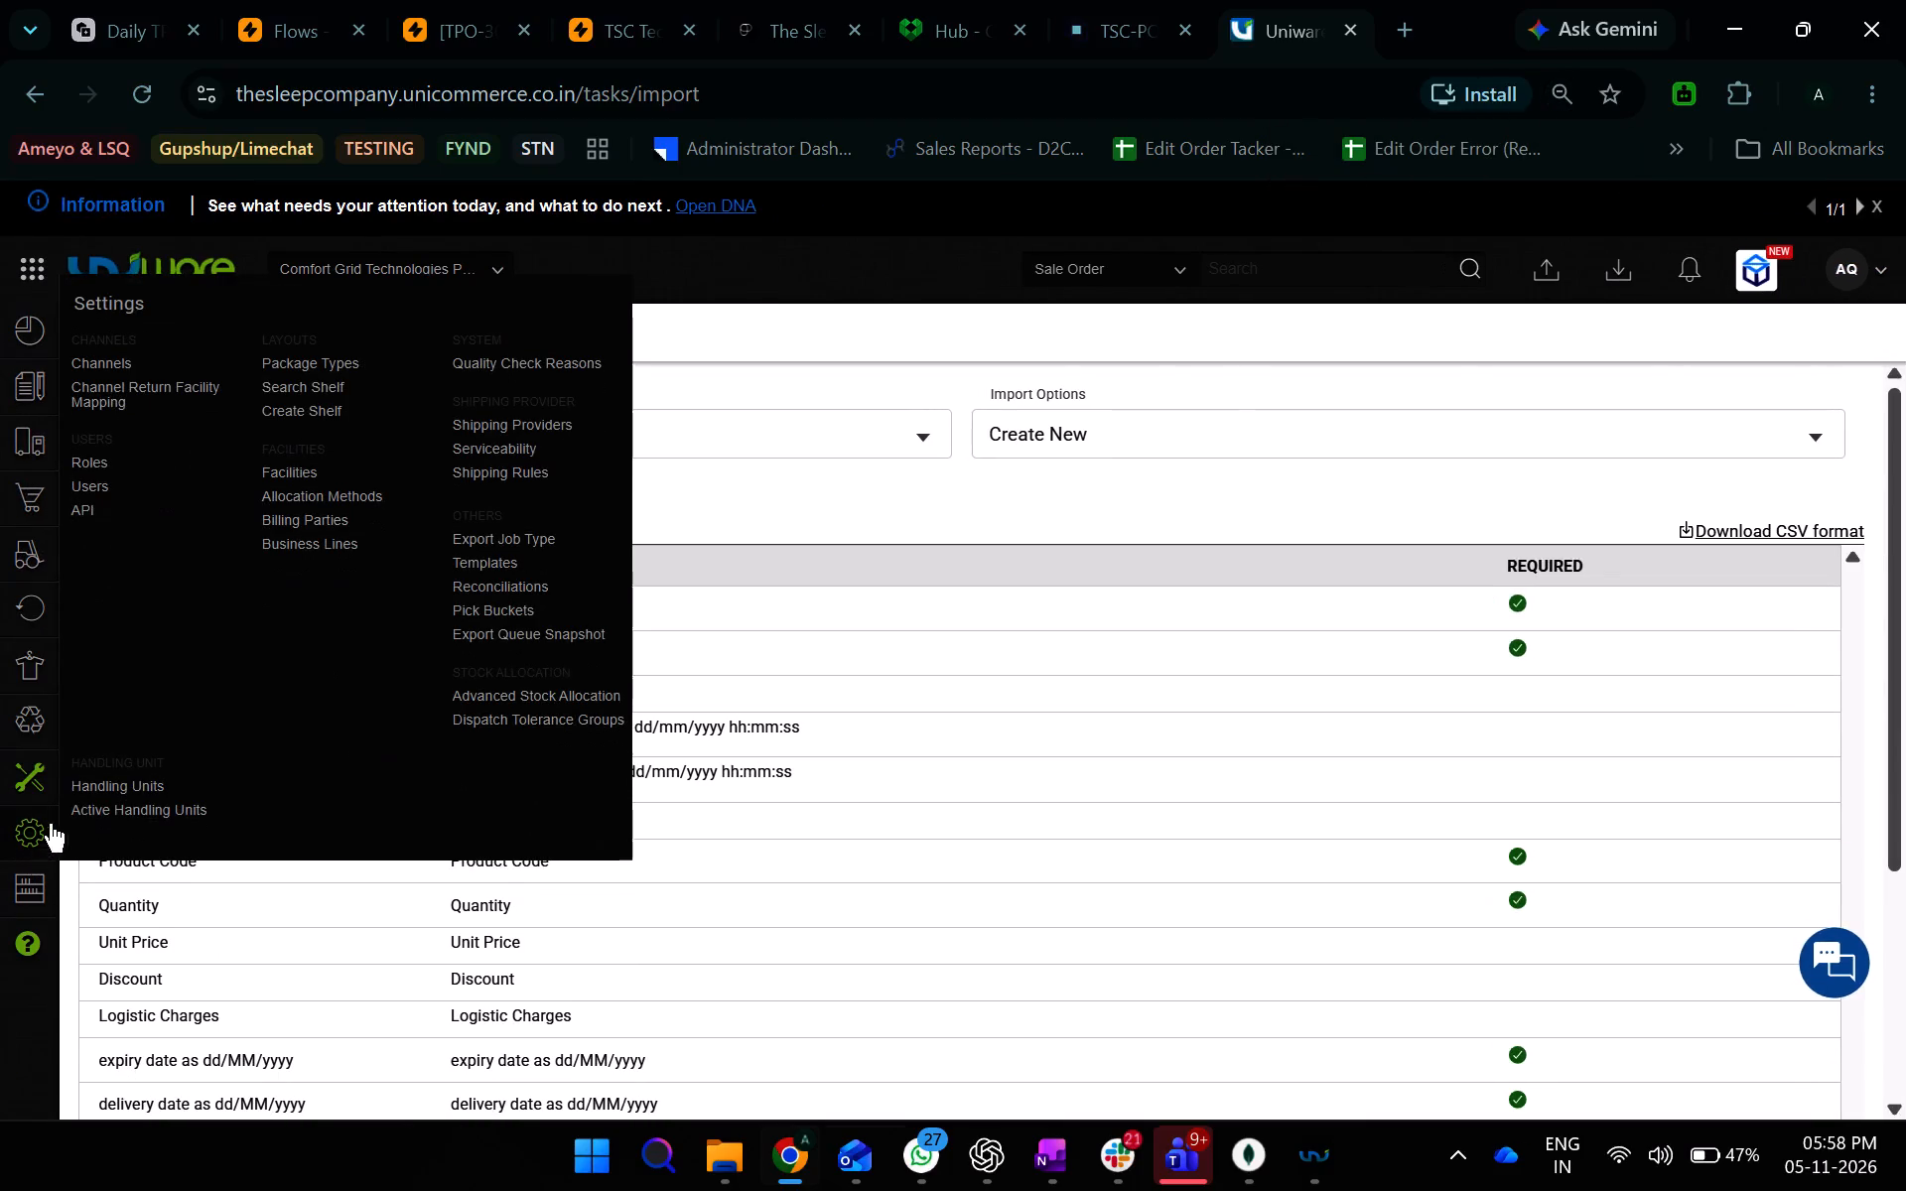
left_click(96, 479)
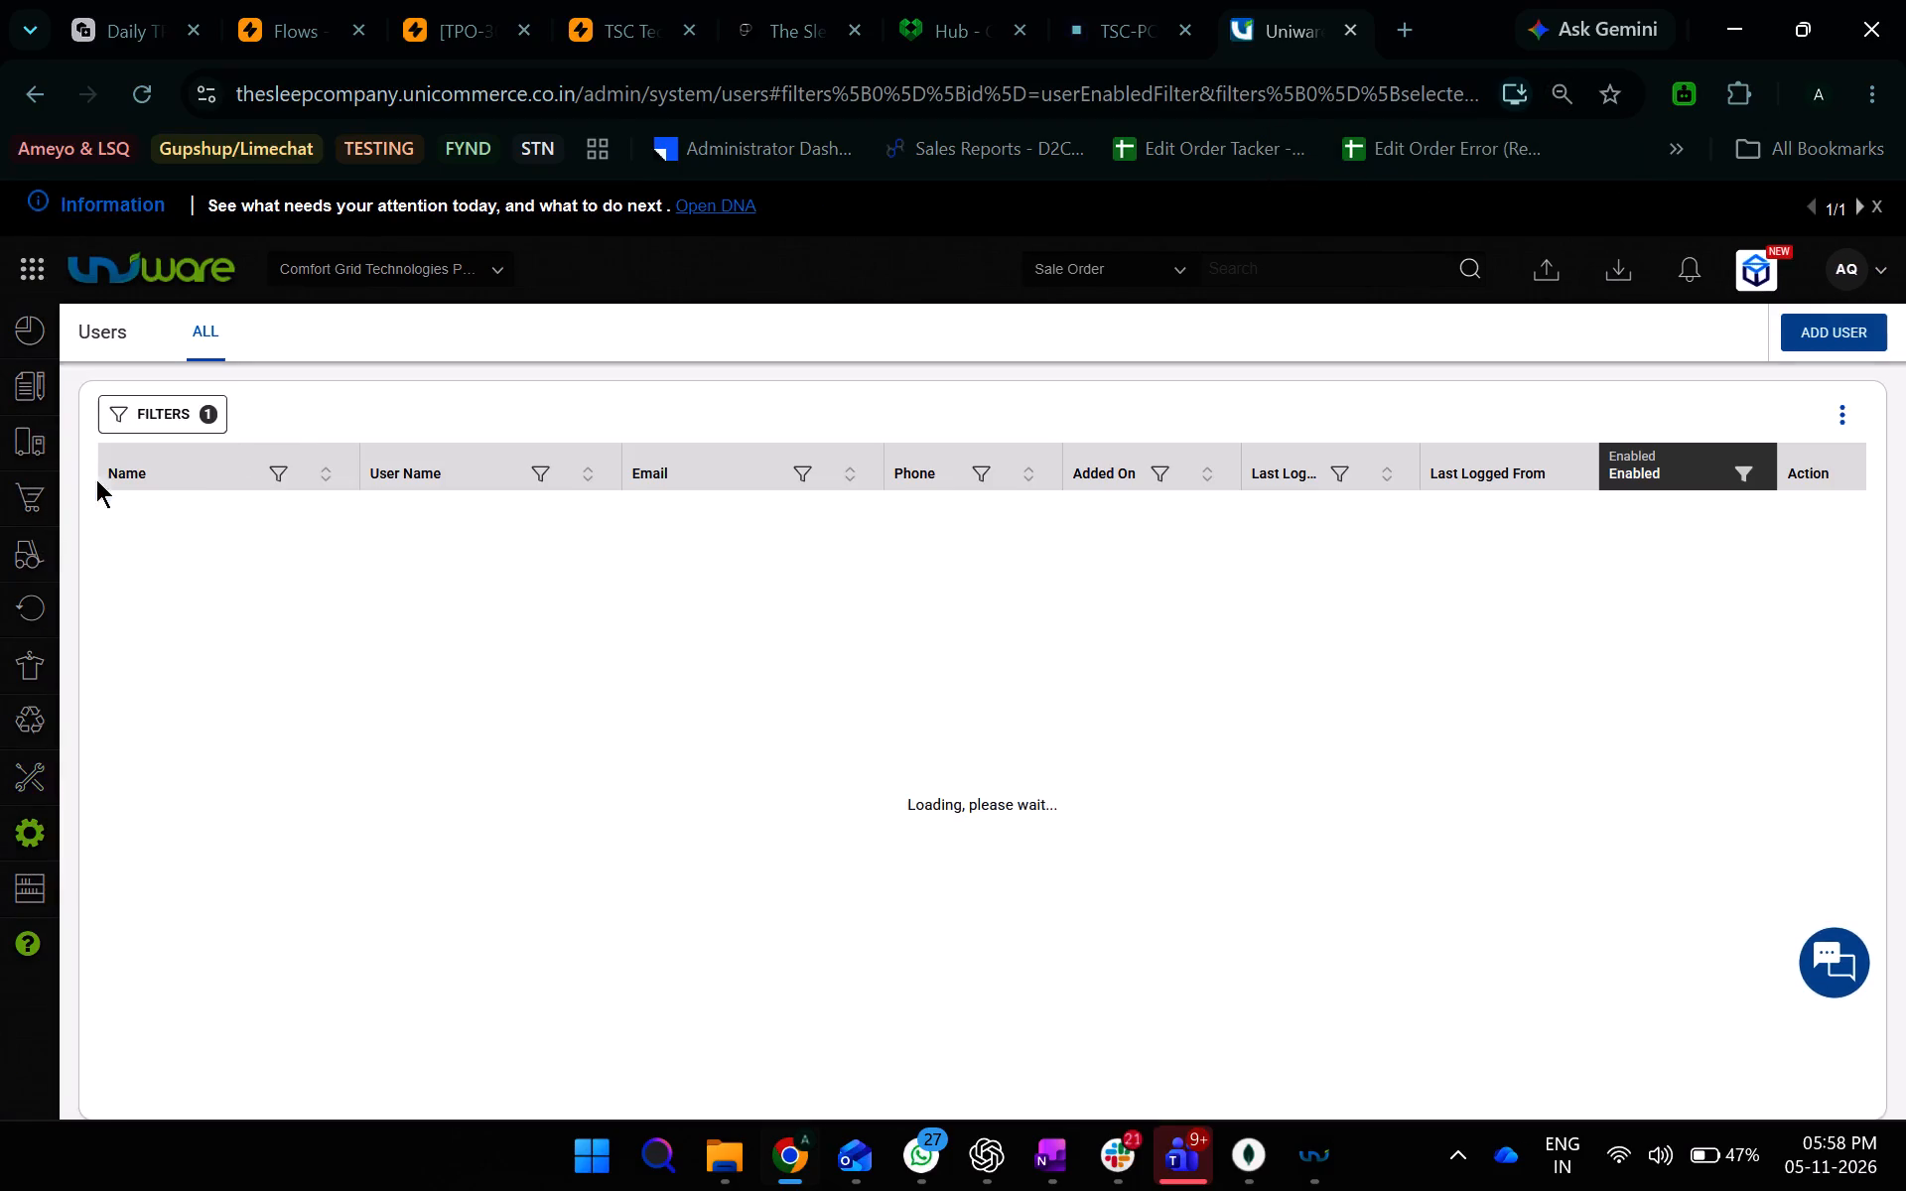
left_click(278, 482)
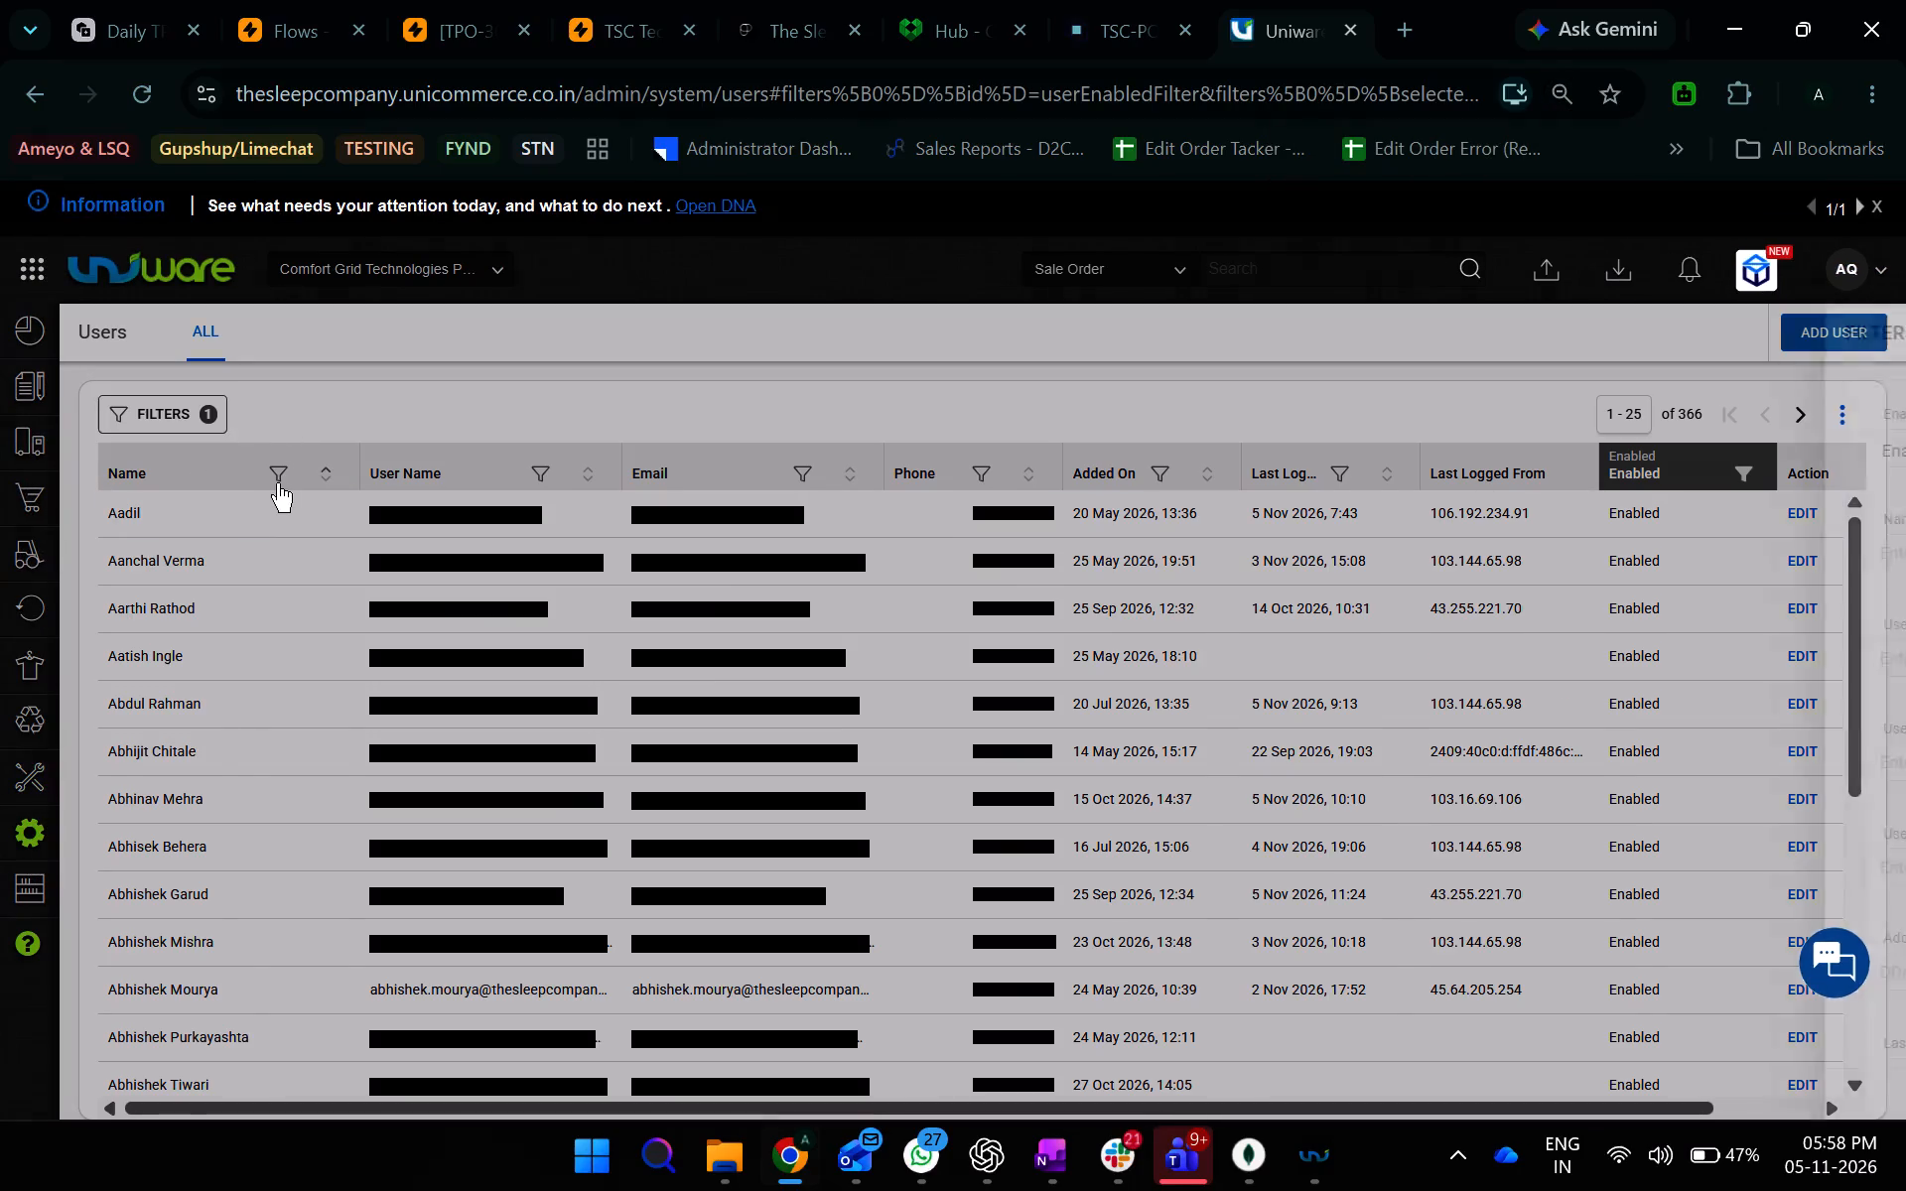
type("pra")
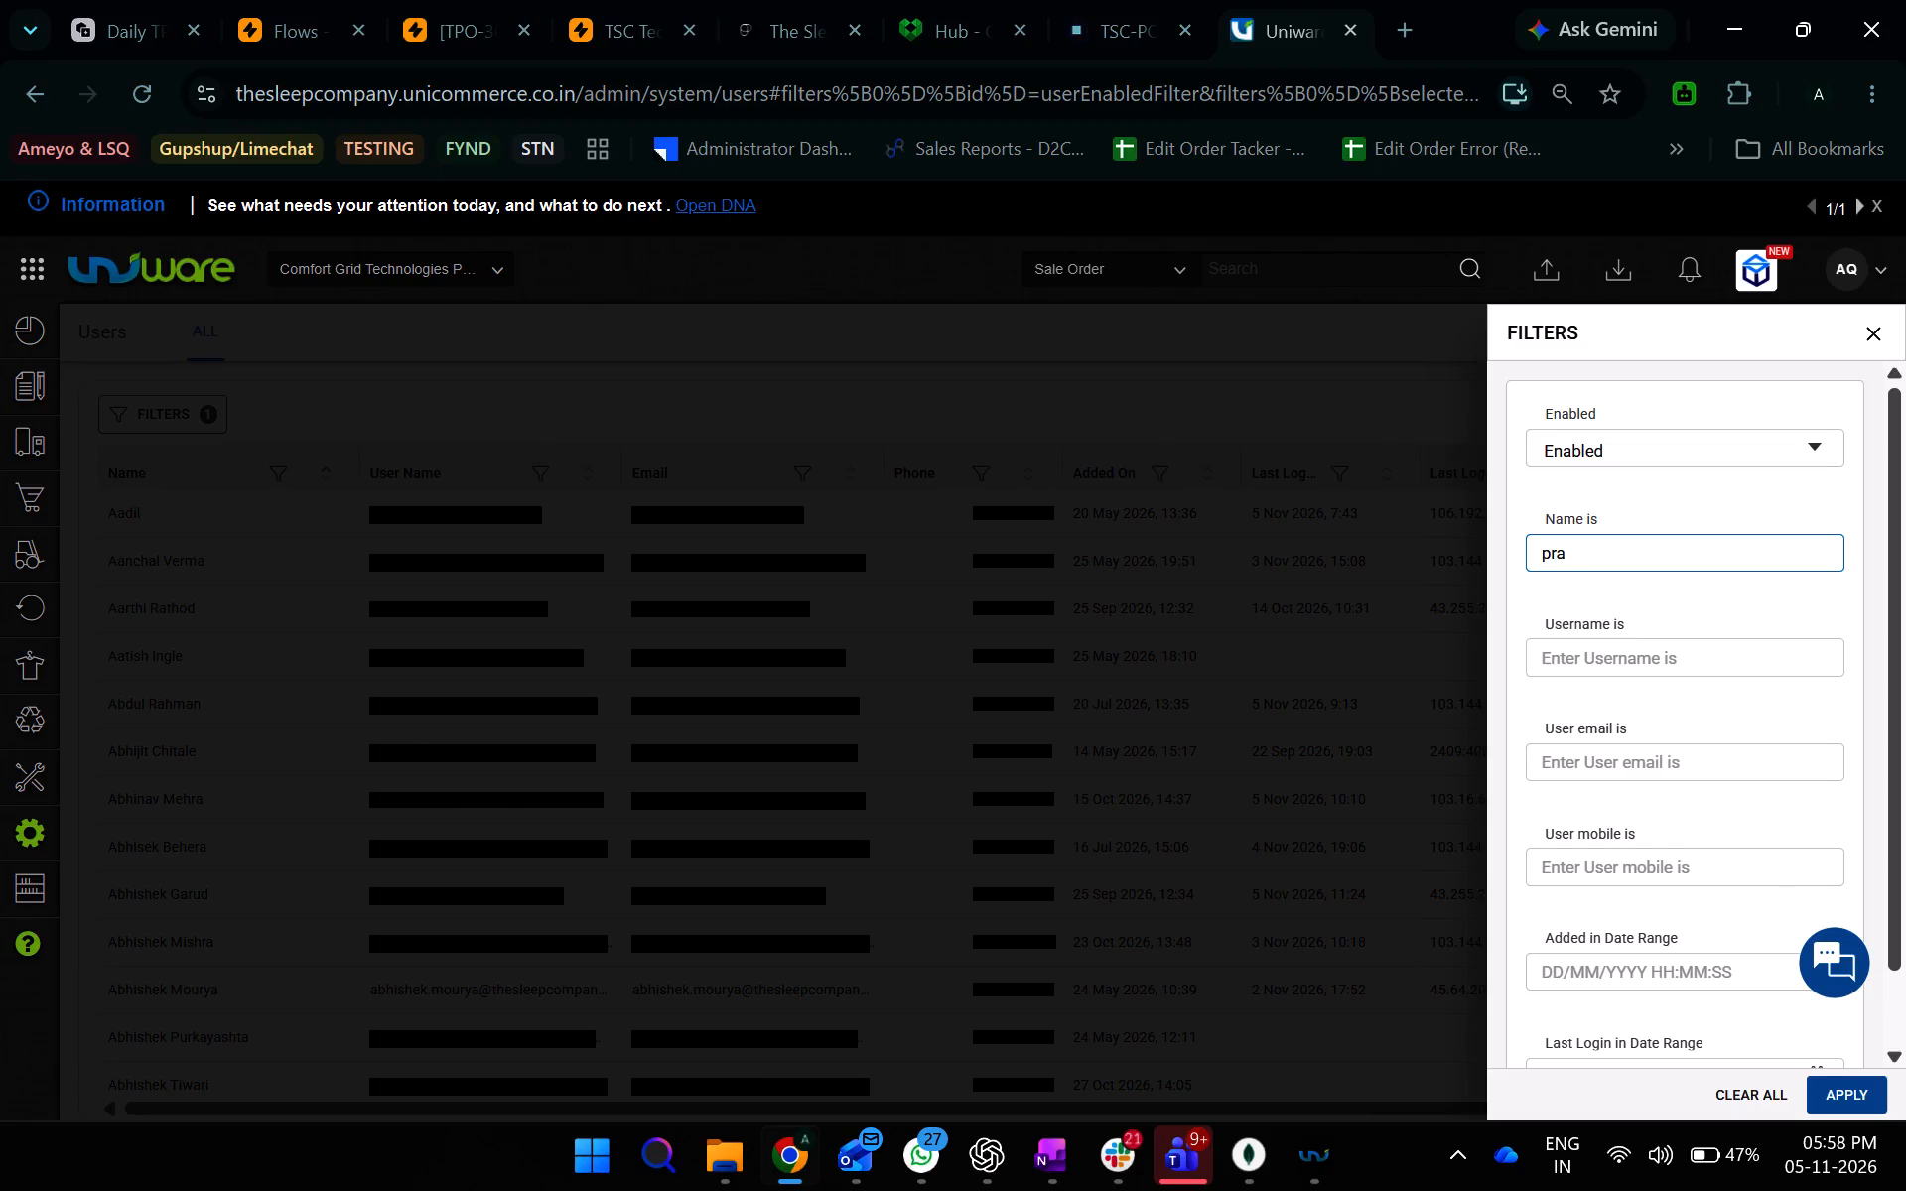
type("tik")
key("Return")
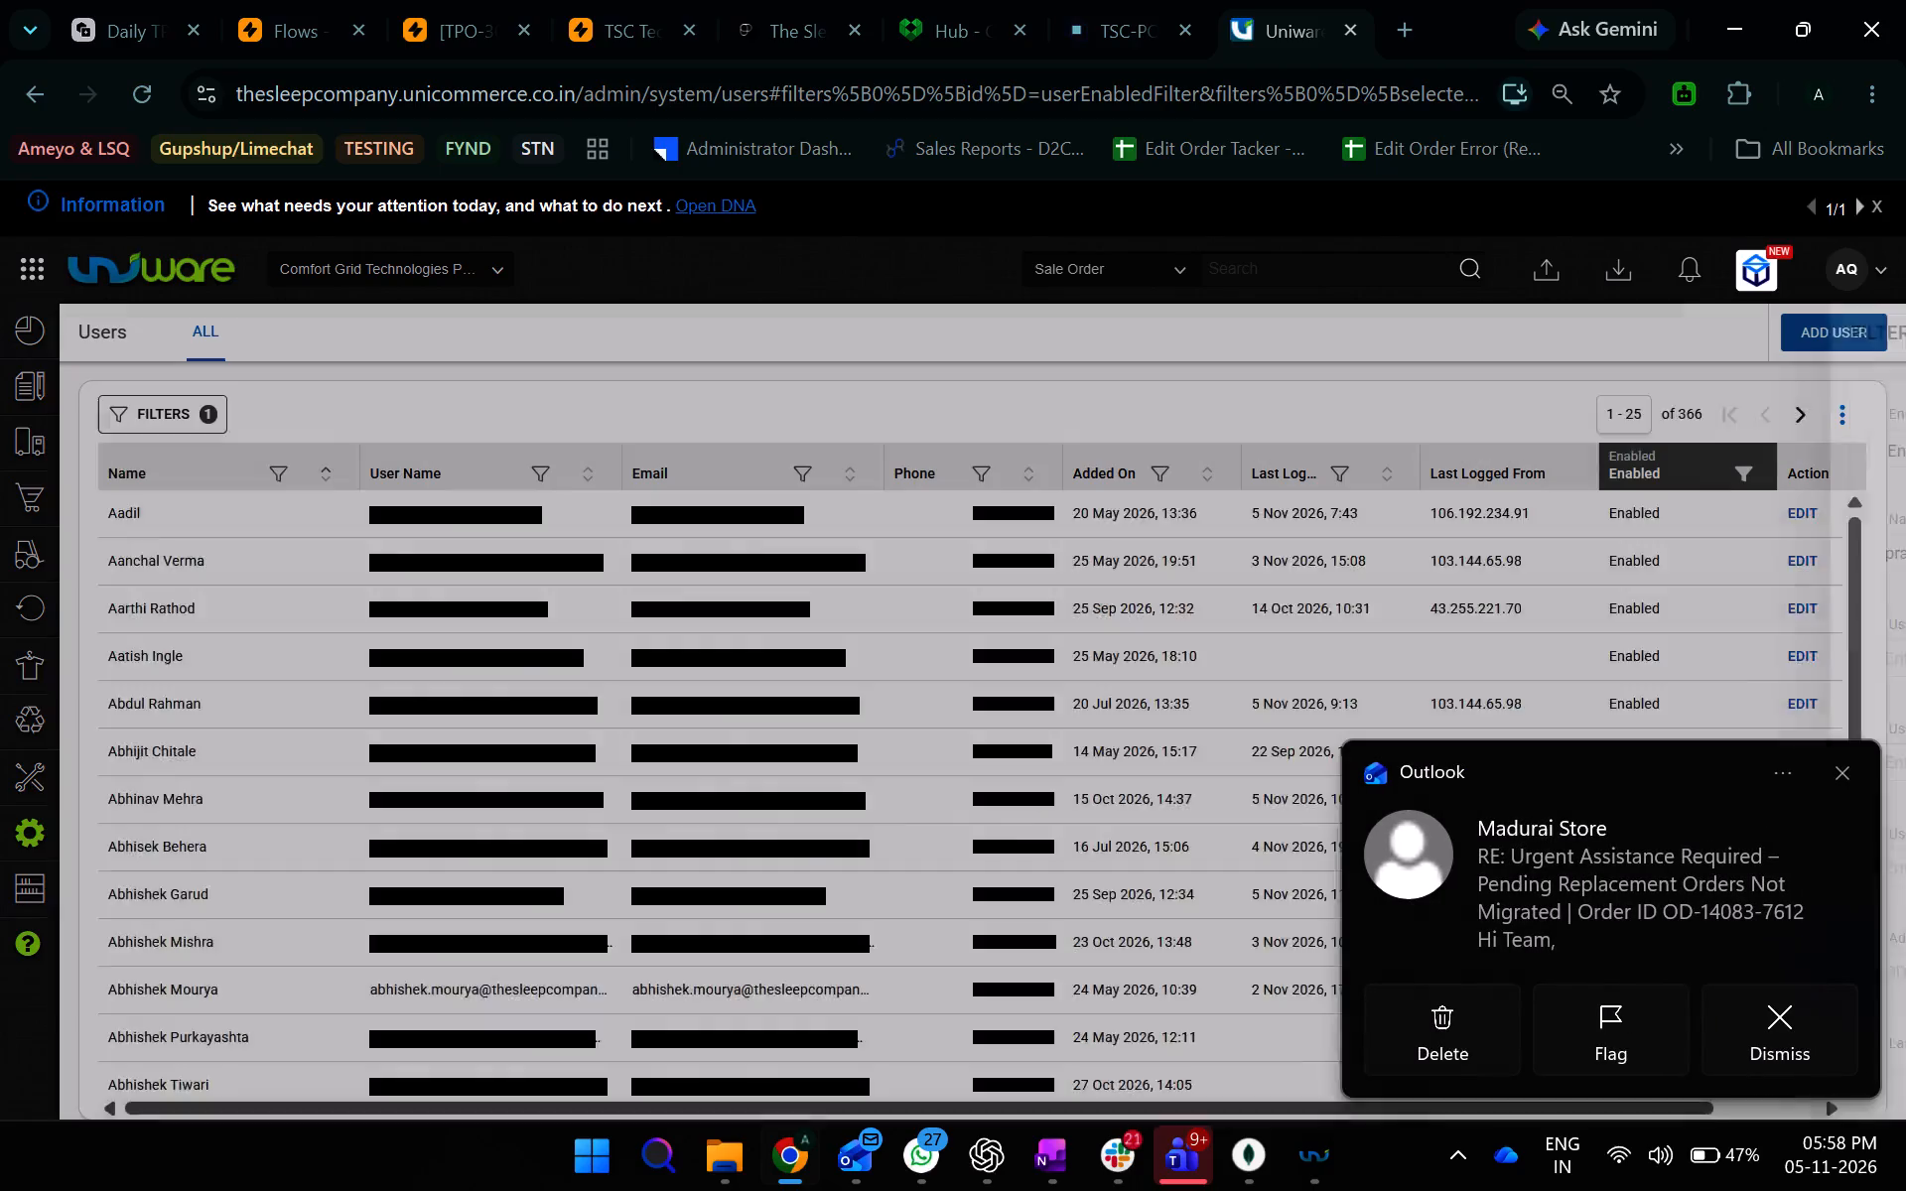
scroll(1066, 533, "left", 3)
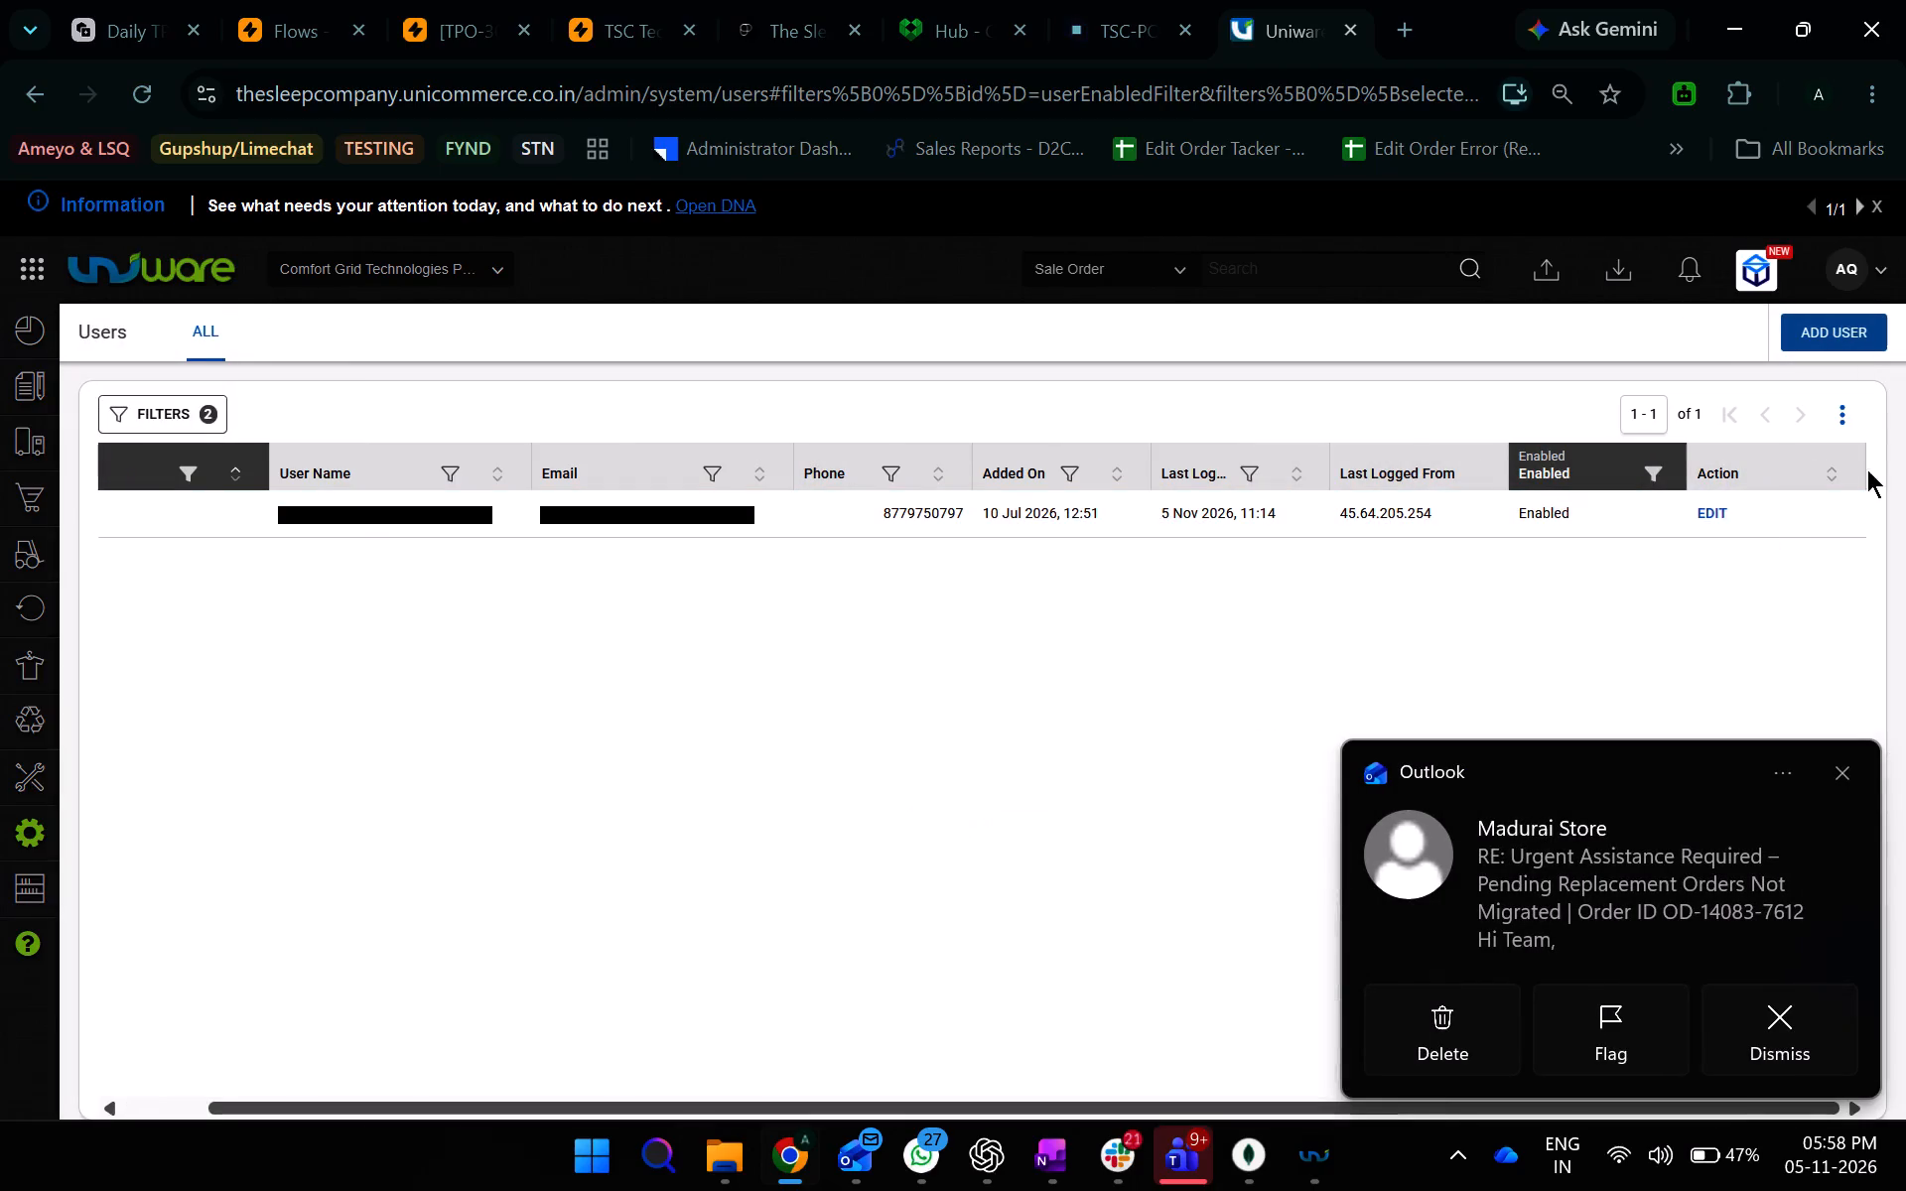
Open the filtered user's record and review the assigned roles and facilities.
left_click(1711, 515)
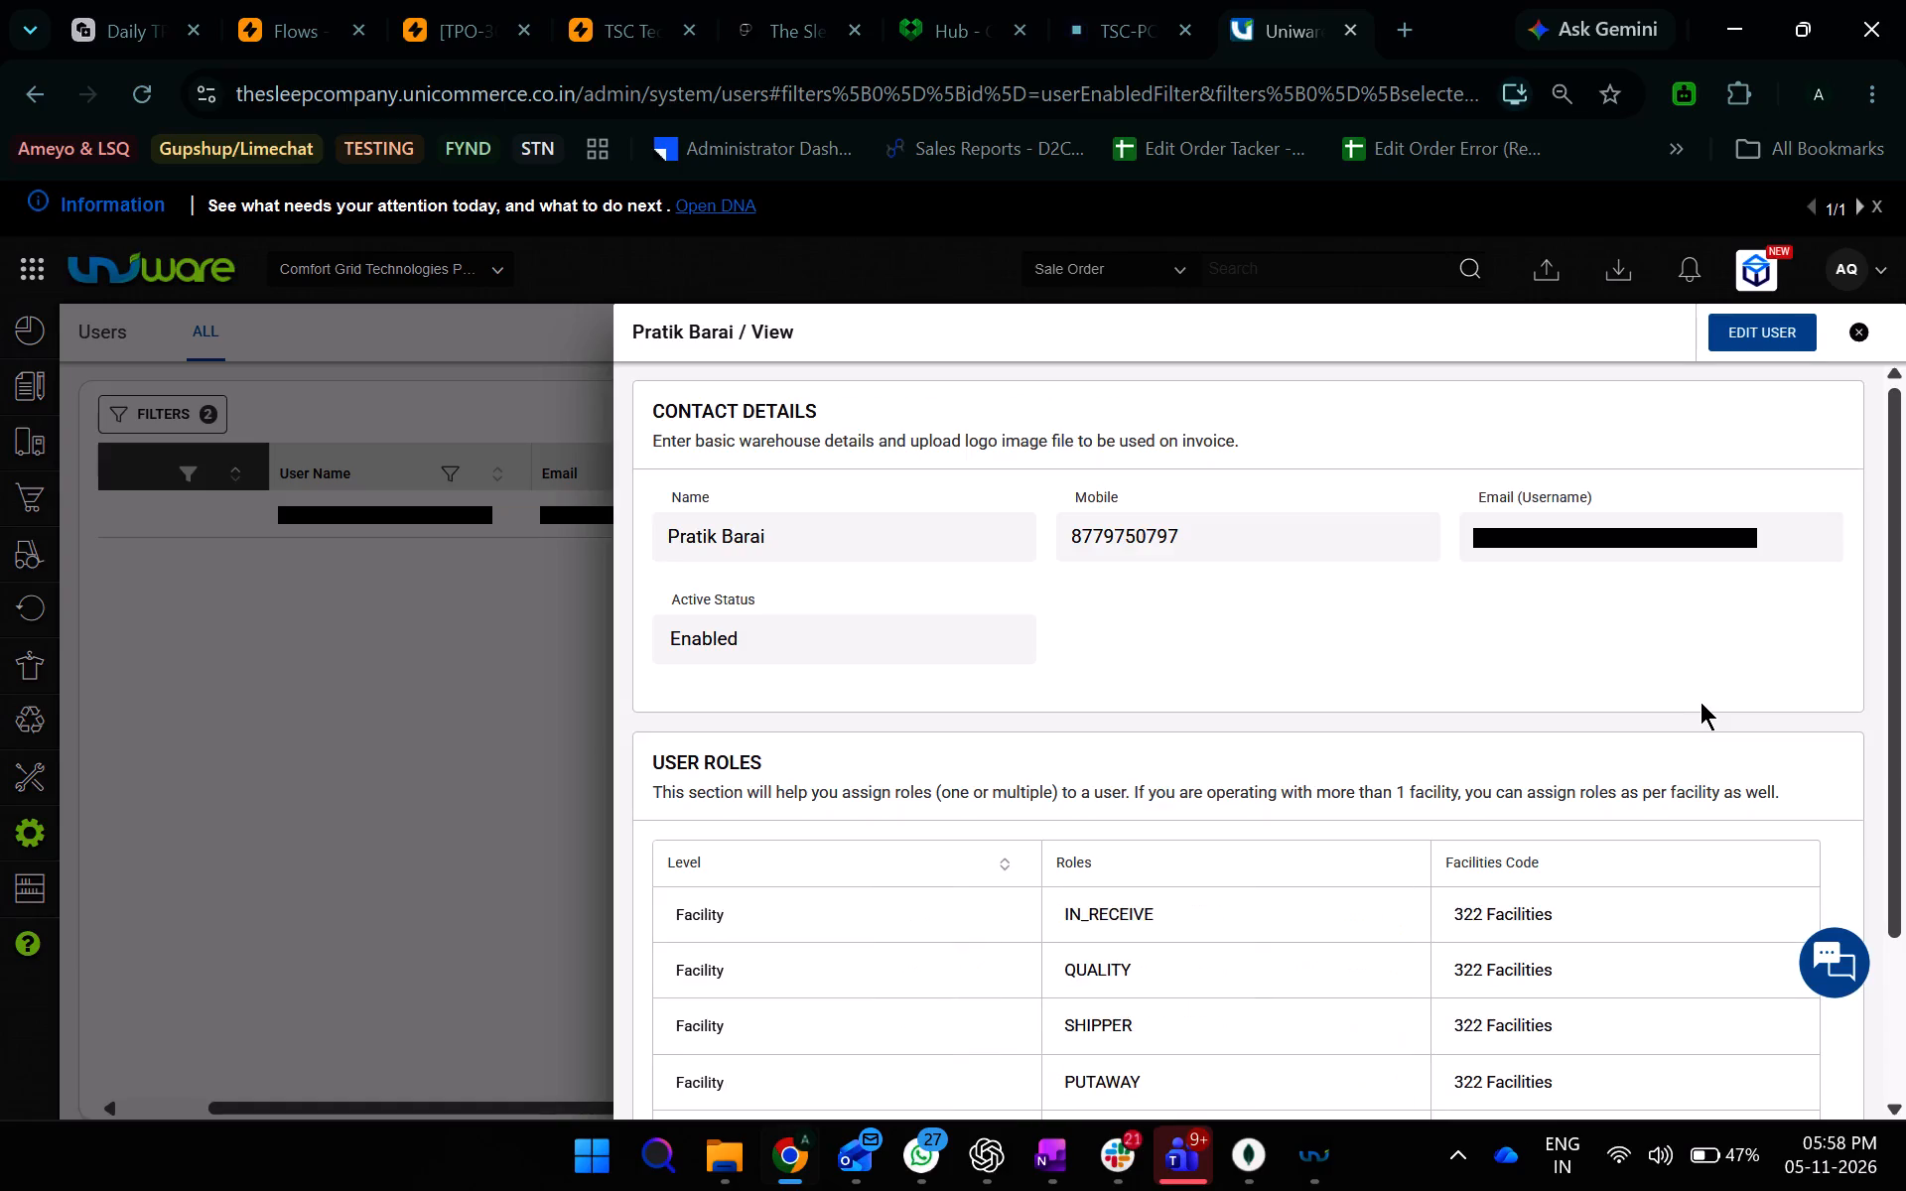
scroll(1399, 790, "down", 4)
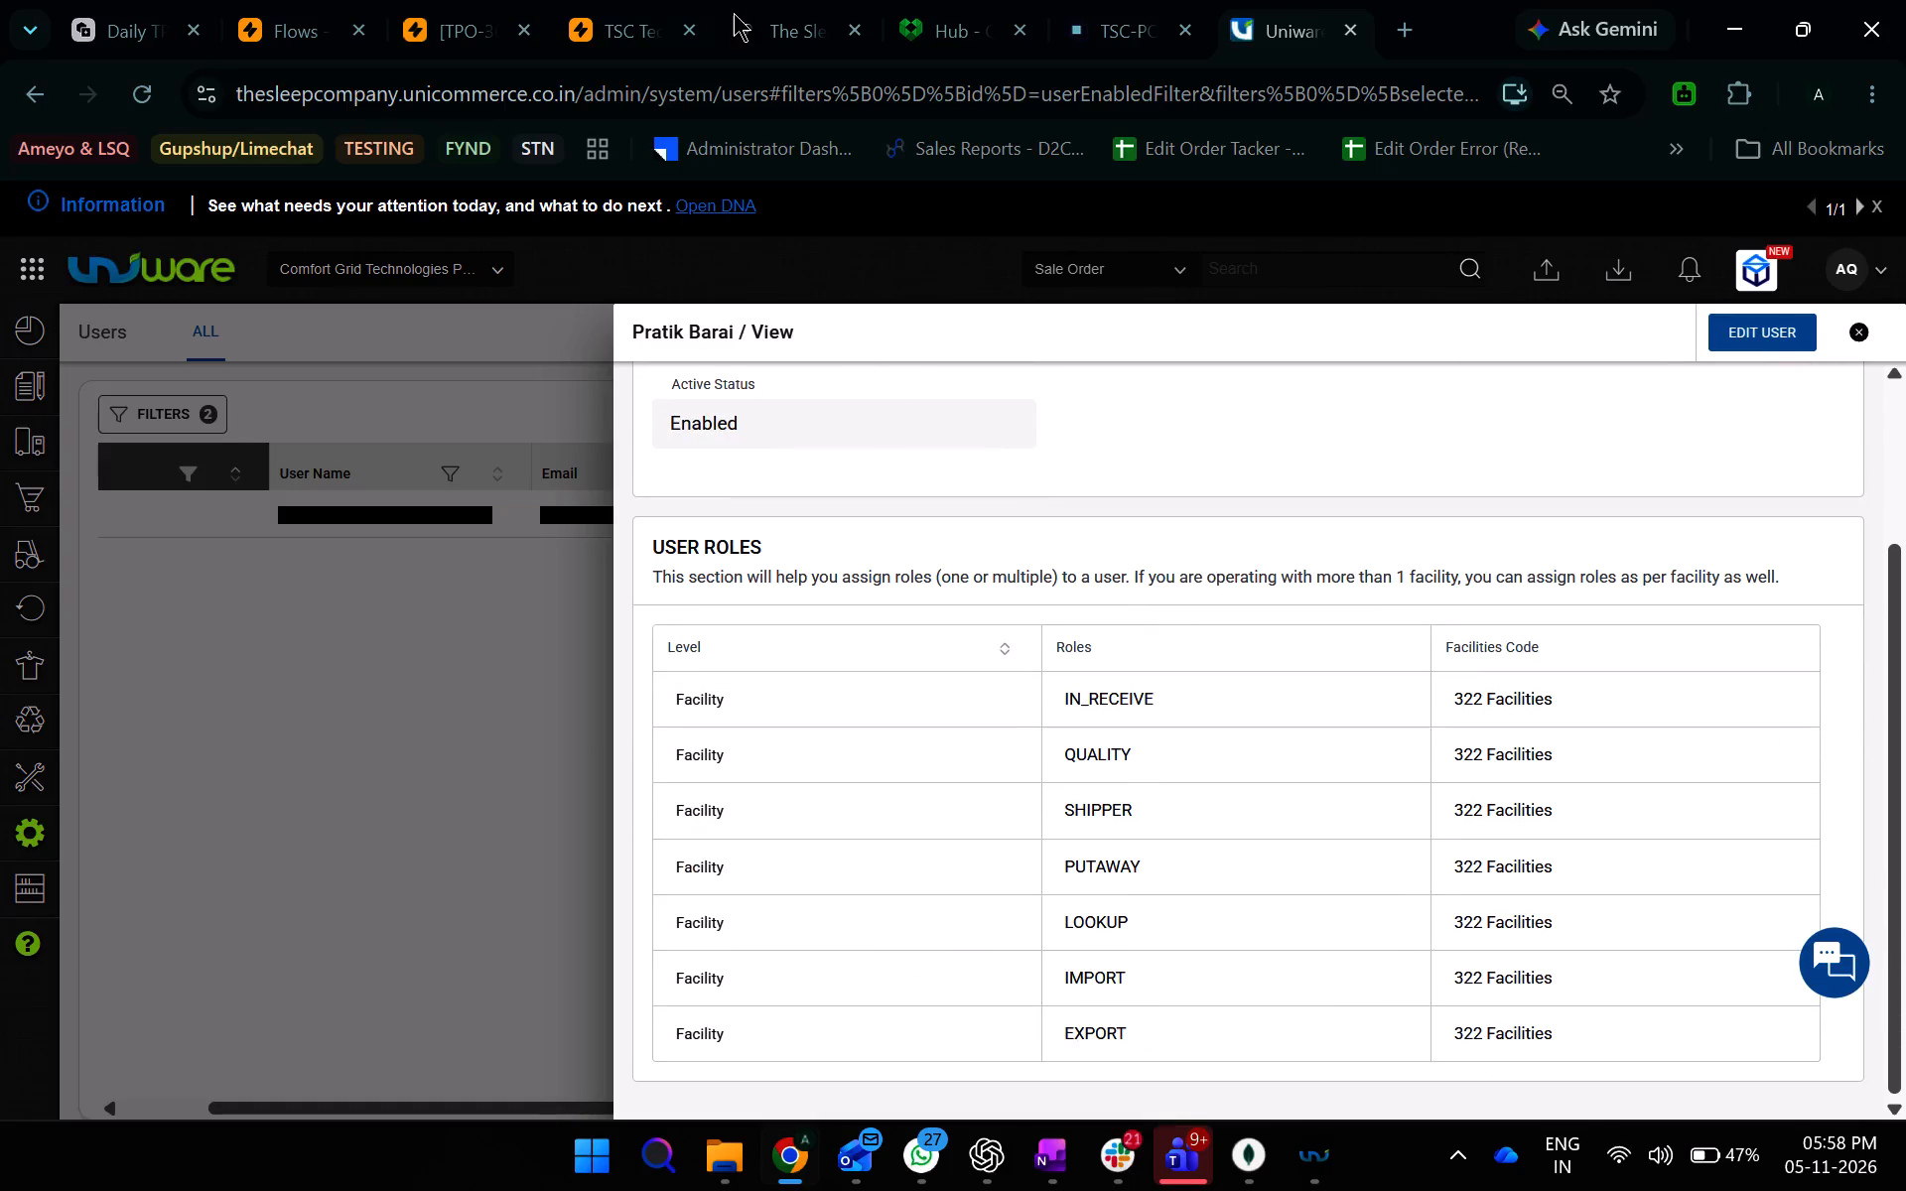
Switch back to the Uniware app's role page and filter the access resources by "purchase_order".
key("alt+Tab")
scroll(886, 529, "up", 6)
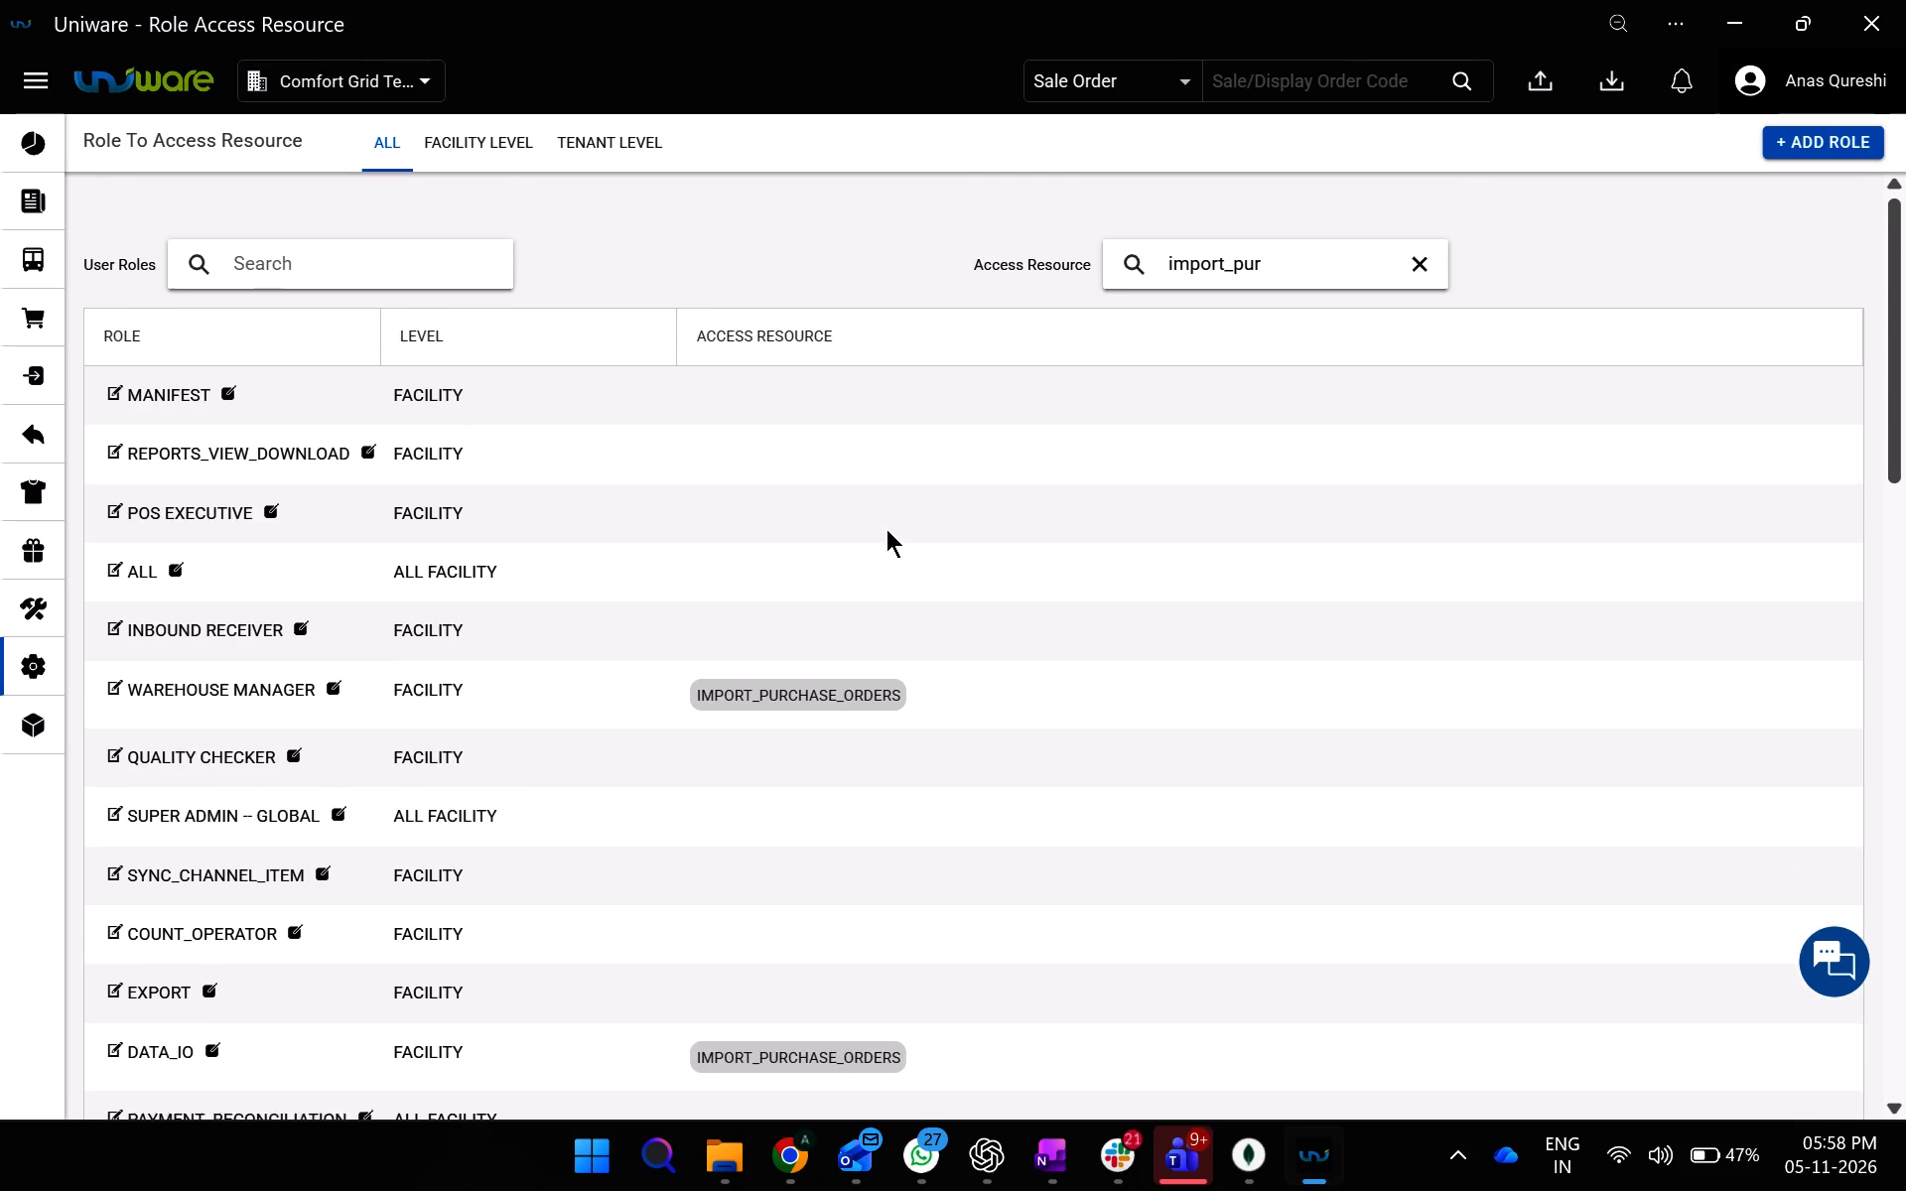
left_click_drag(1275, 222, 1105, 228)
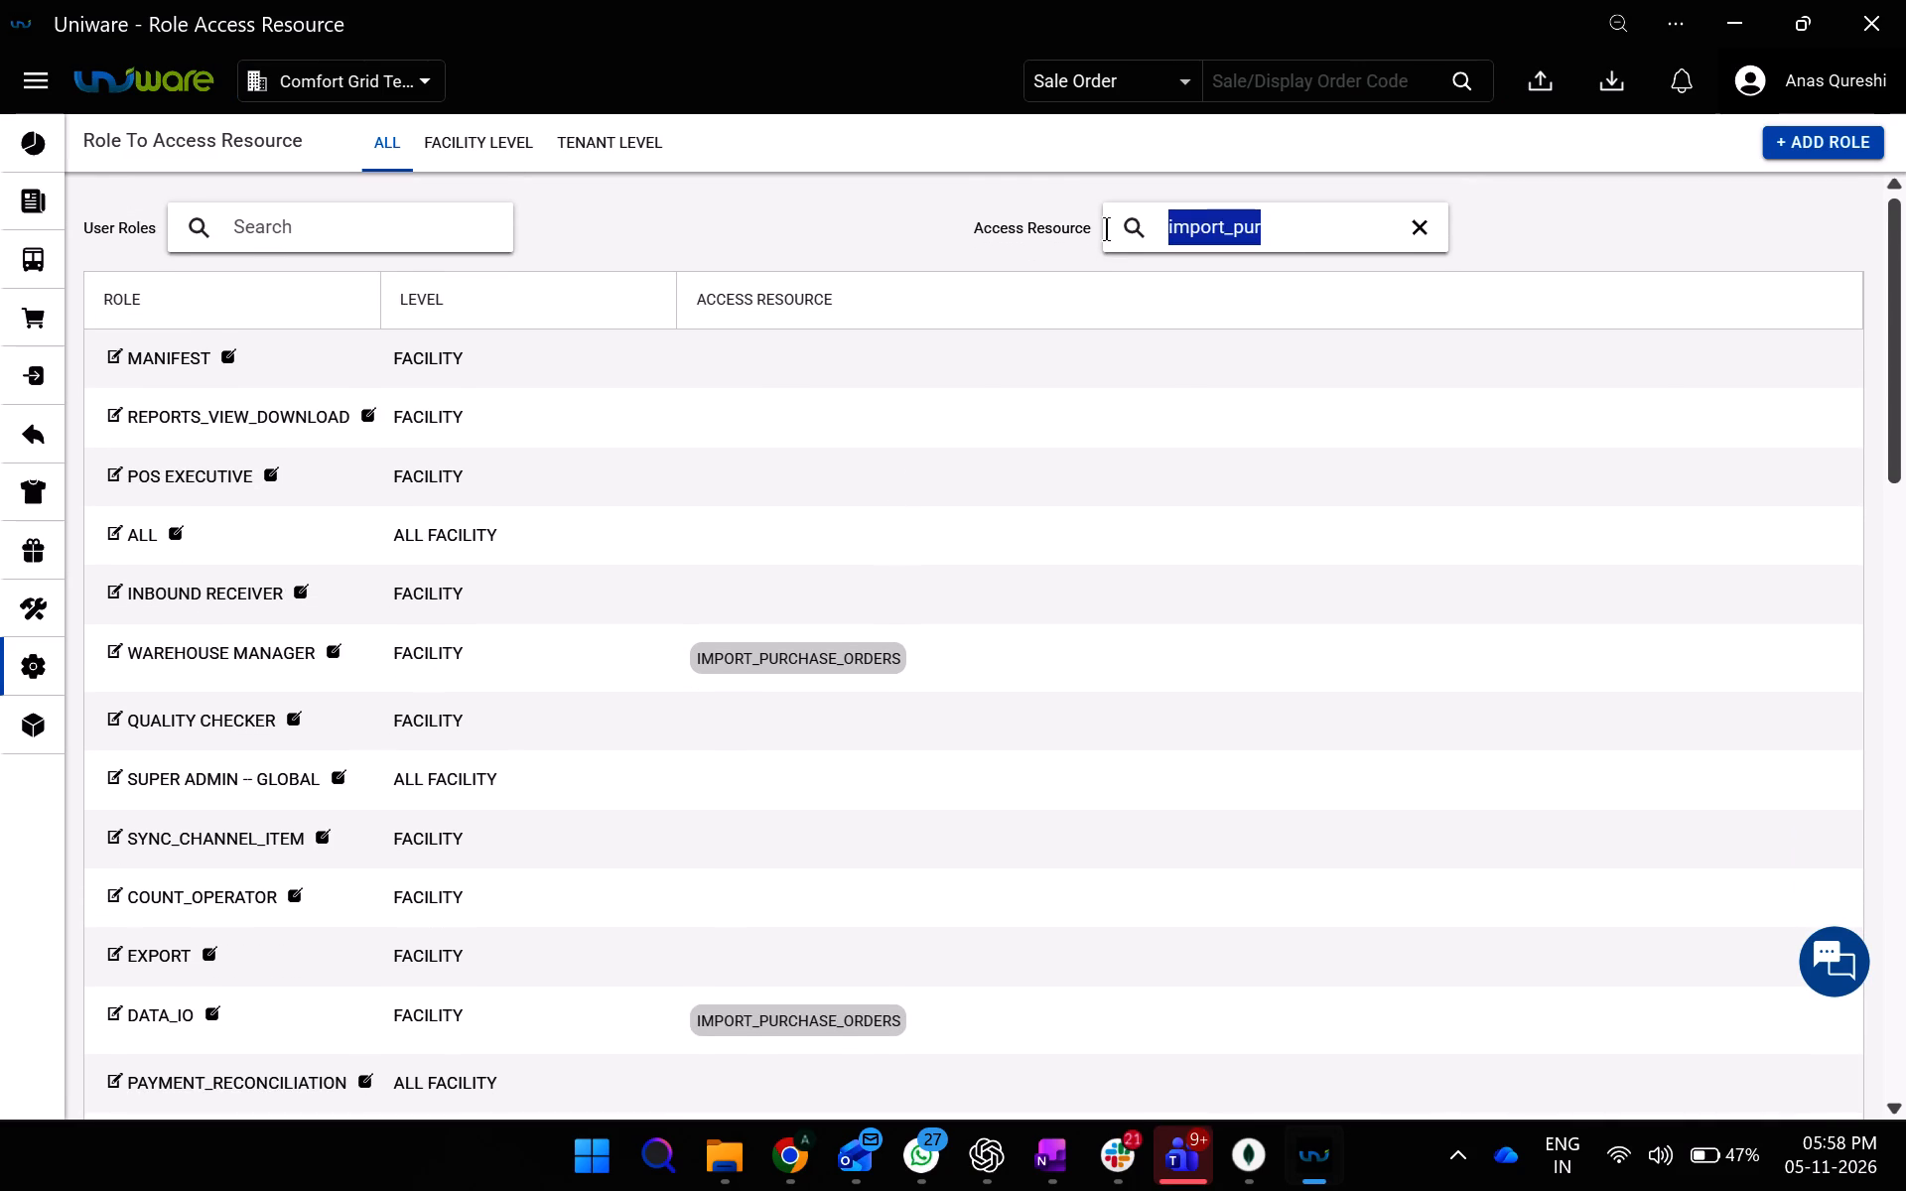
left_click_drag(1105, 228, 1090, 228)
type("purchase_order")
Examine the purchase order resources assigned to each role, looking for one that covers multiple-facility approved purchase order import.
scroll(1171, 604, "down", 1)
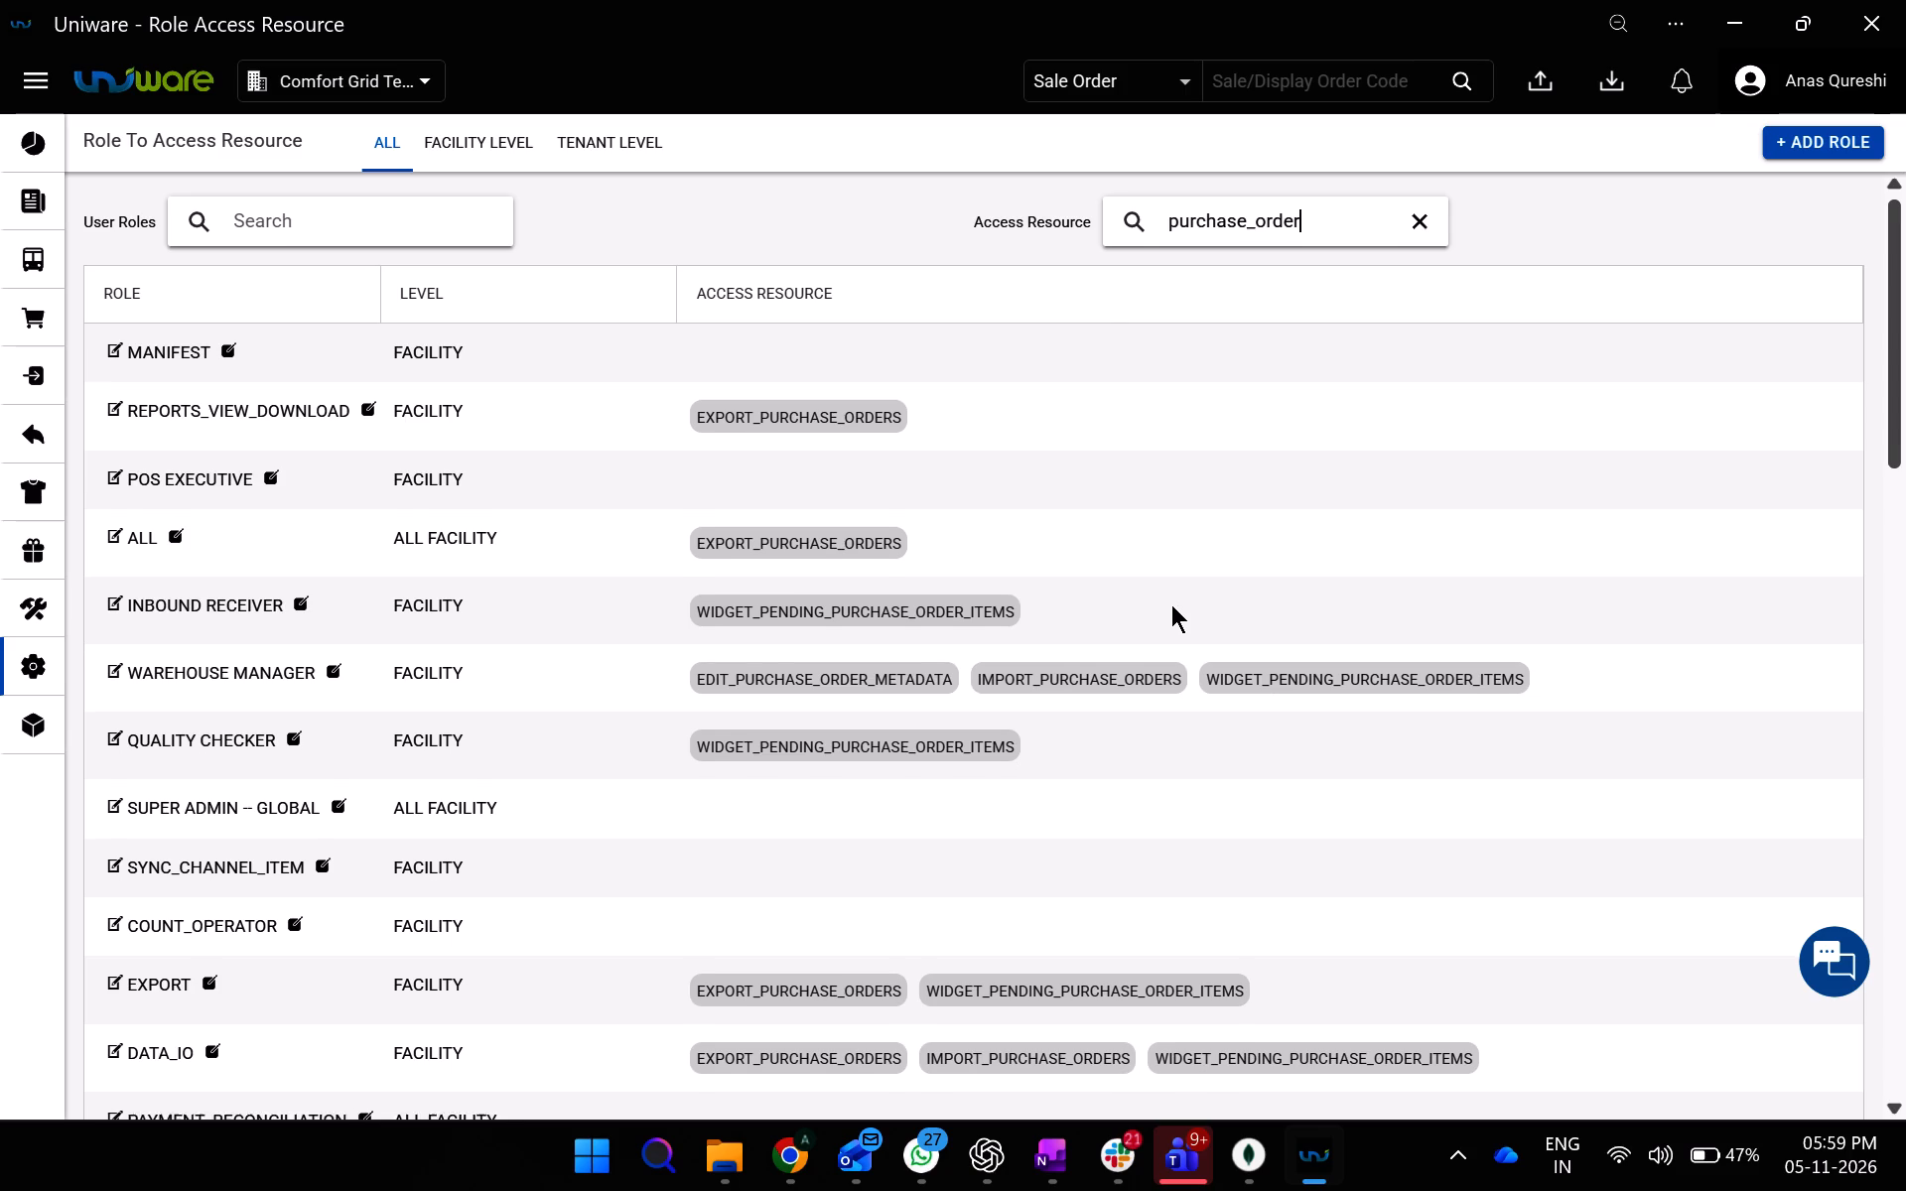
scroll(1171, 604, "down", 10)
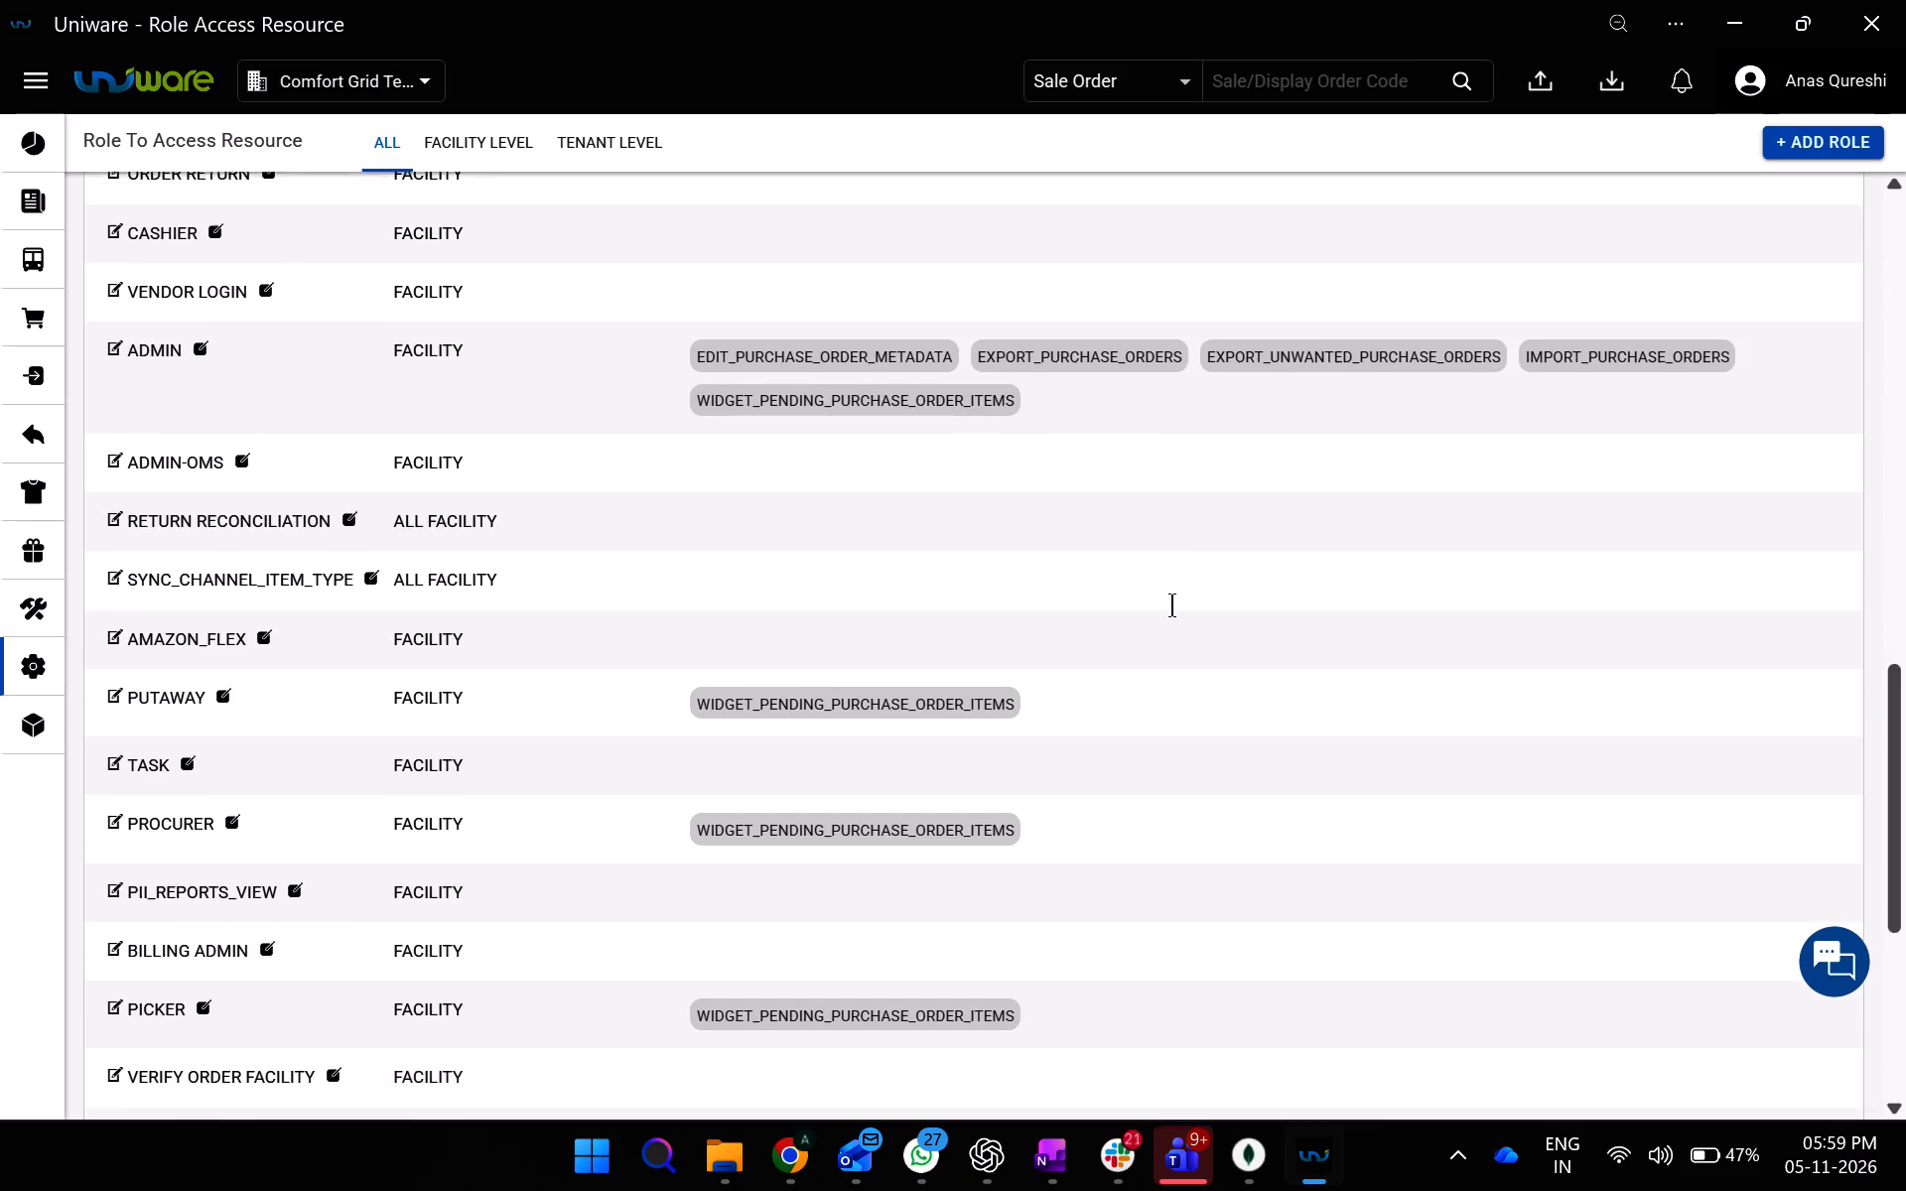
scroll(1171, 604, "up", 2)
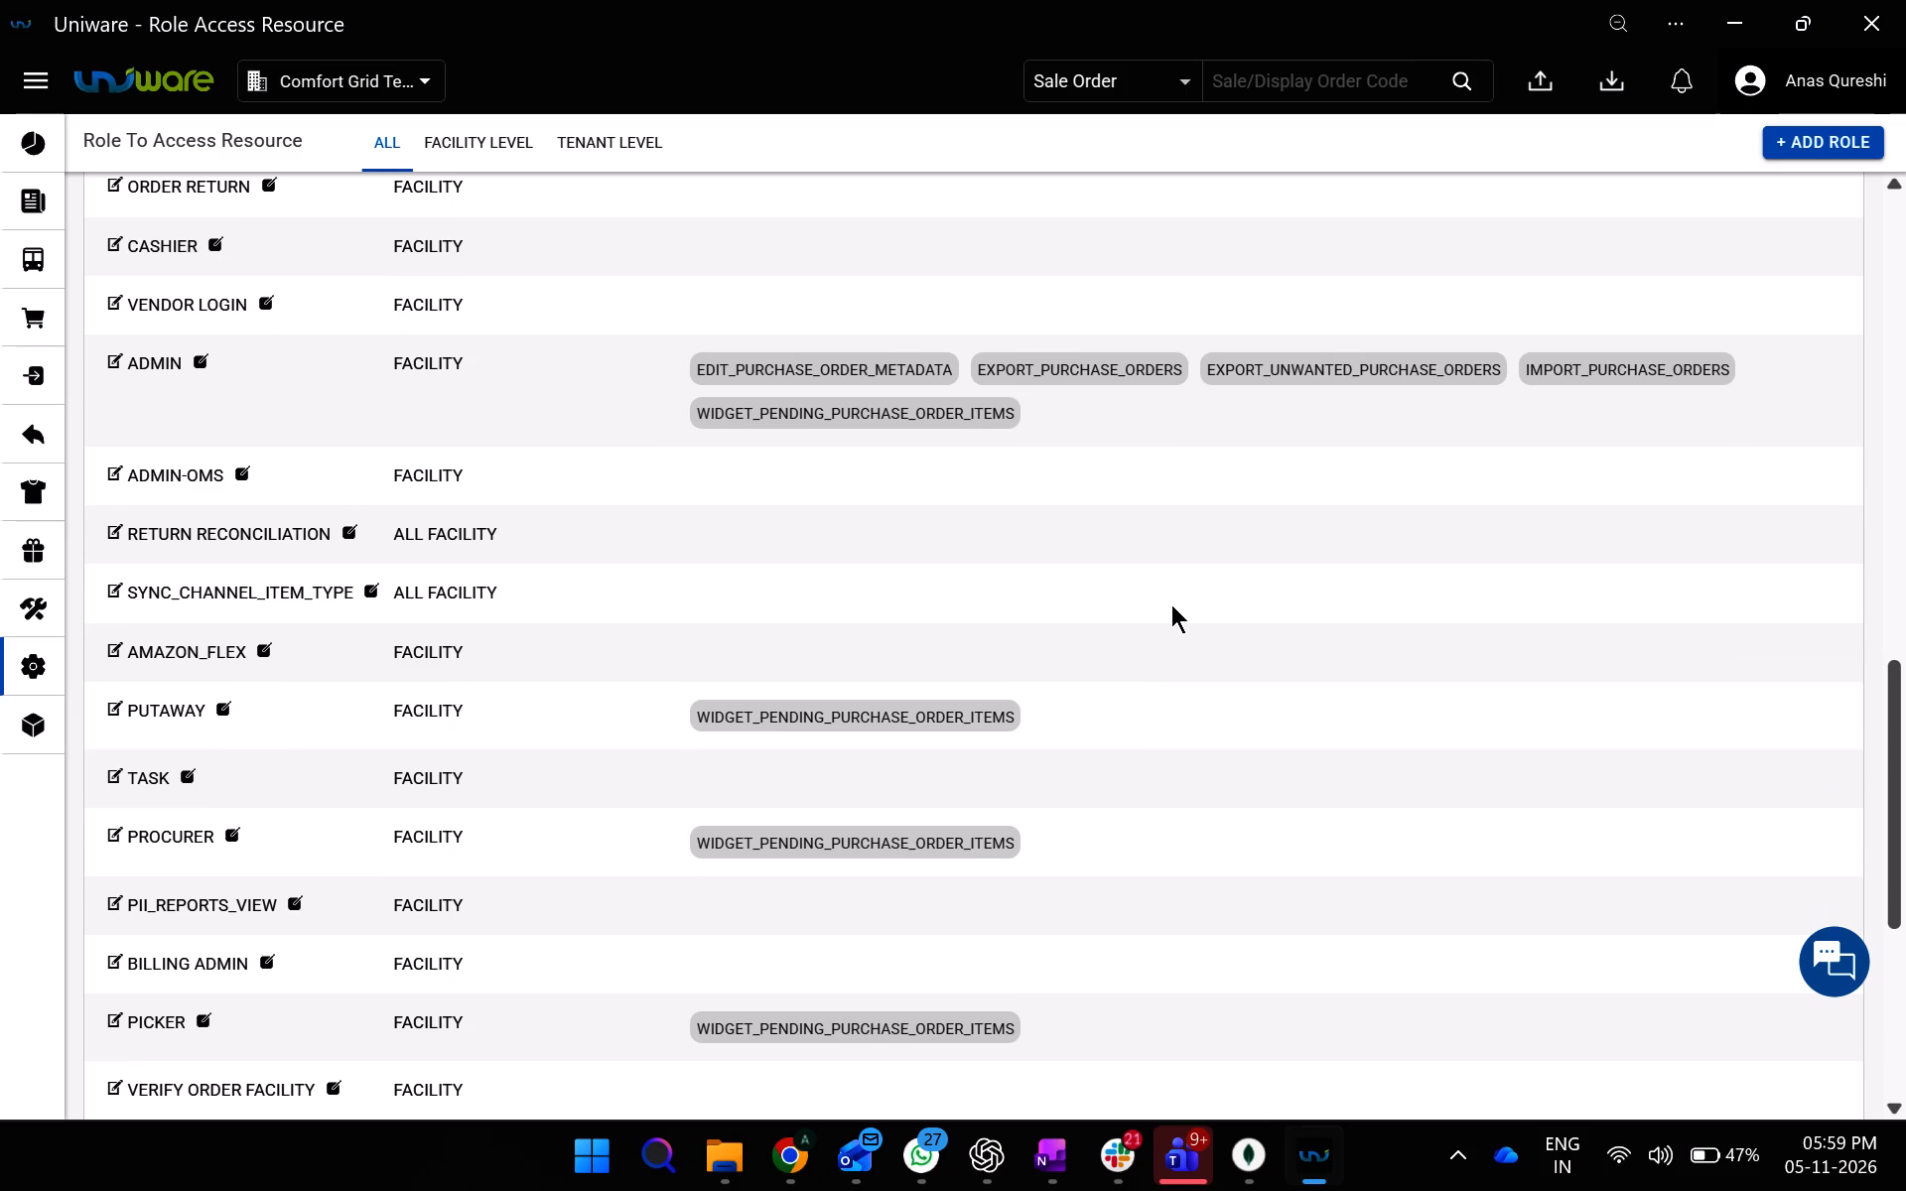
scroll(1171, 604, "up", 2)
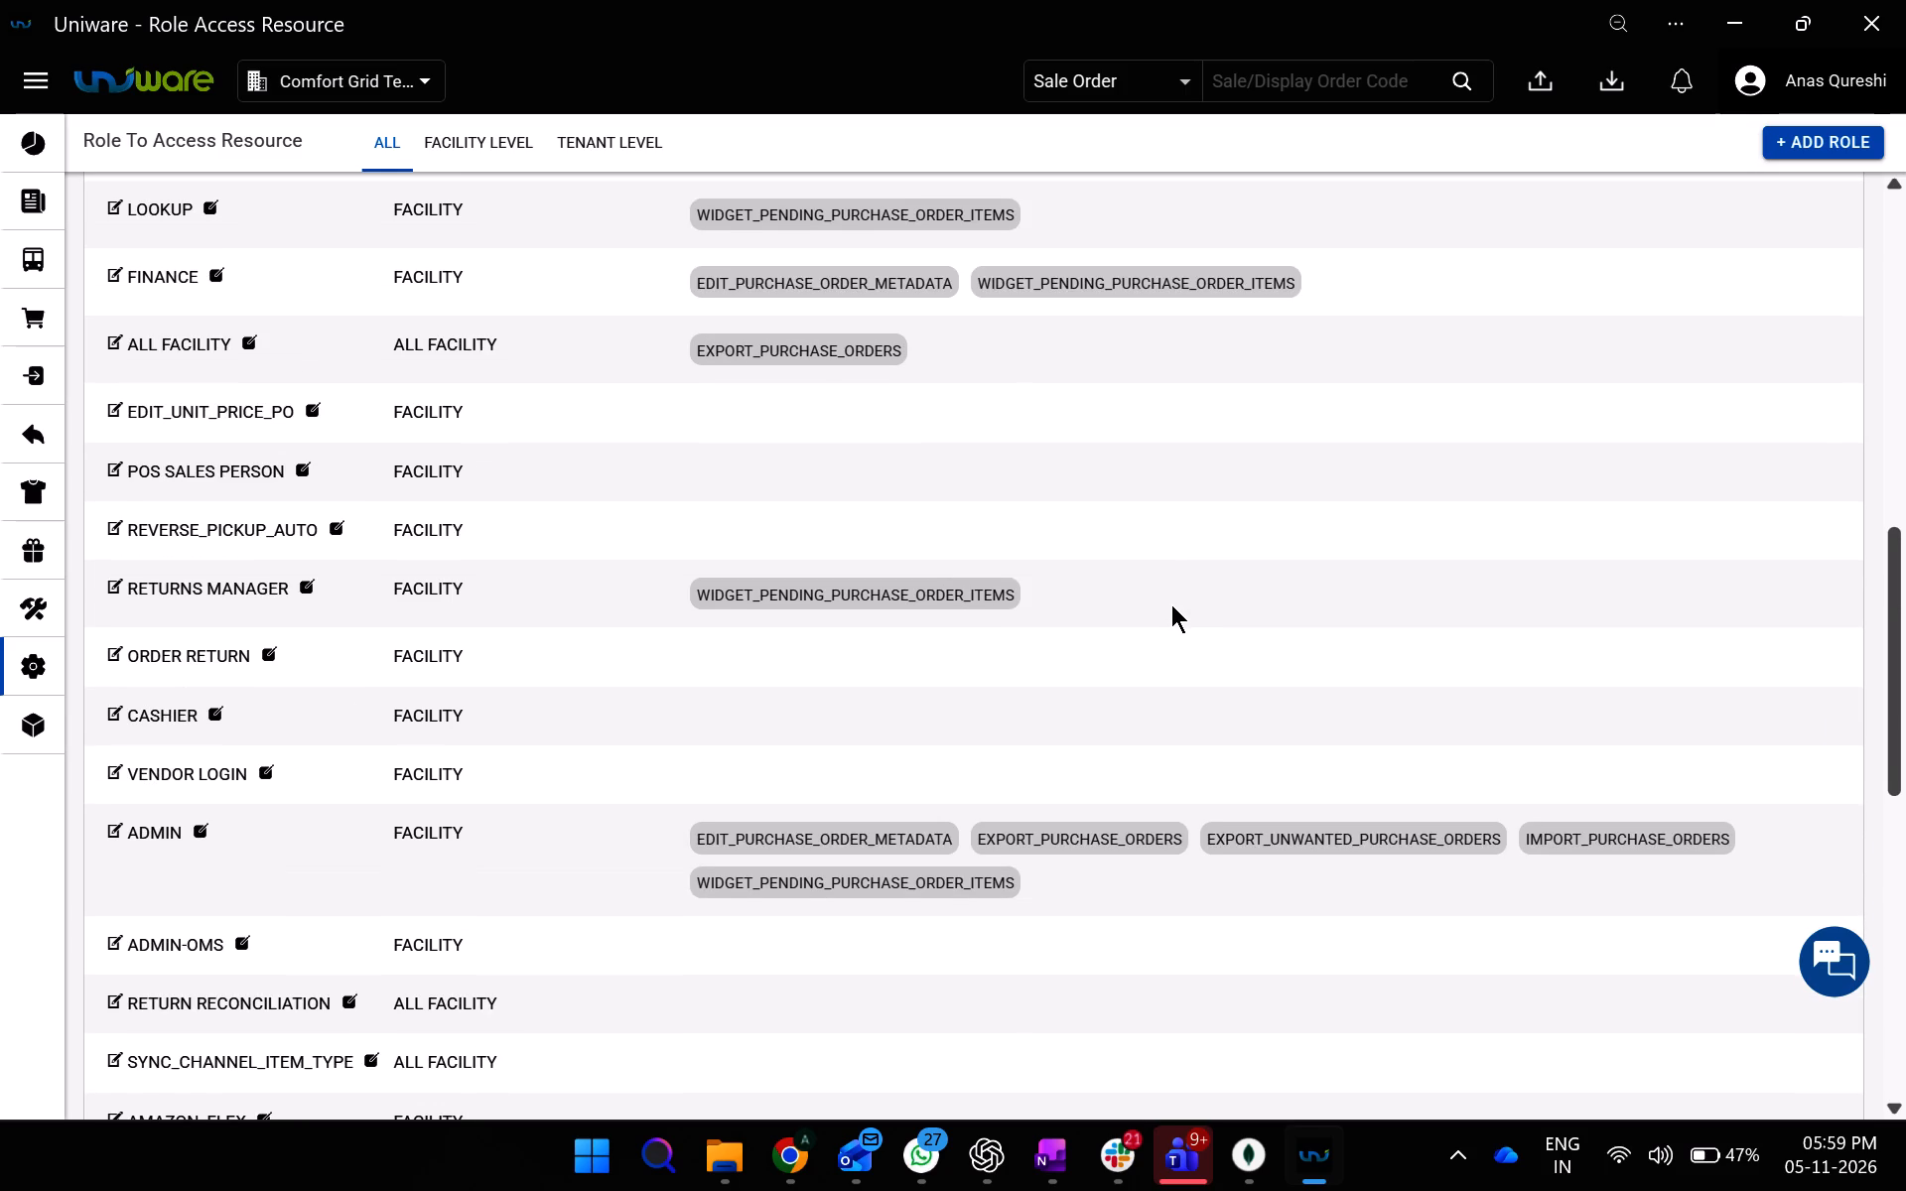
scroll(1171, 604, "down", 5)
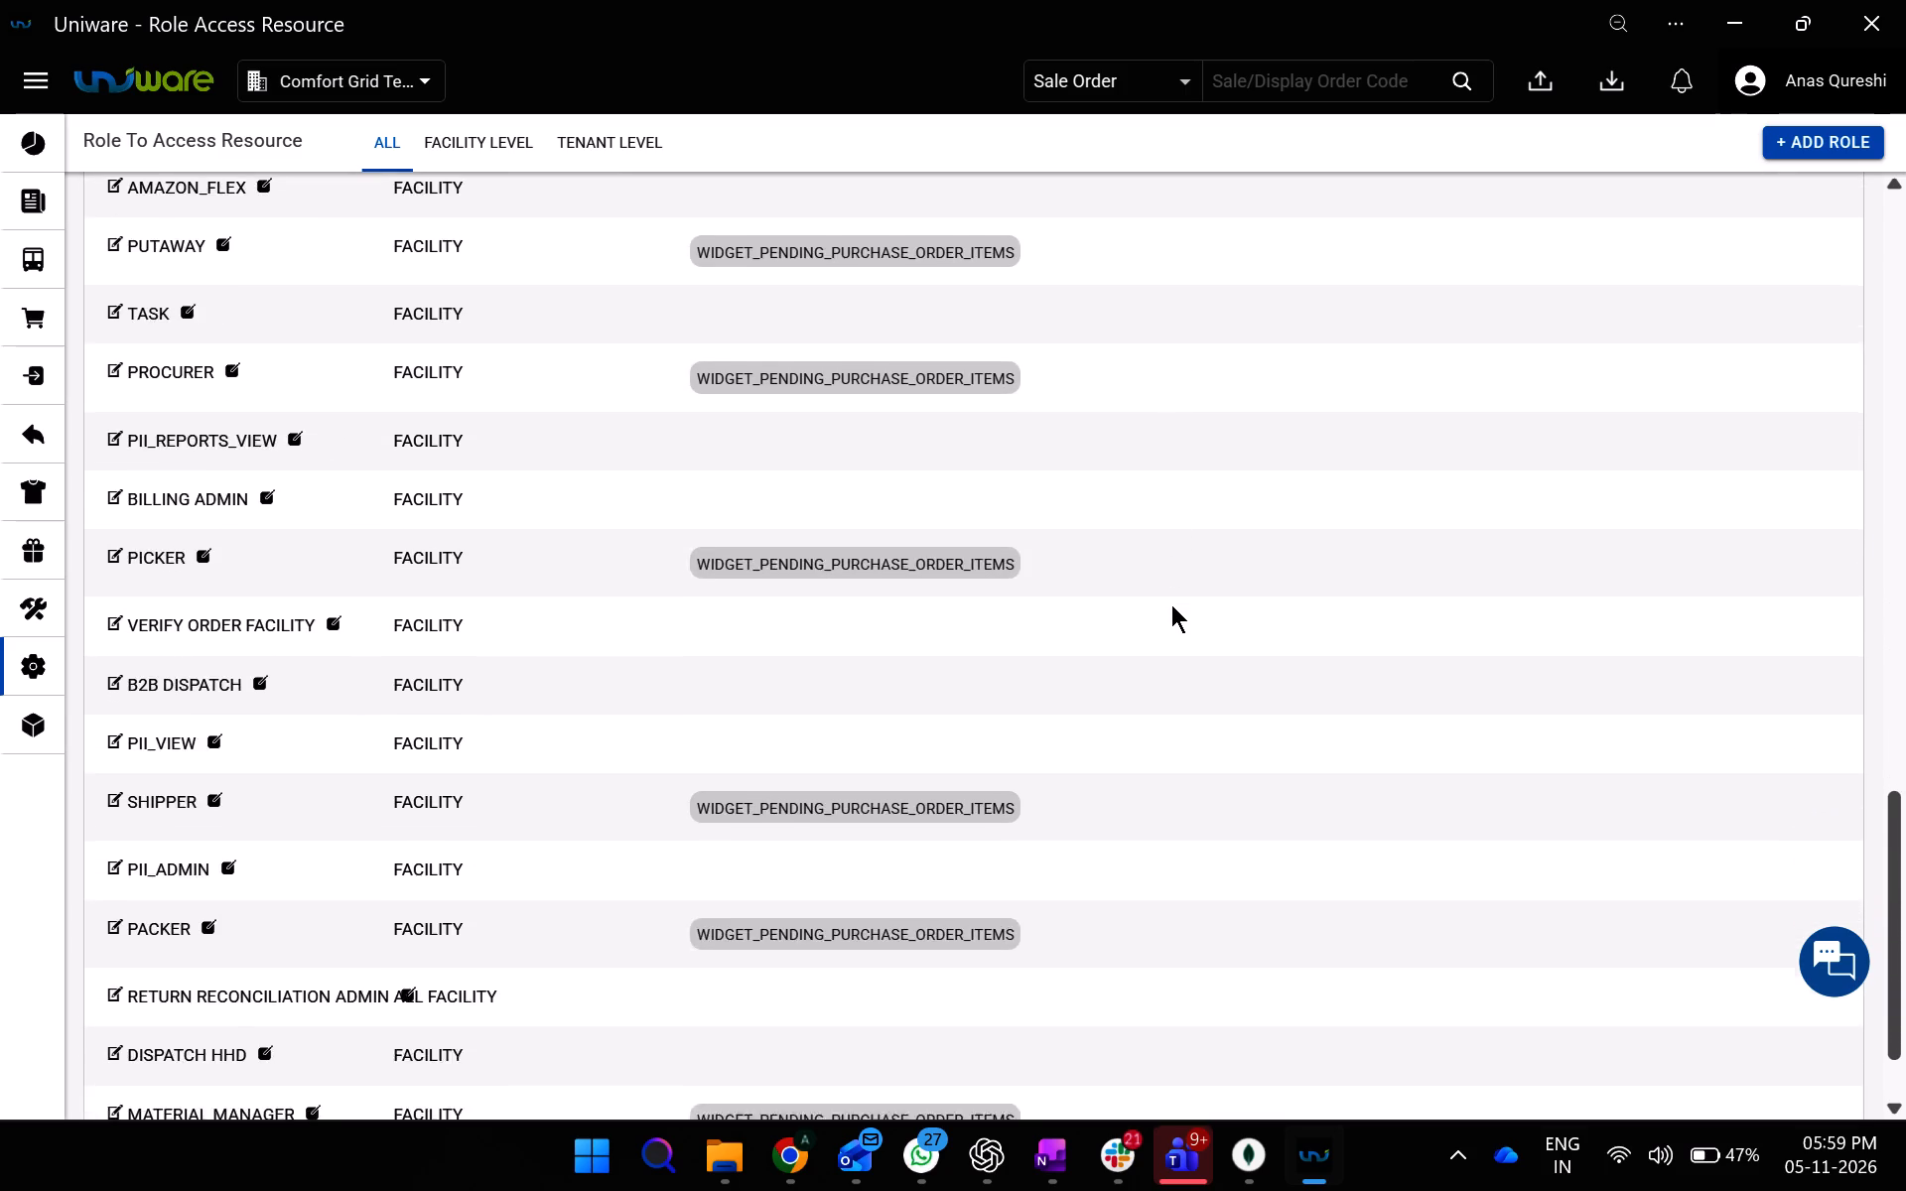
scroll(1171, 604, "down", 3)
scroll(1171, 604, "up", 6)
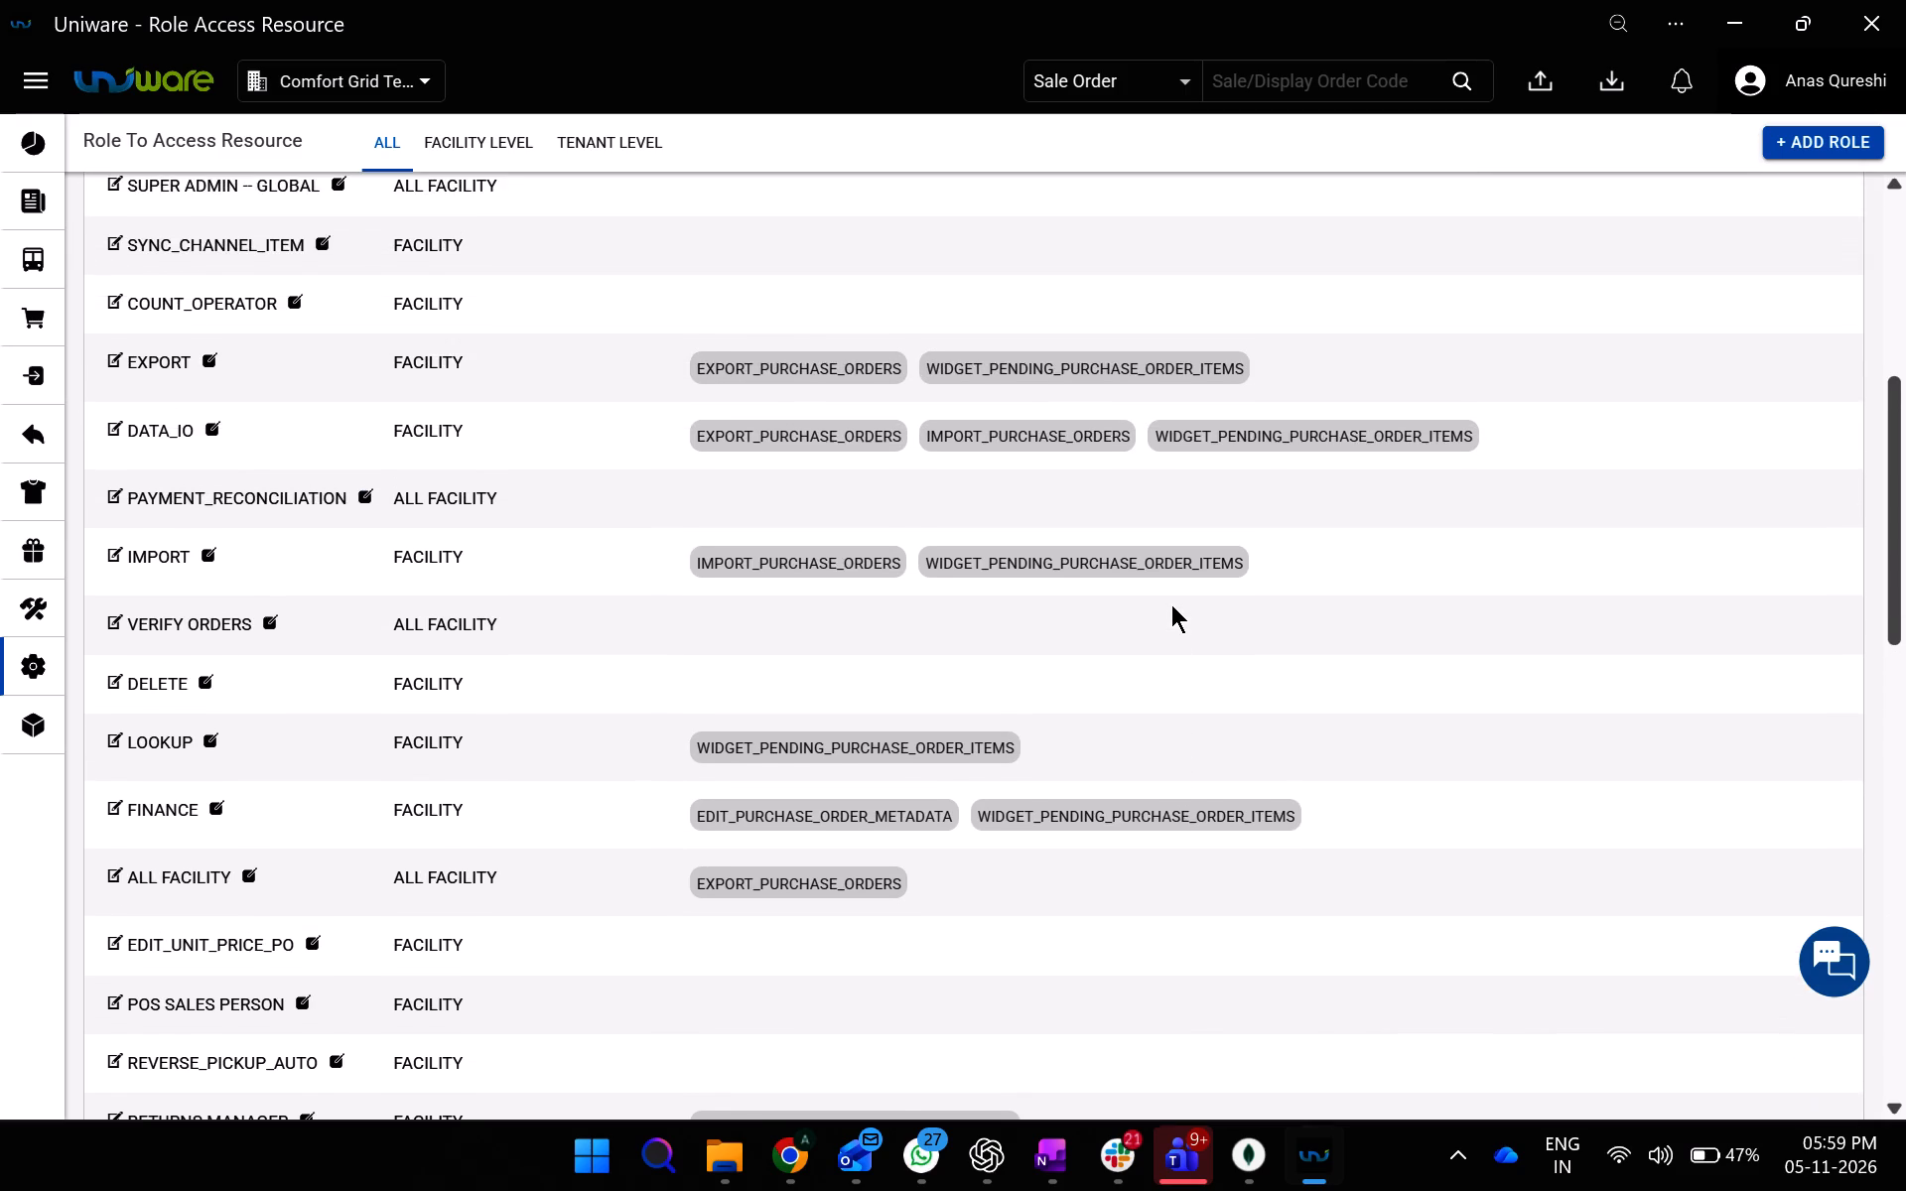
scroll(1171, 604, "up", 1)
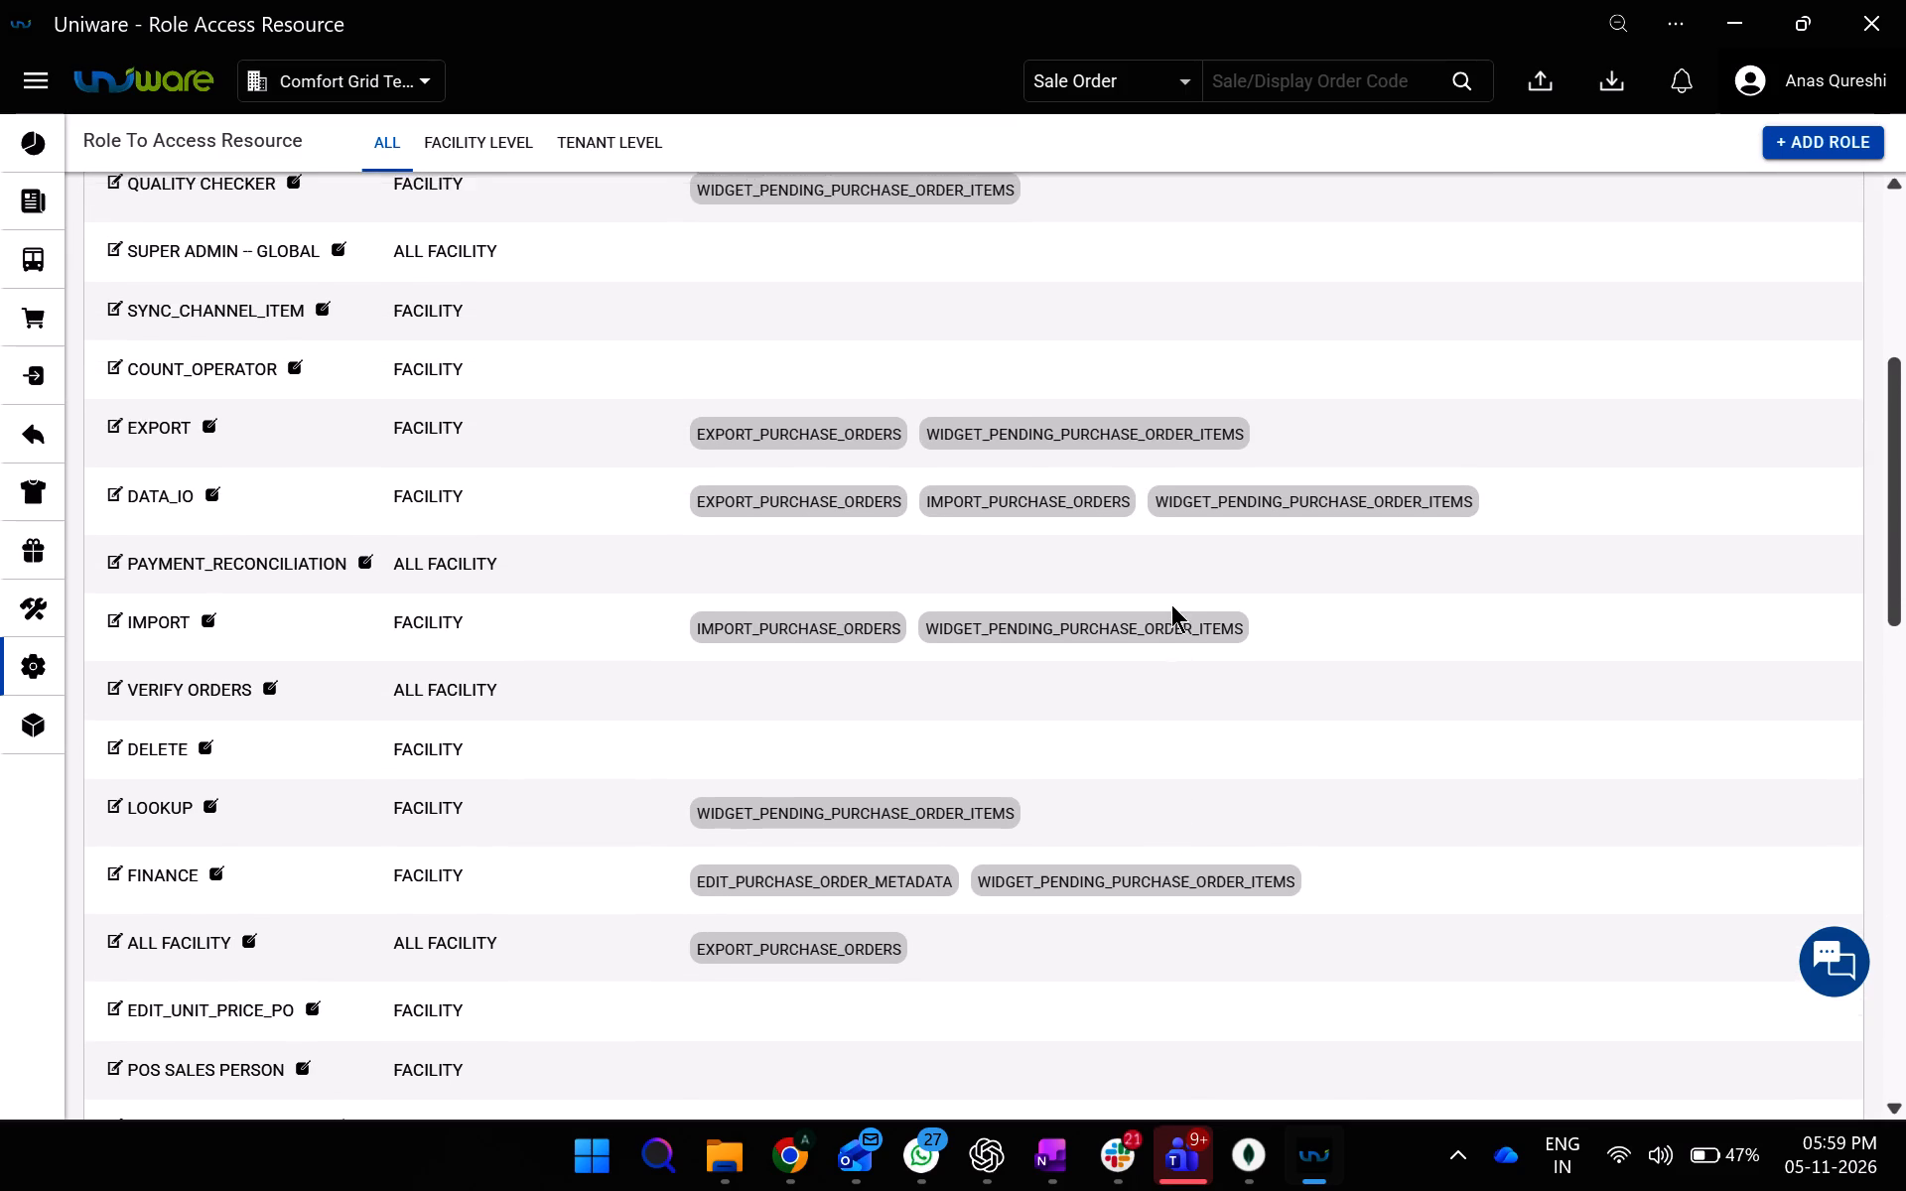
scroll(1171, 604, "up", 1)
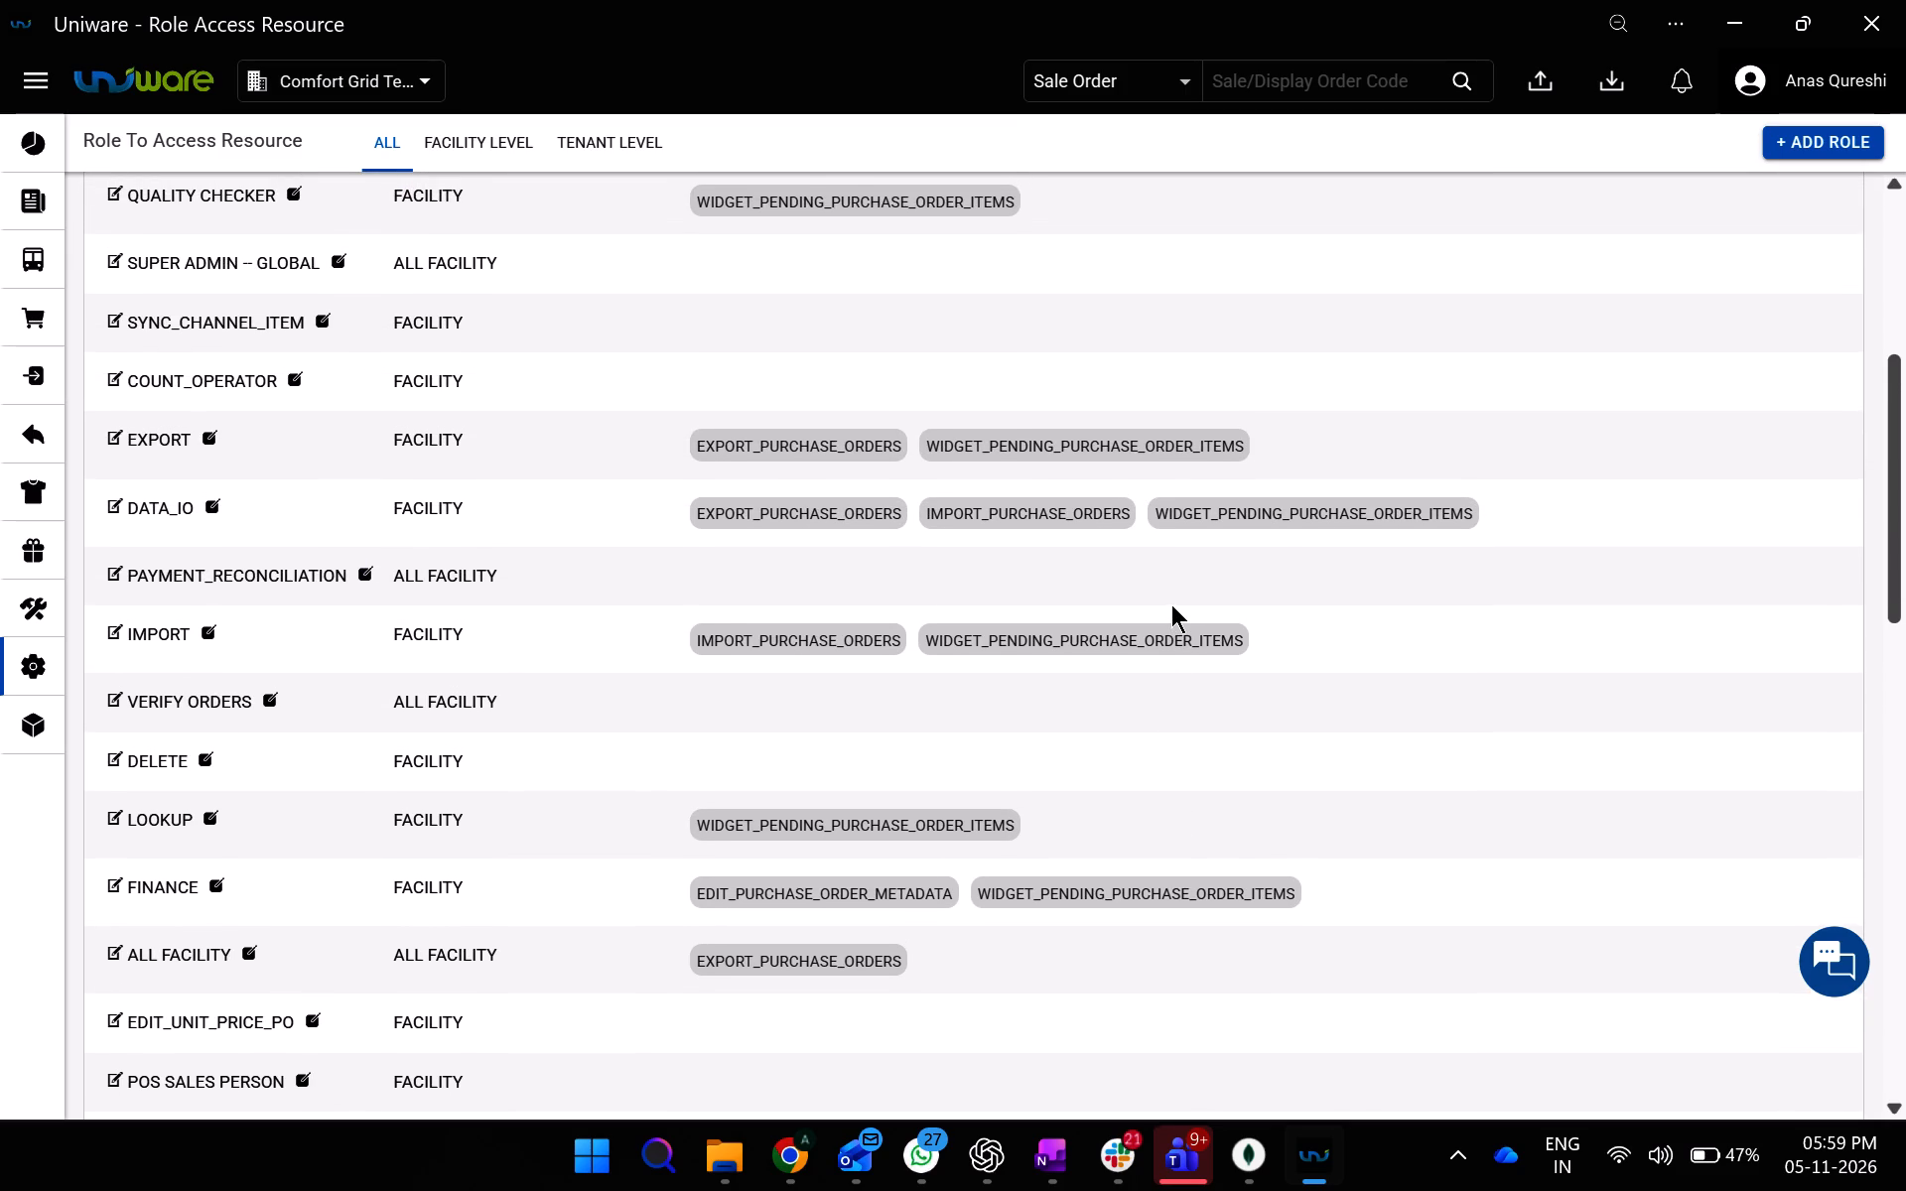
scroll(1171, 604, "up", 1)
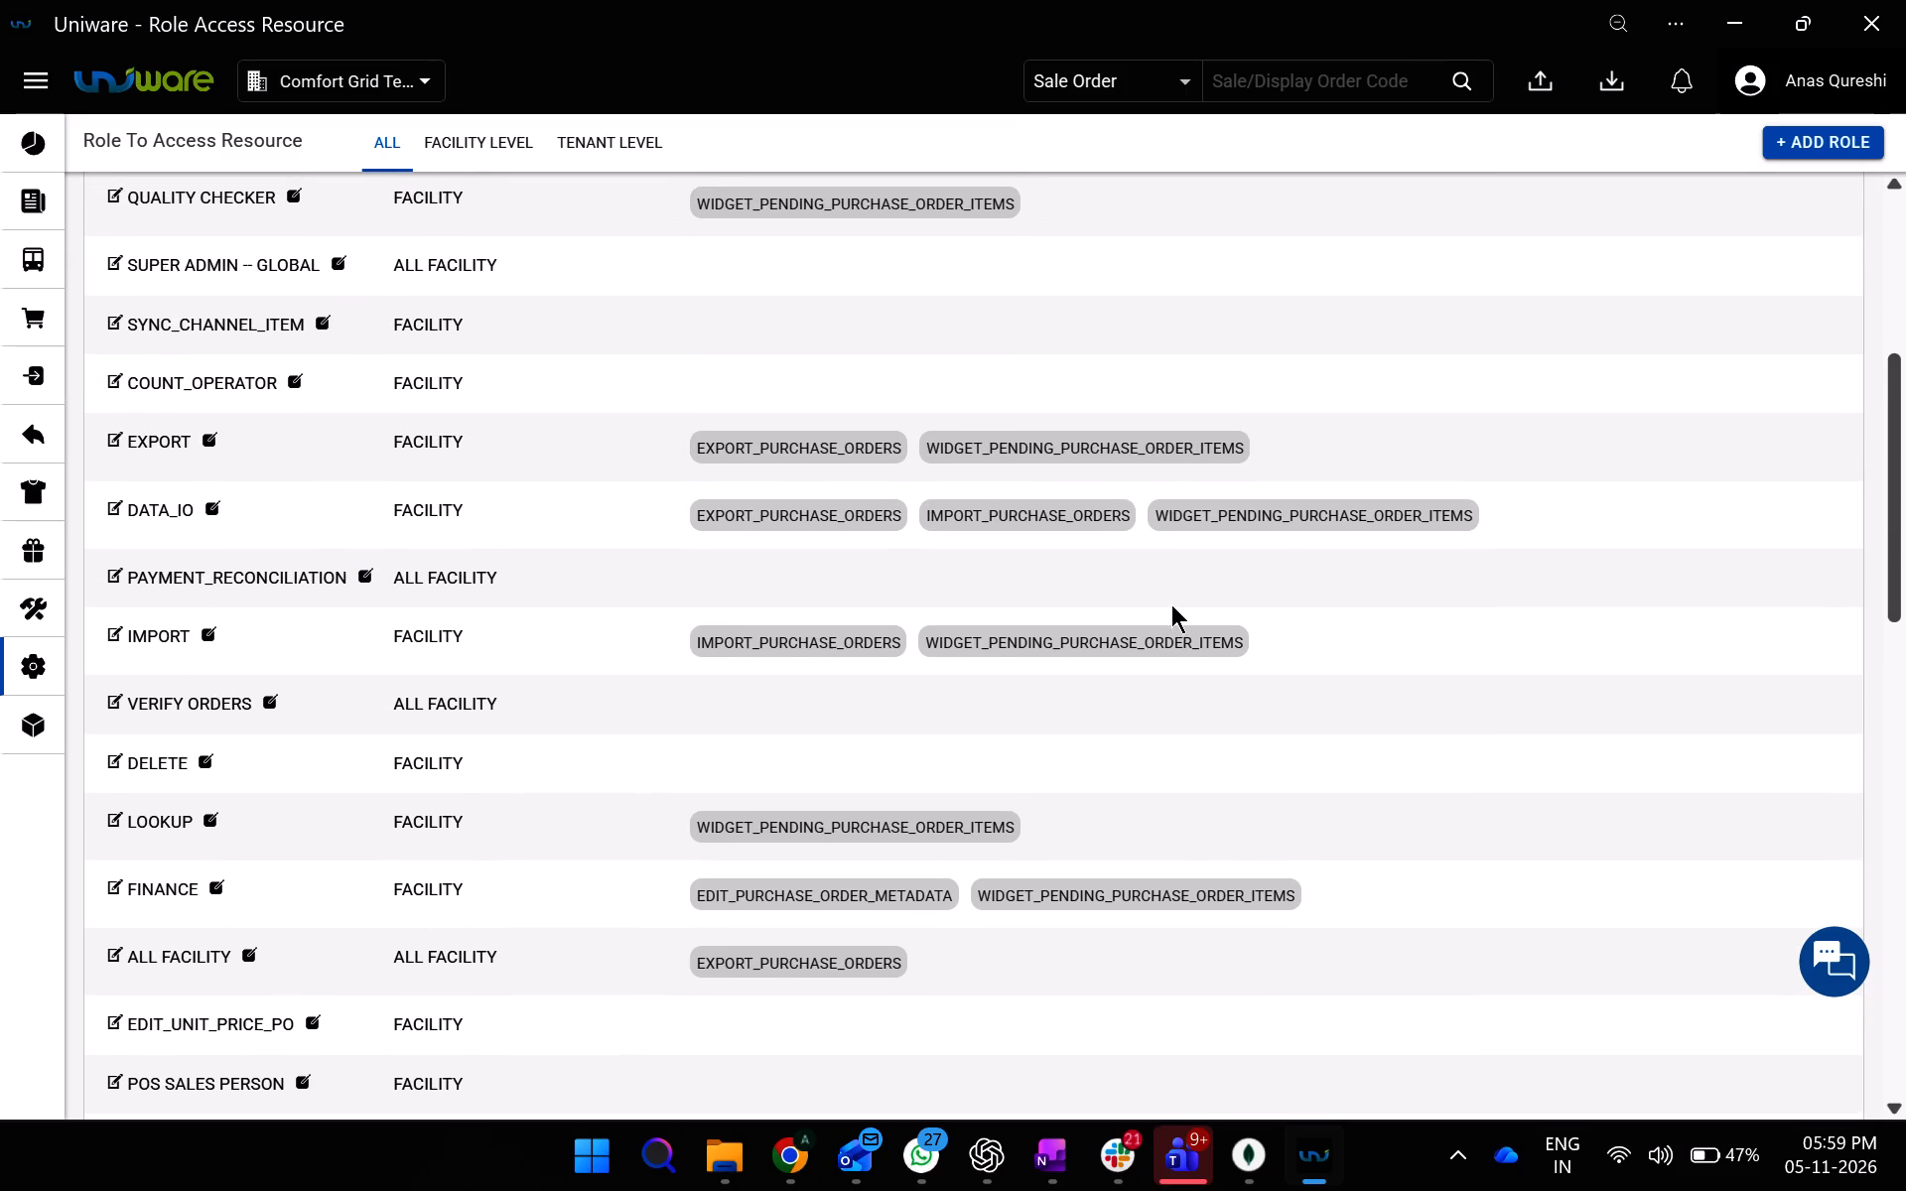
scroll(1171, 604, "up", 1)
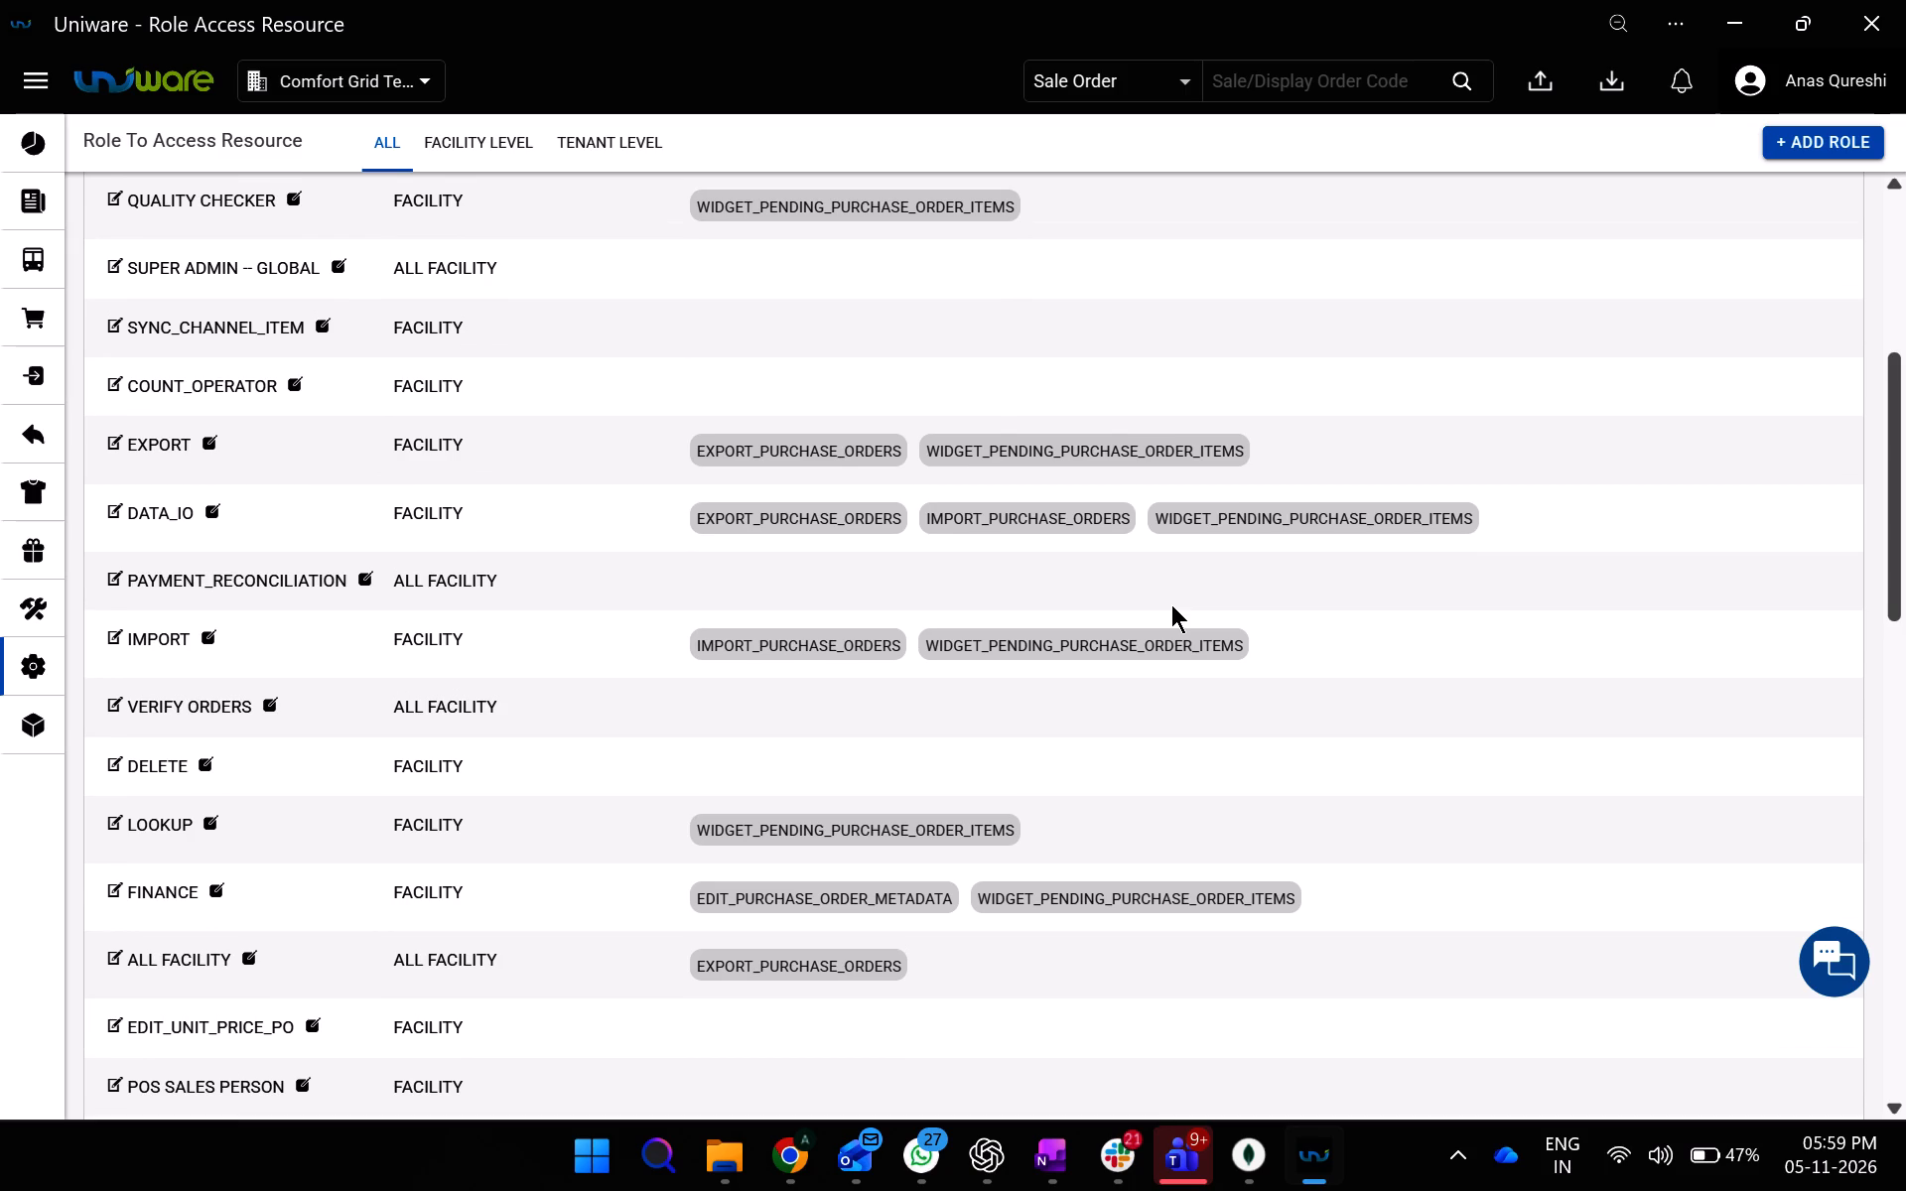
scroll(1171, 604, "up", 1)
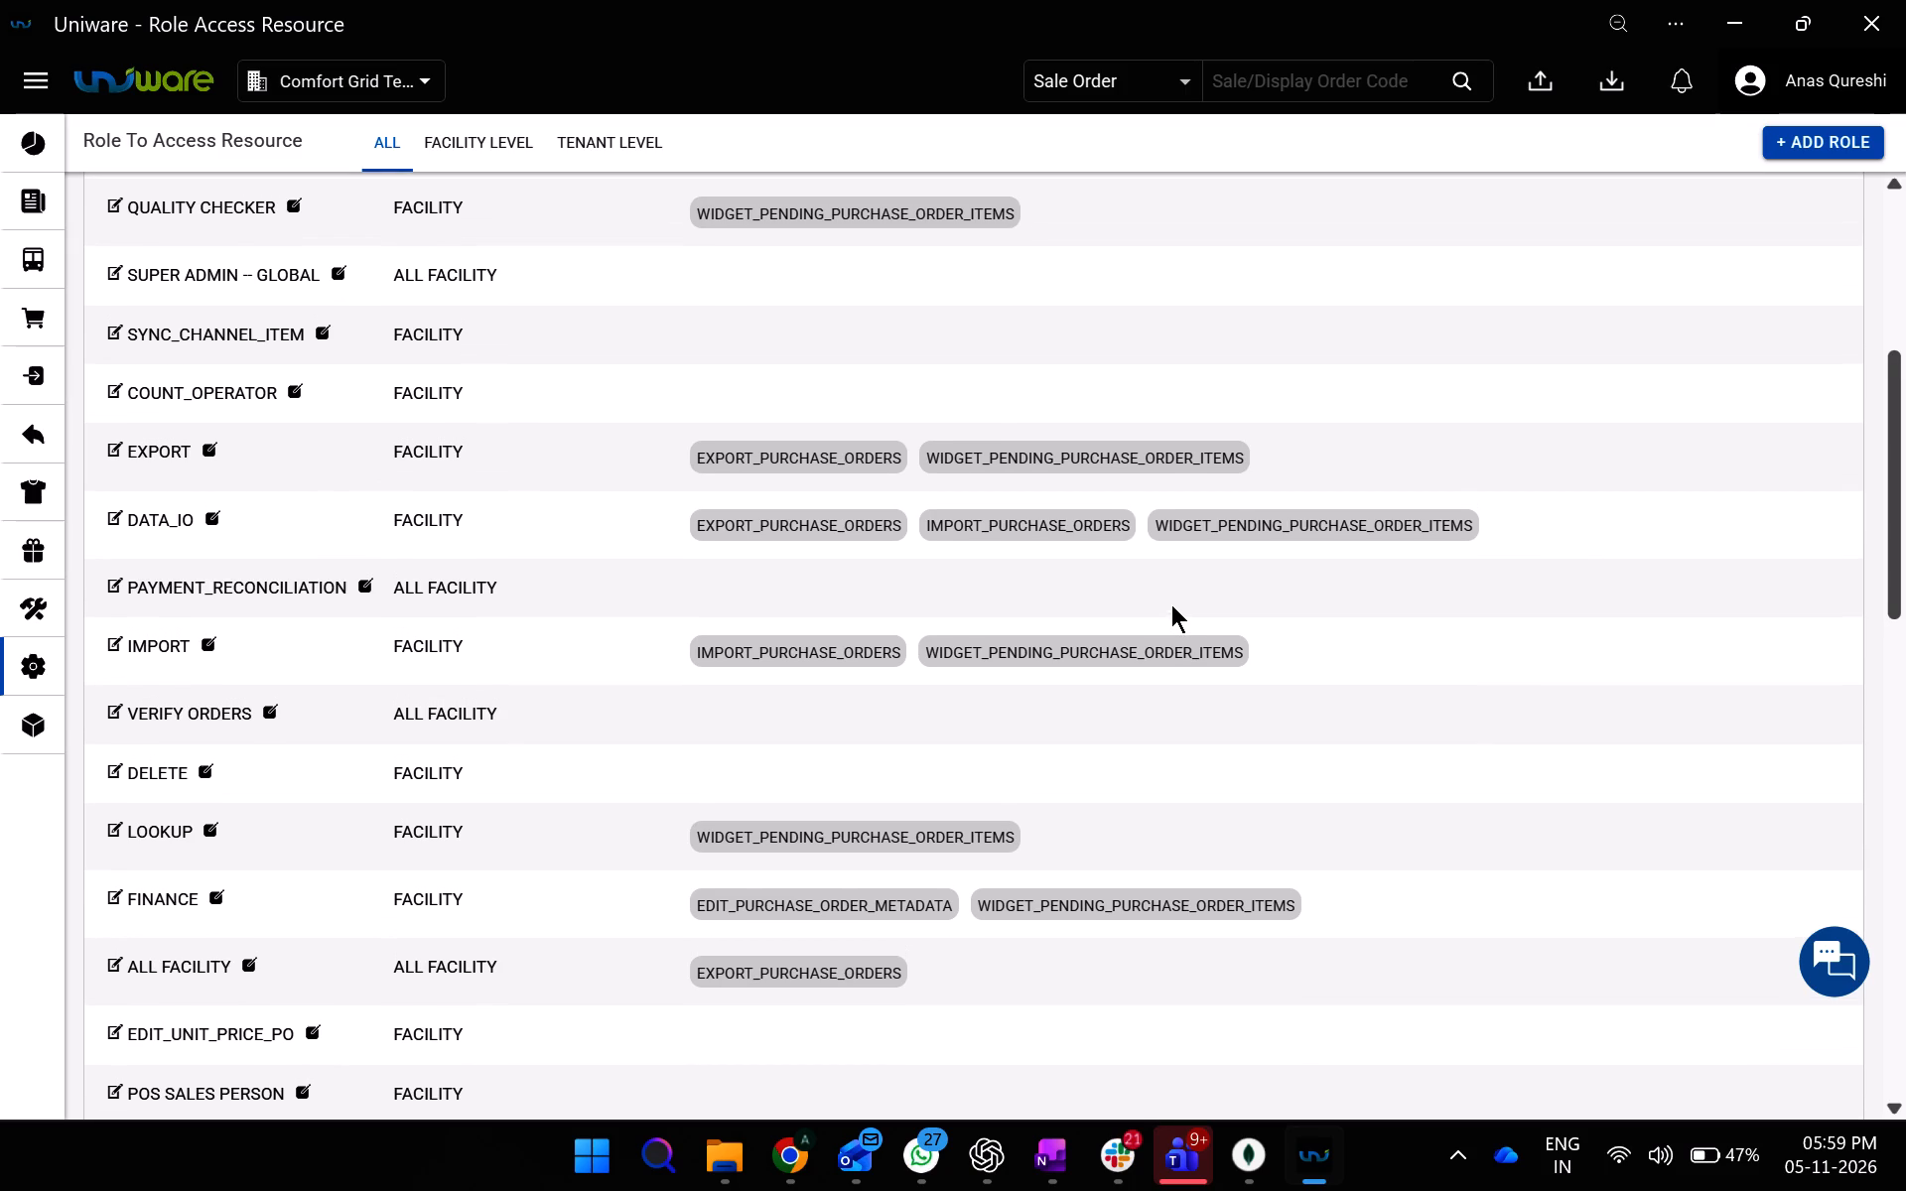
Recheck the full filtered role list, comparing each role's level and purchase order resources for one allowing multiple-facility approved purchase order imports.
scroll(1171, 604, "up", 1)
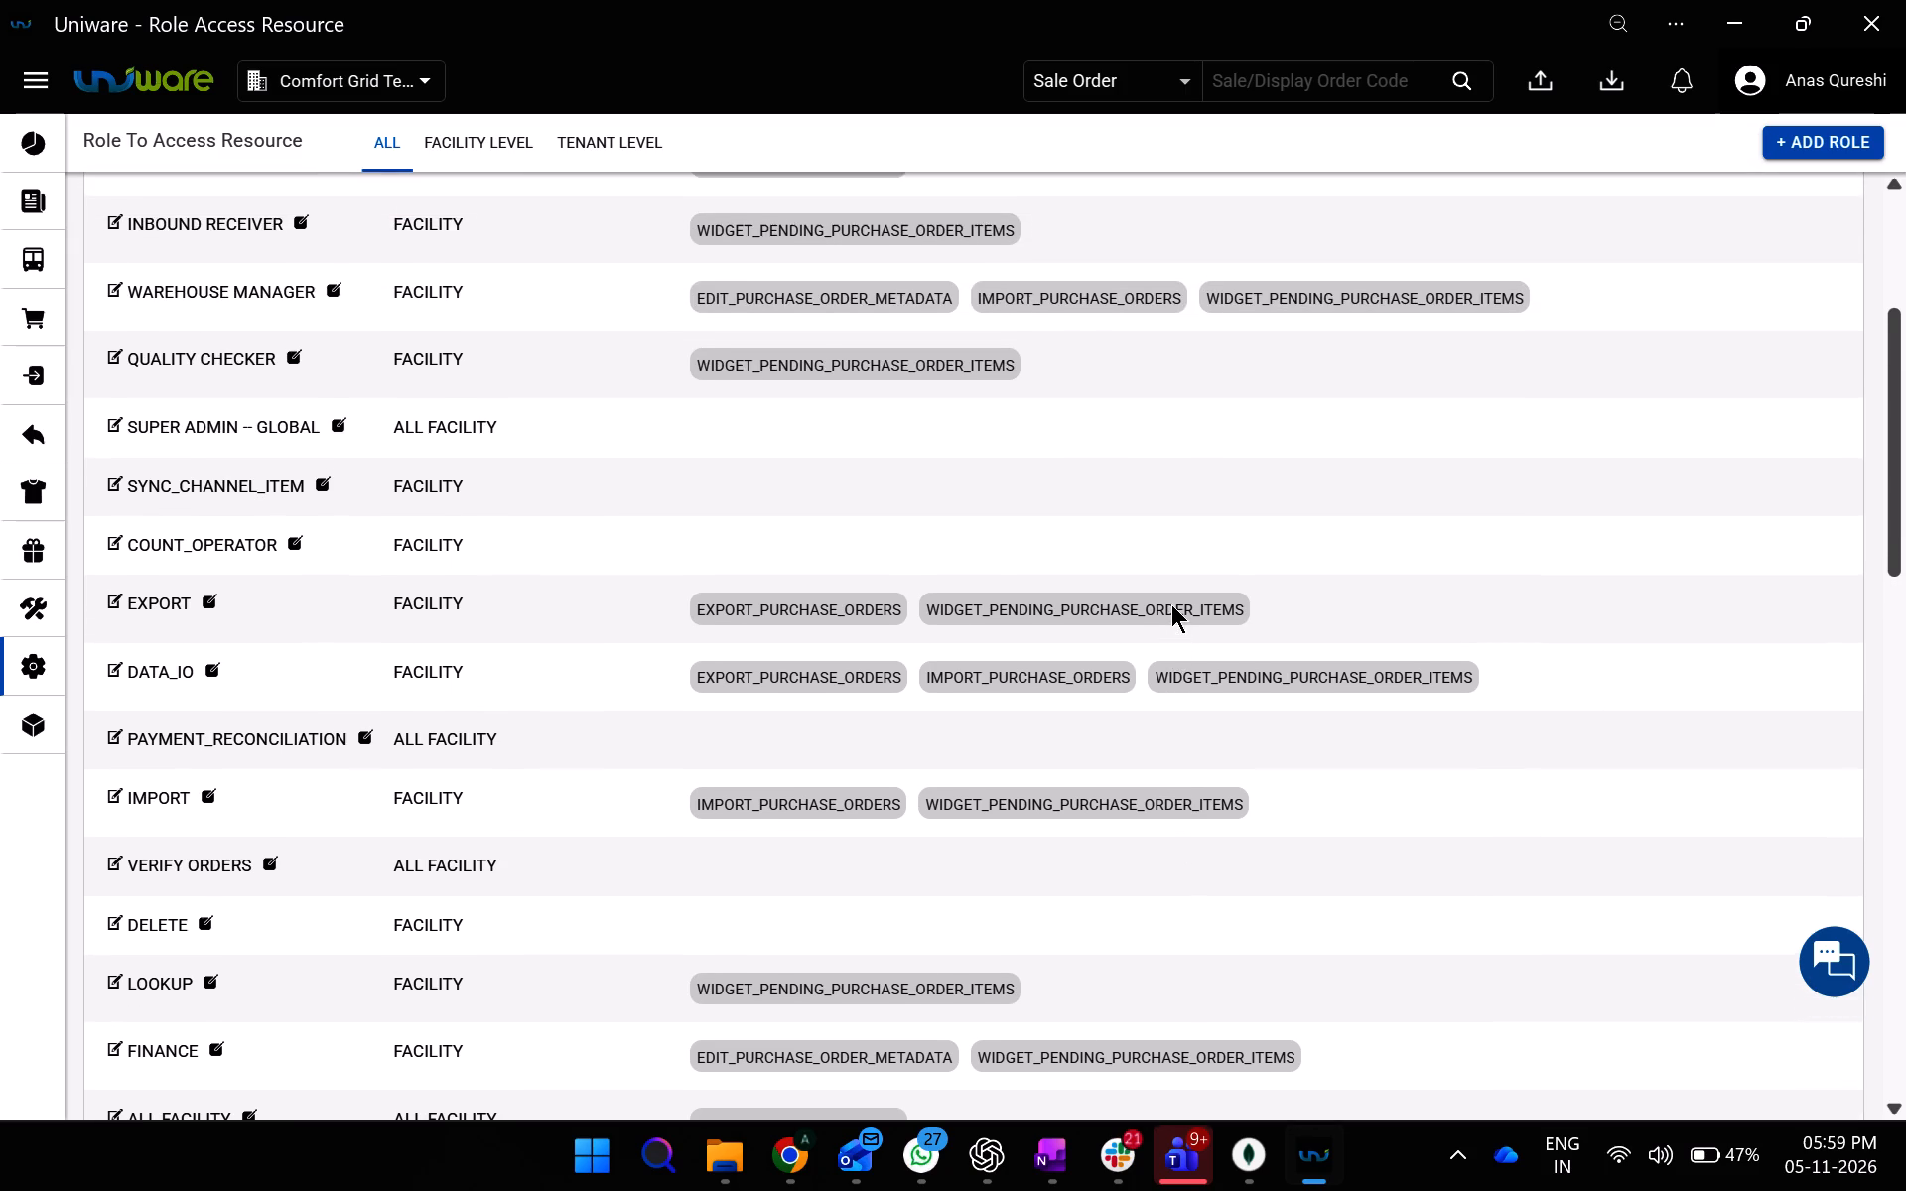
scroll(1171, 604, "up", 4)
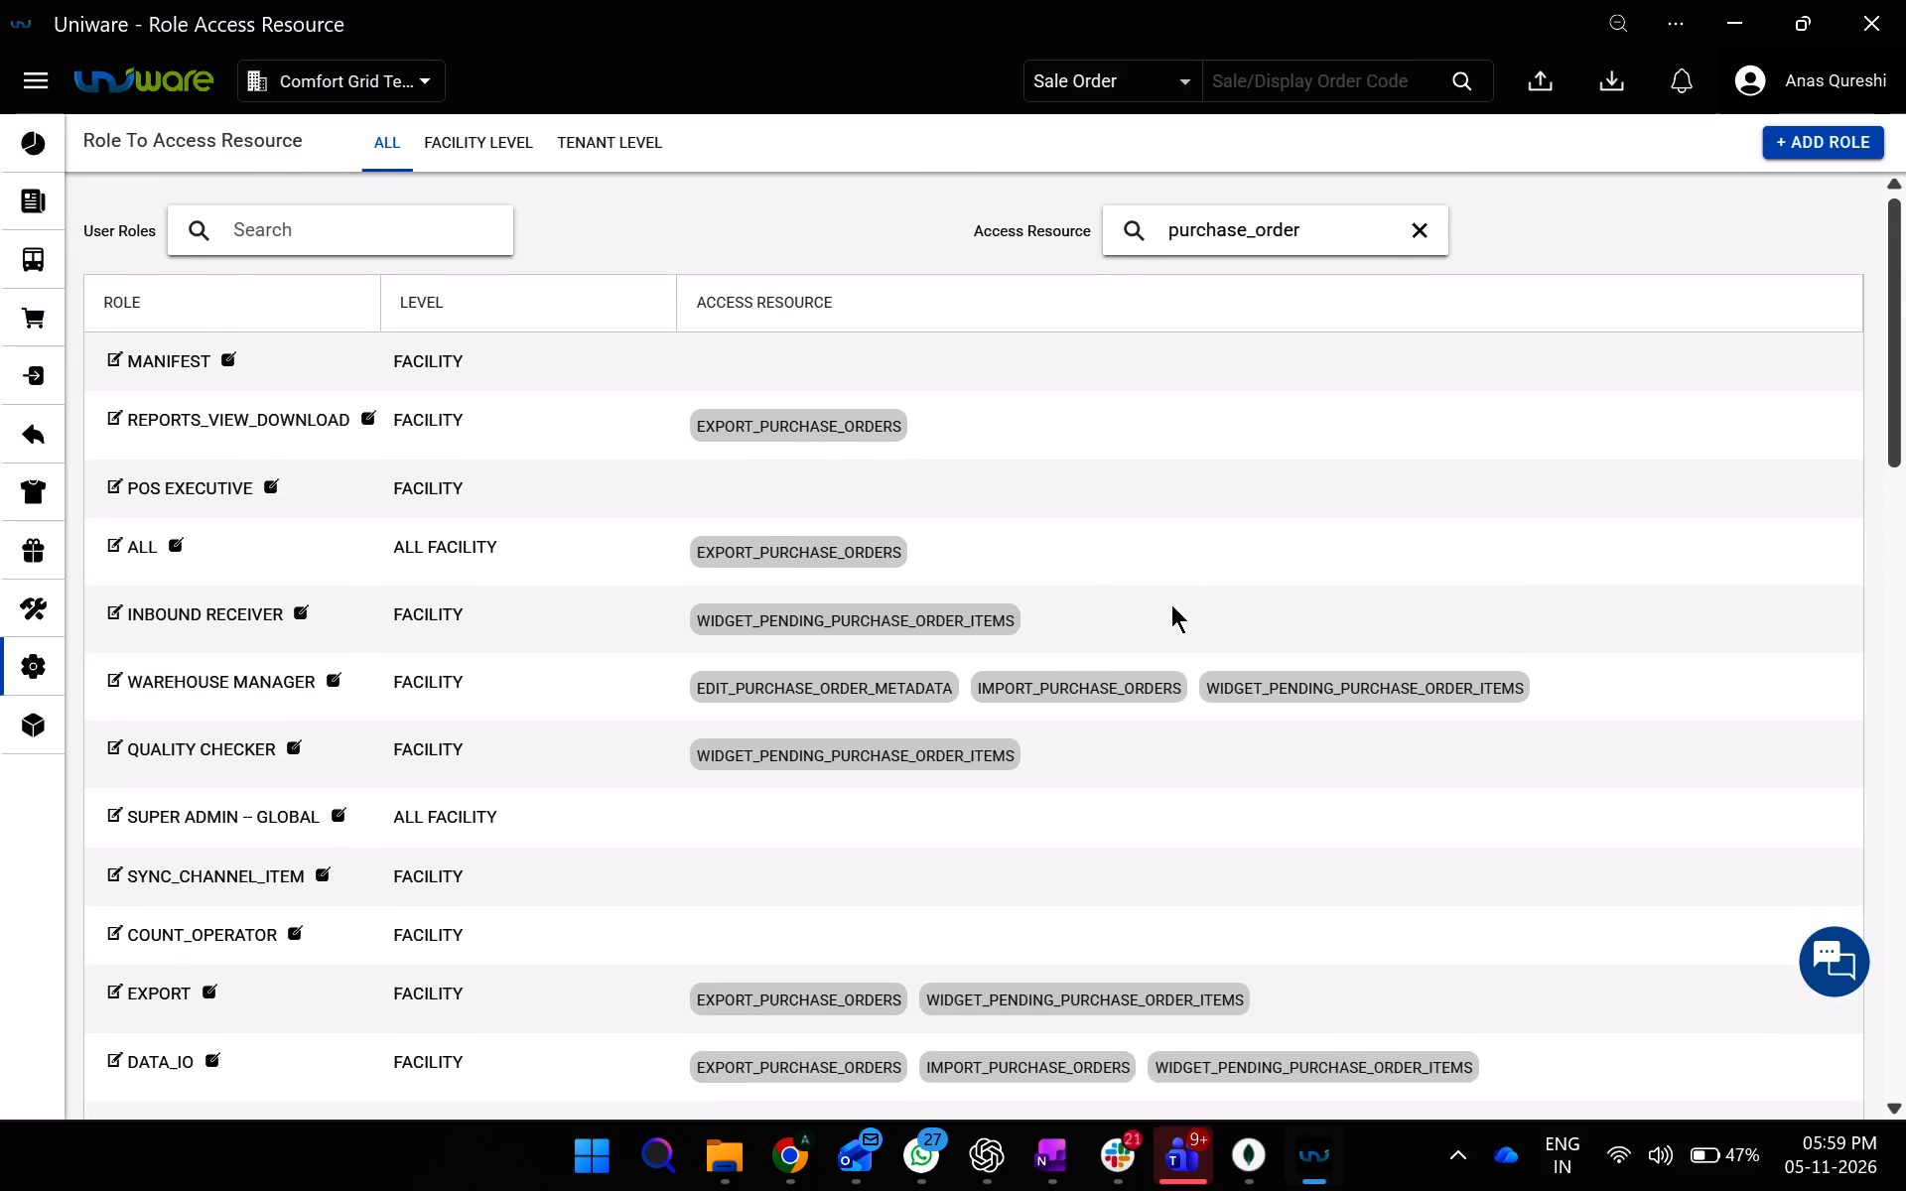
scroll(1171, 604, "down", 3)
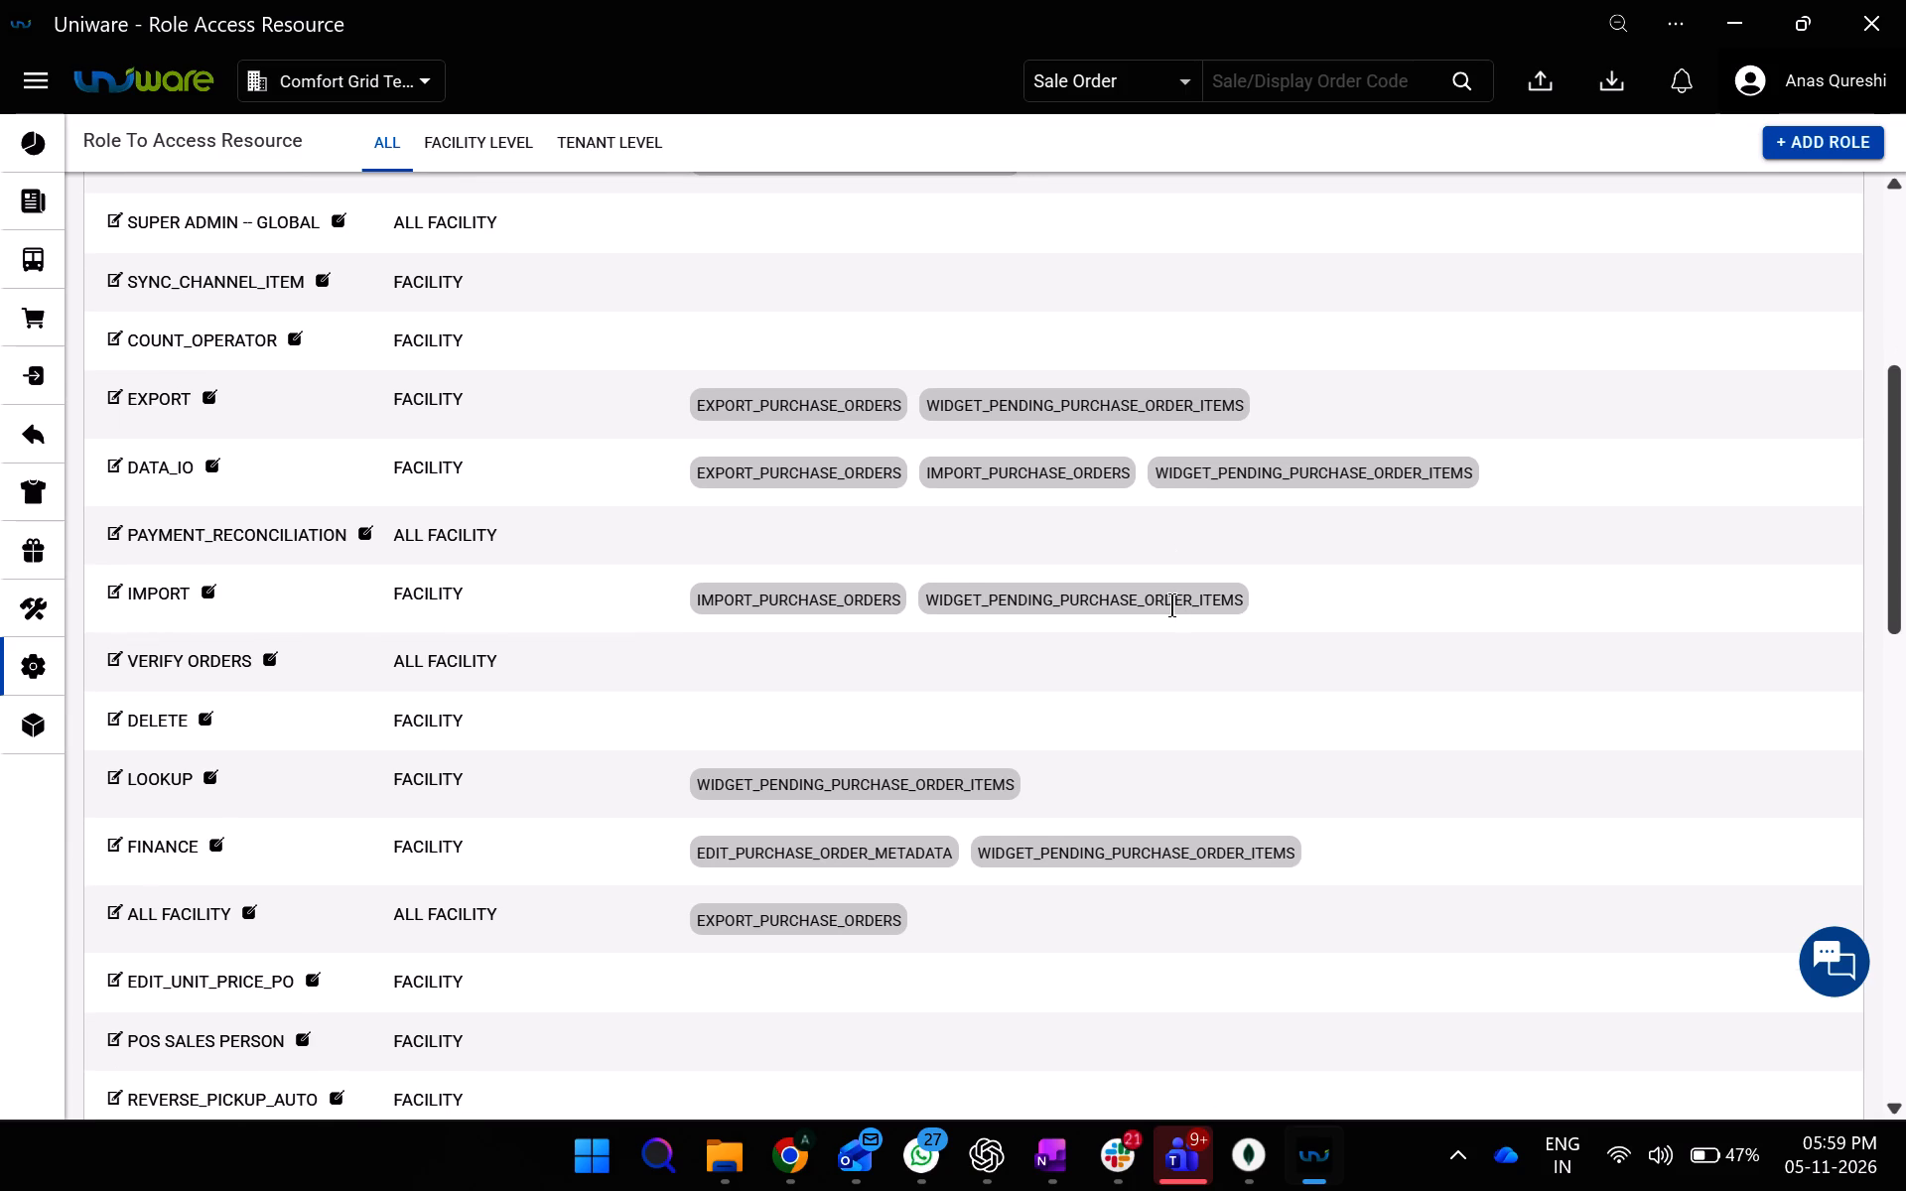
scroll(1346, 618, "down", 4)
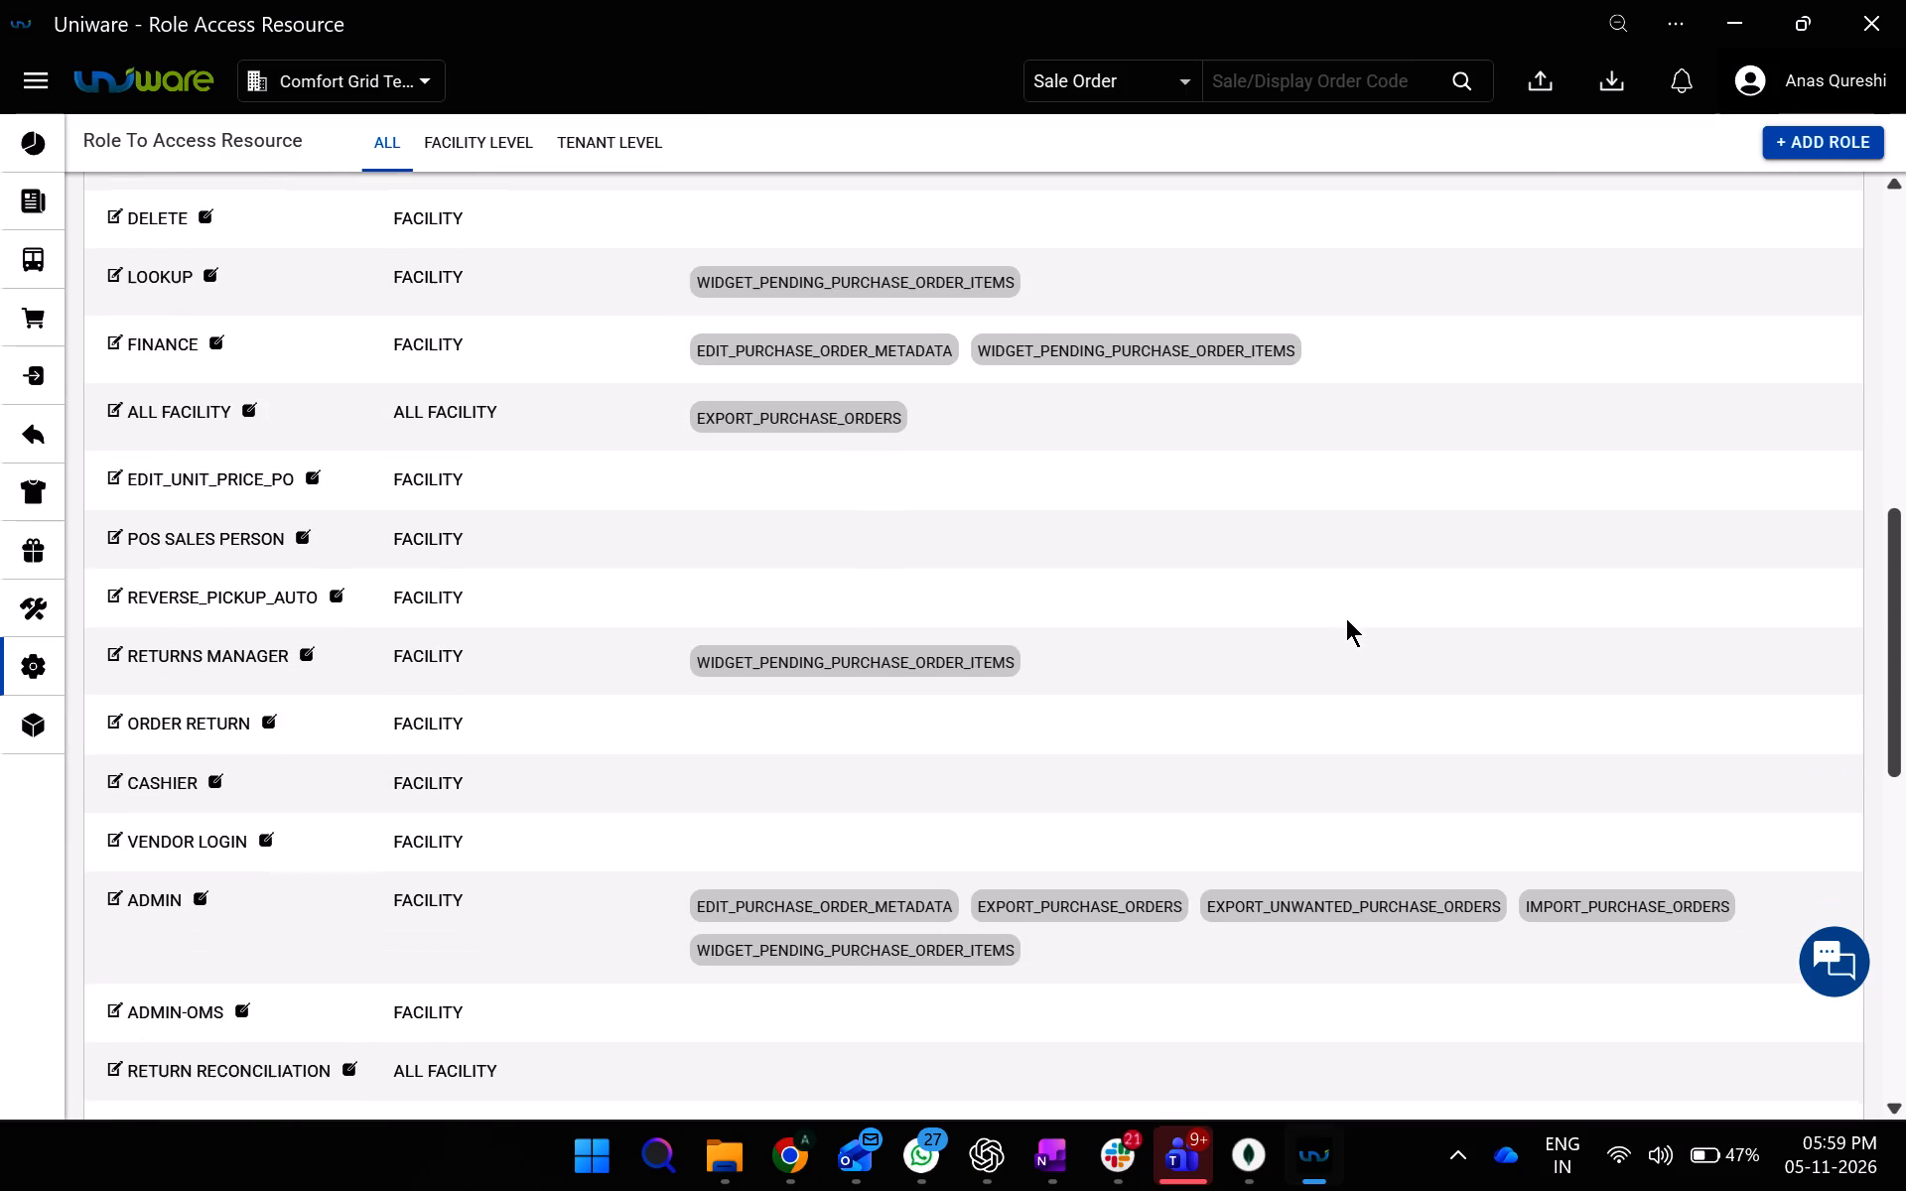
scroll(1346, 618, "down", 1)
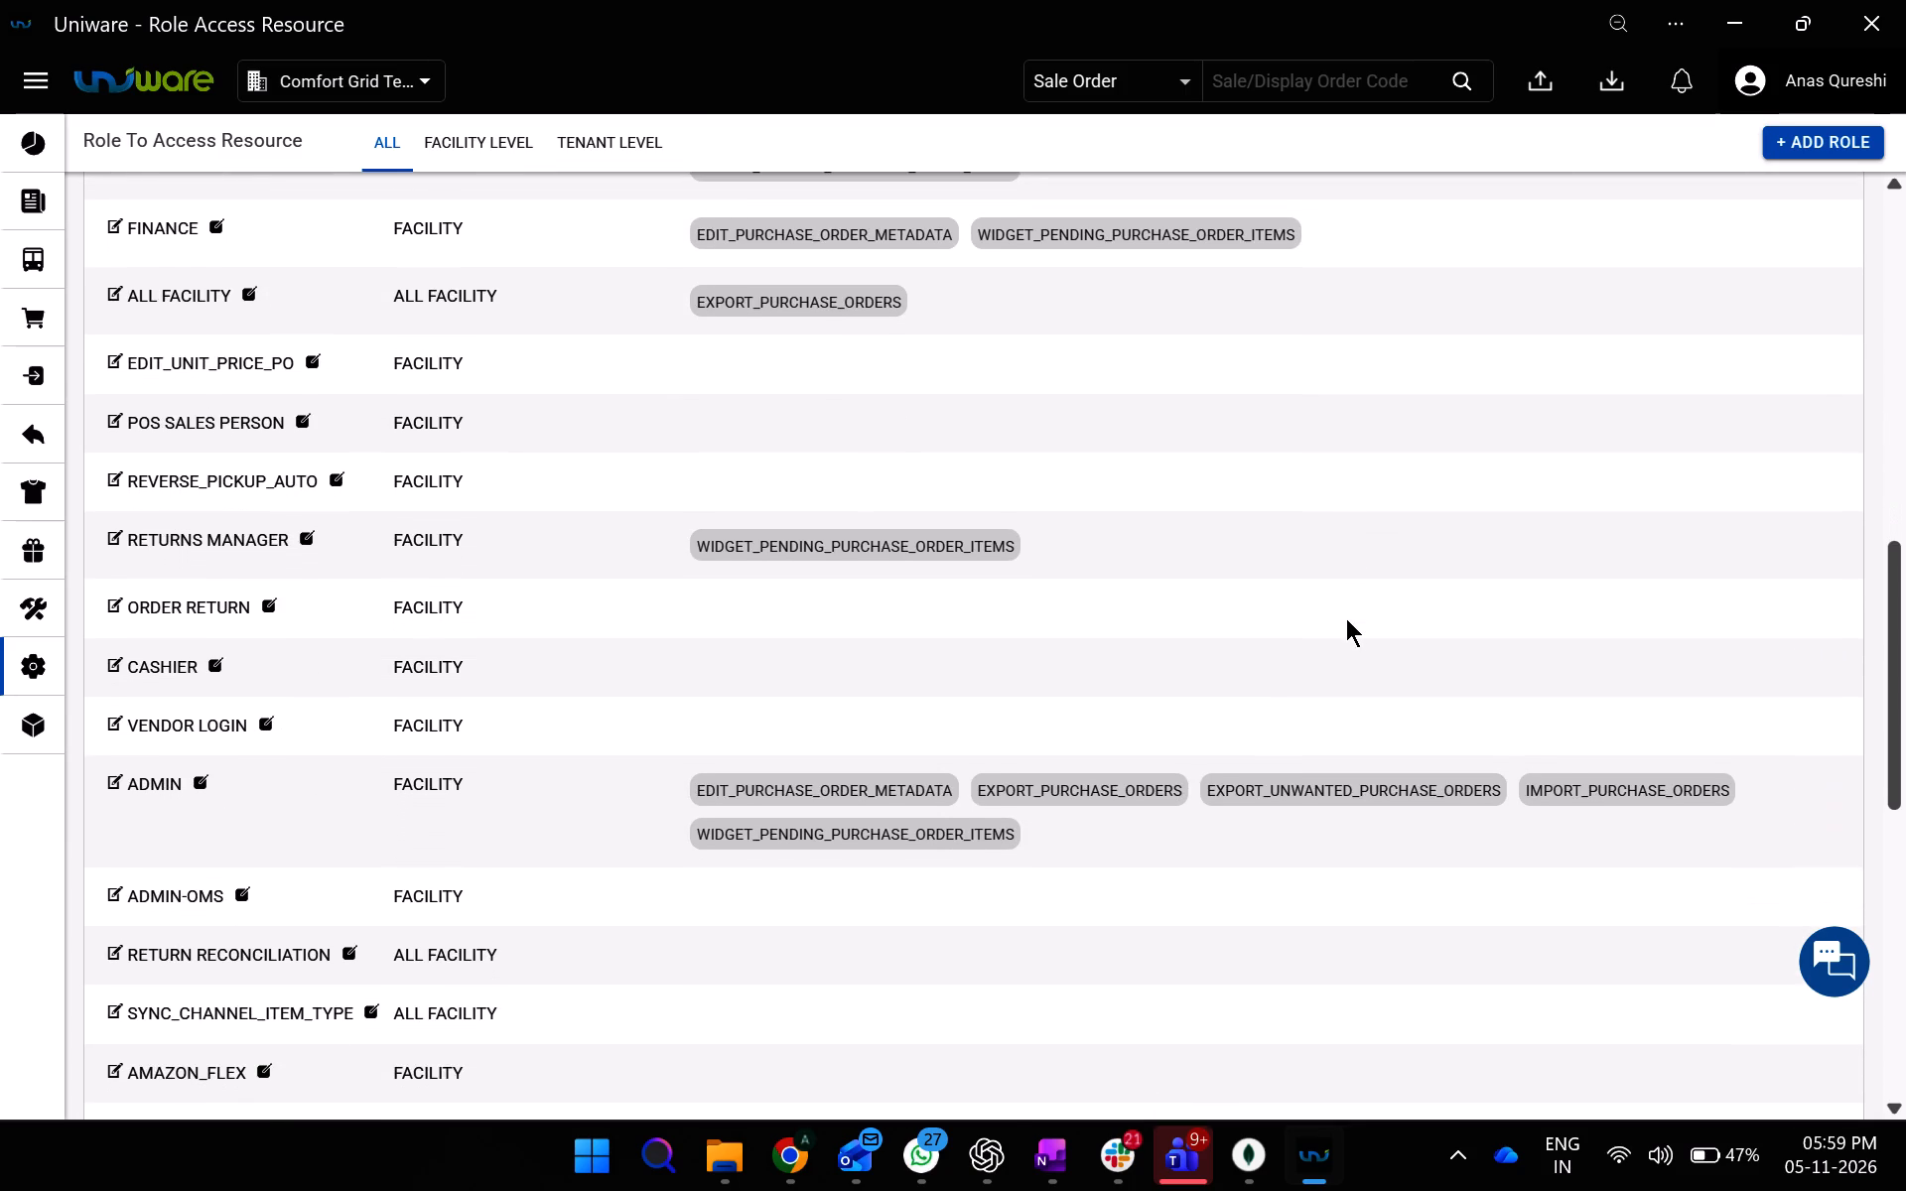
scroll(1346, 618, "down", 1)
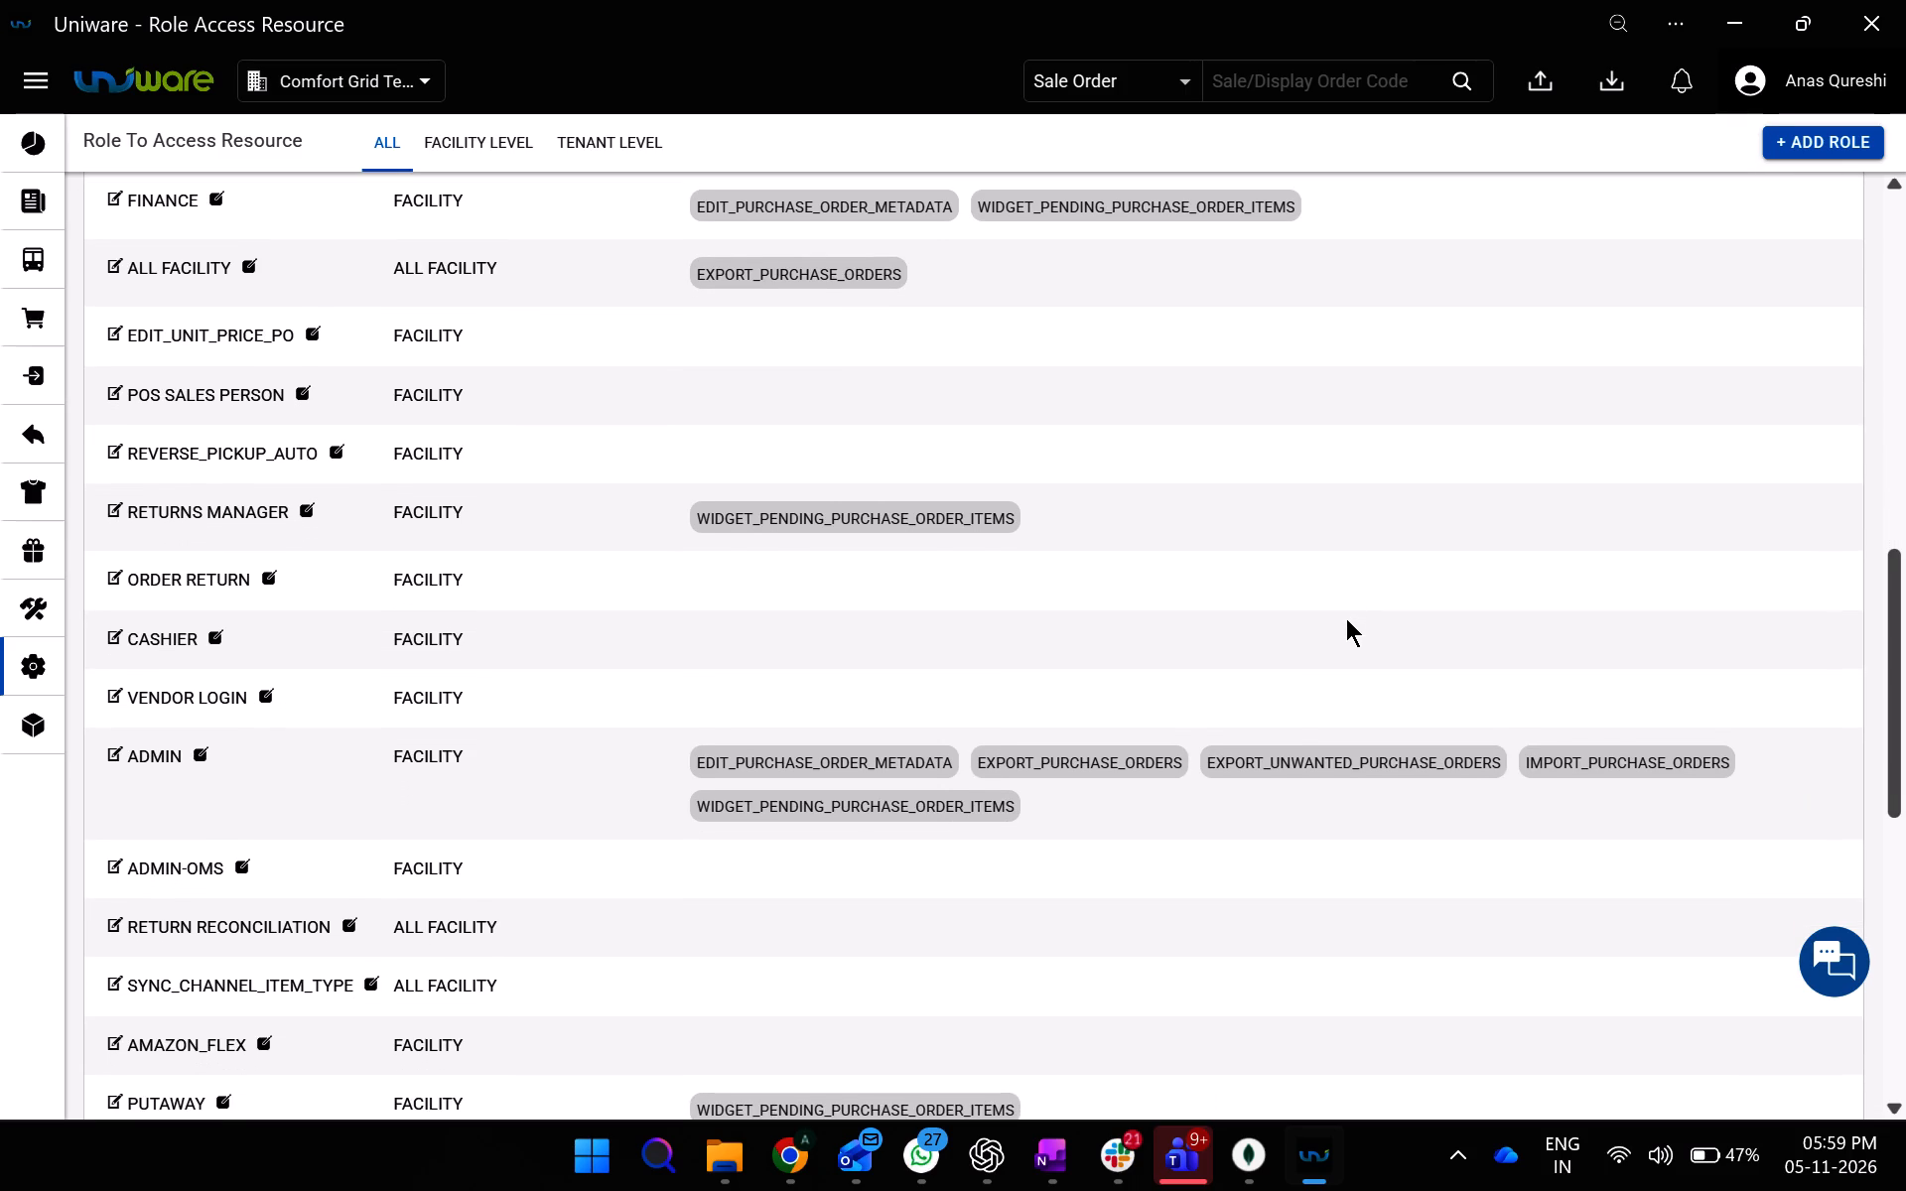
scroll(1346, 618, "down", 6)
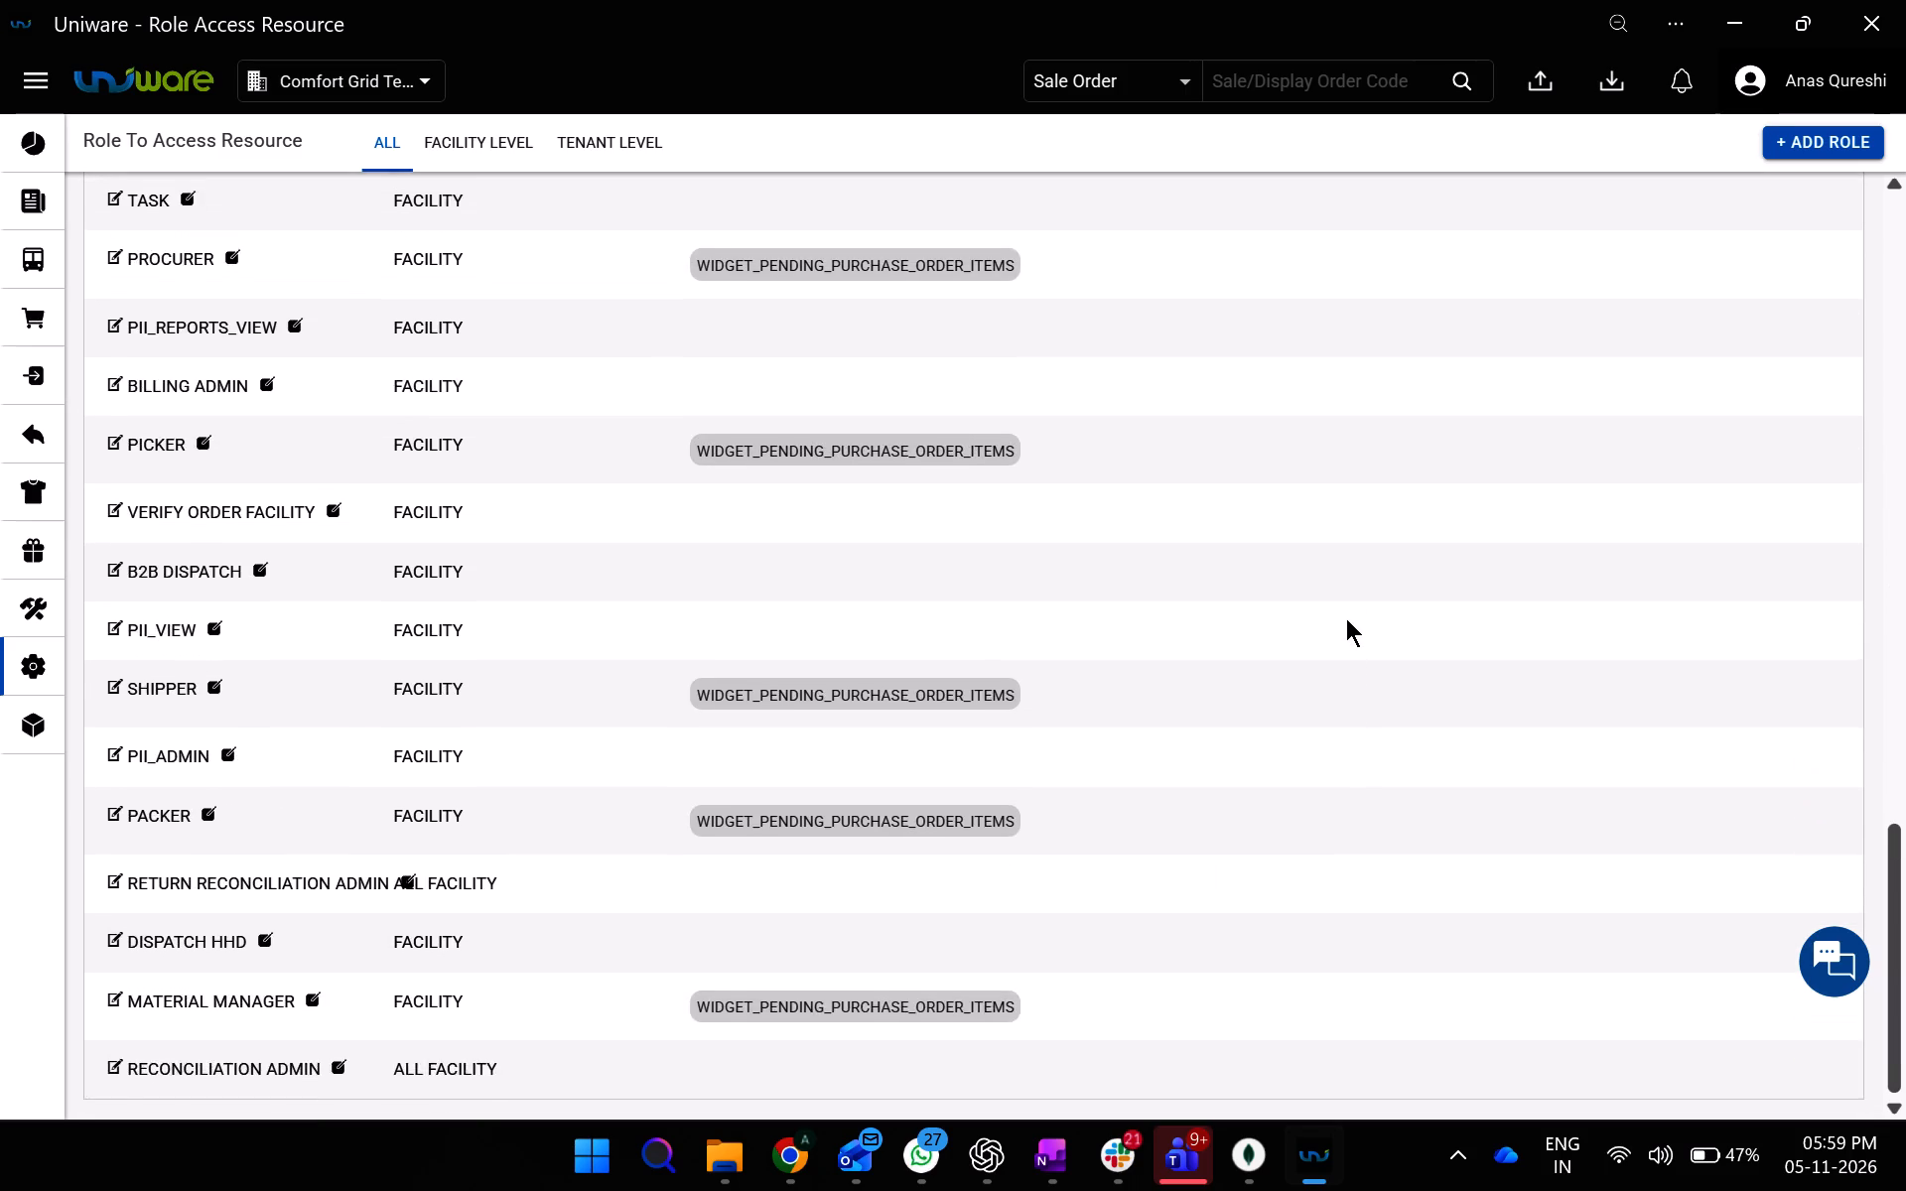
scroll(1346, 618, "up", 4)
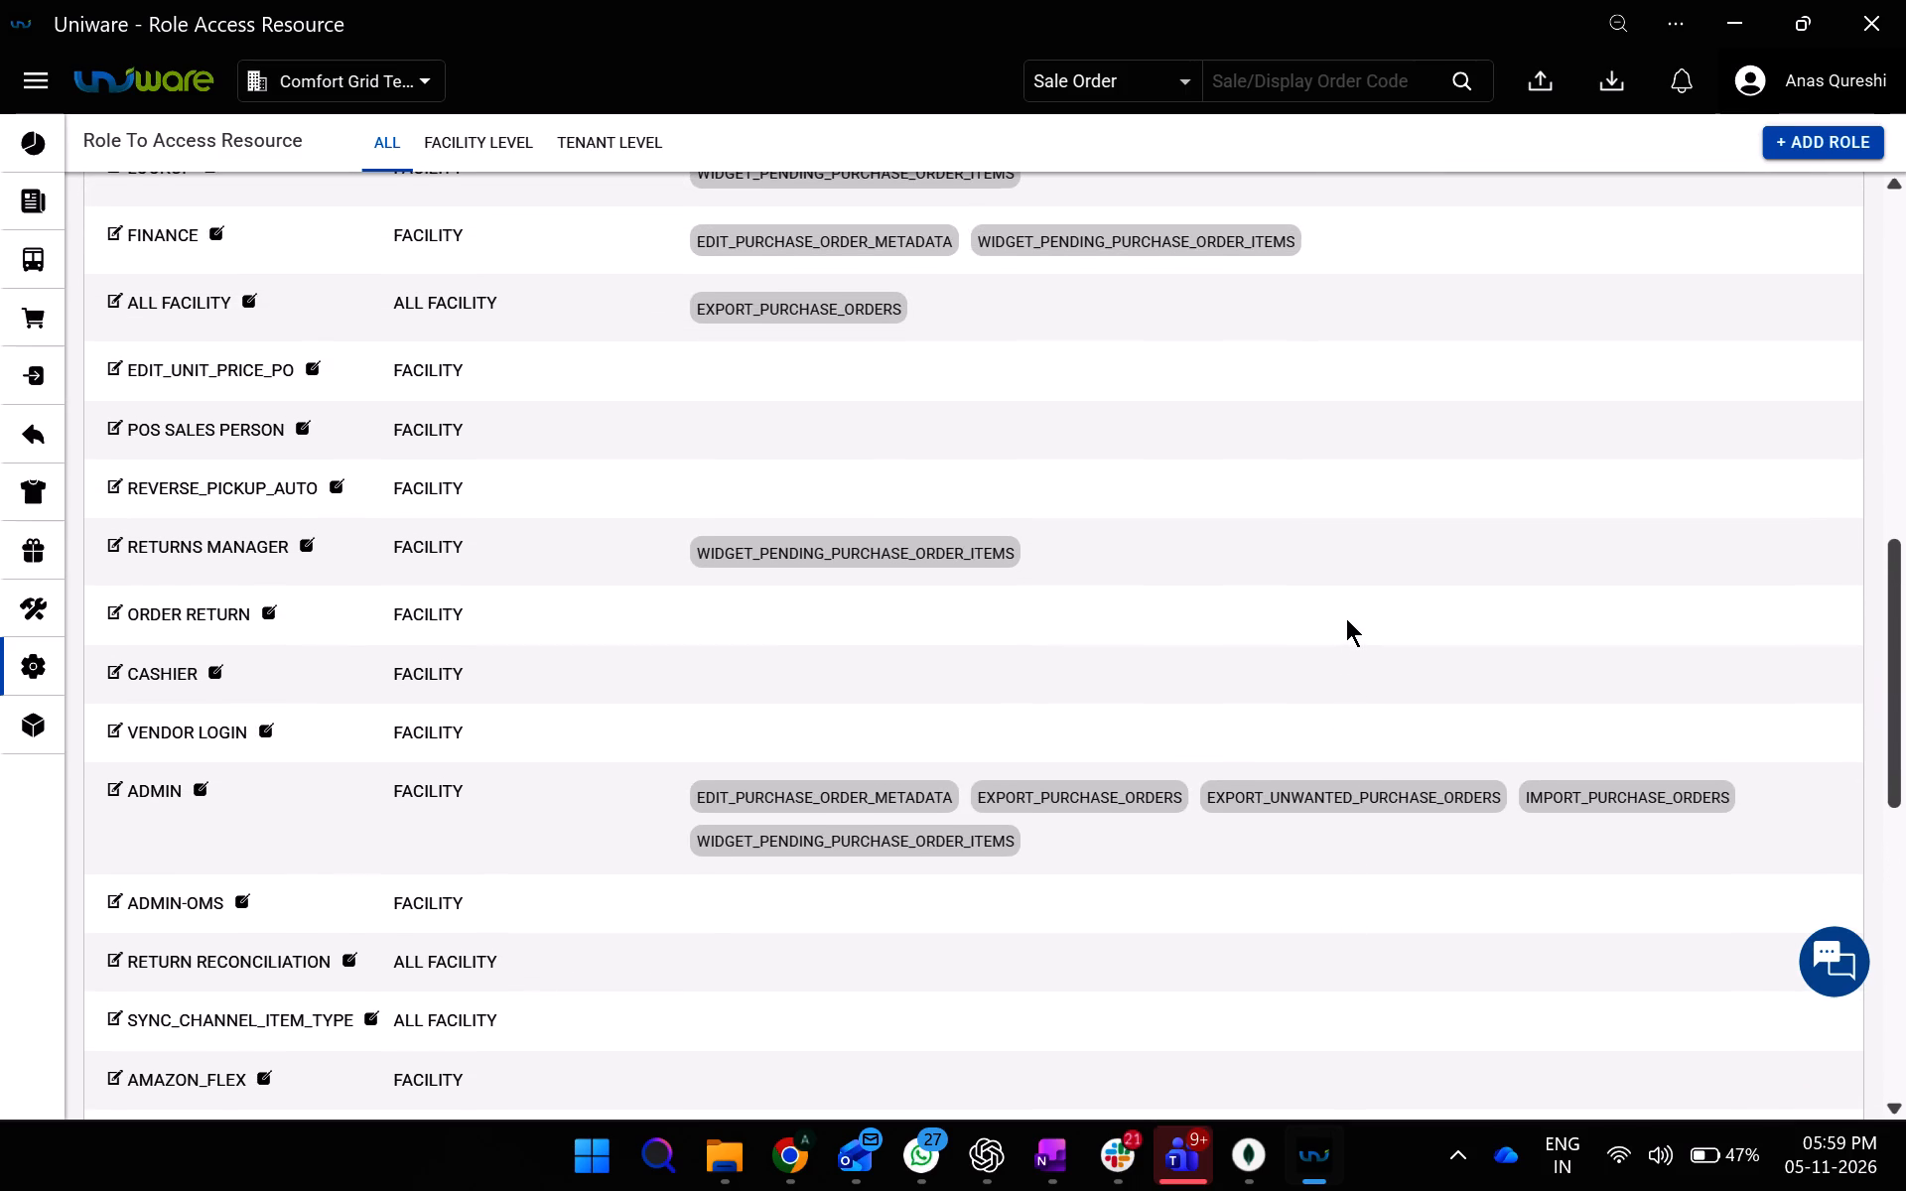
scroll(1346, 618, "up", 2)
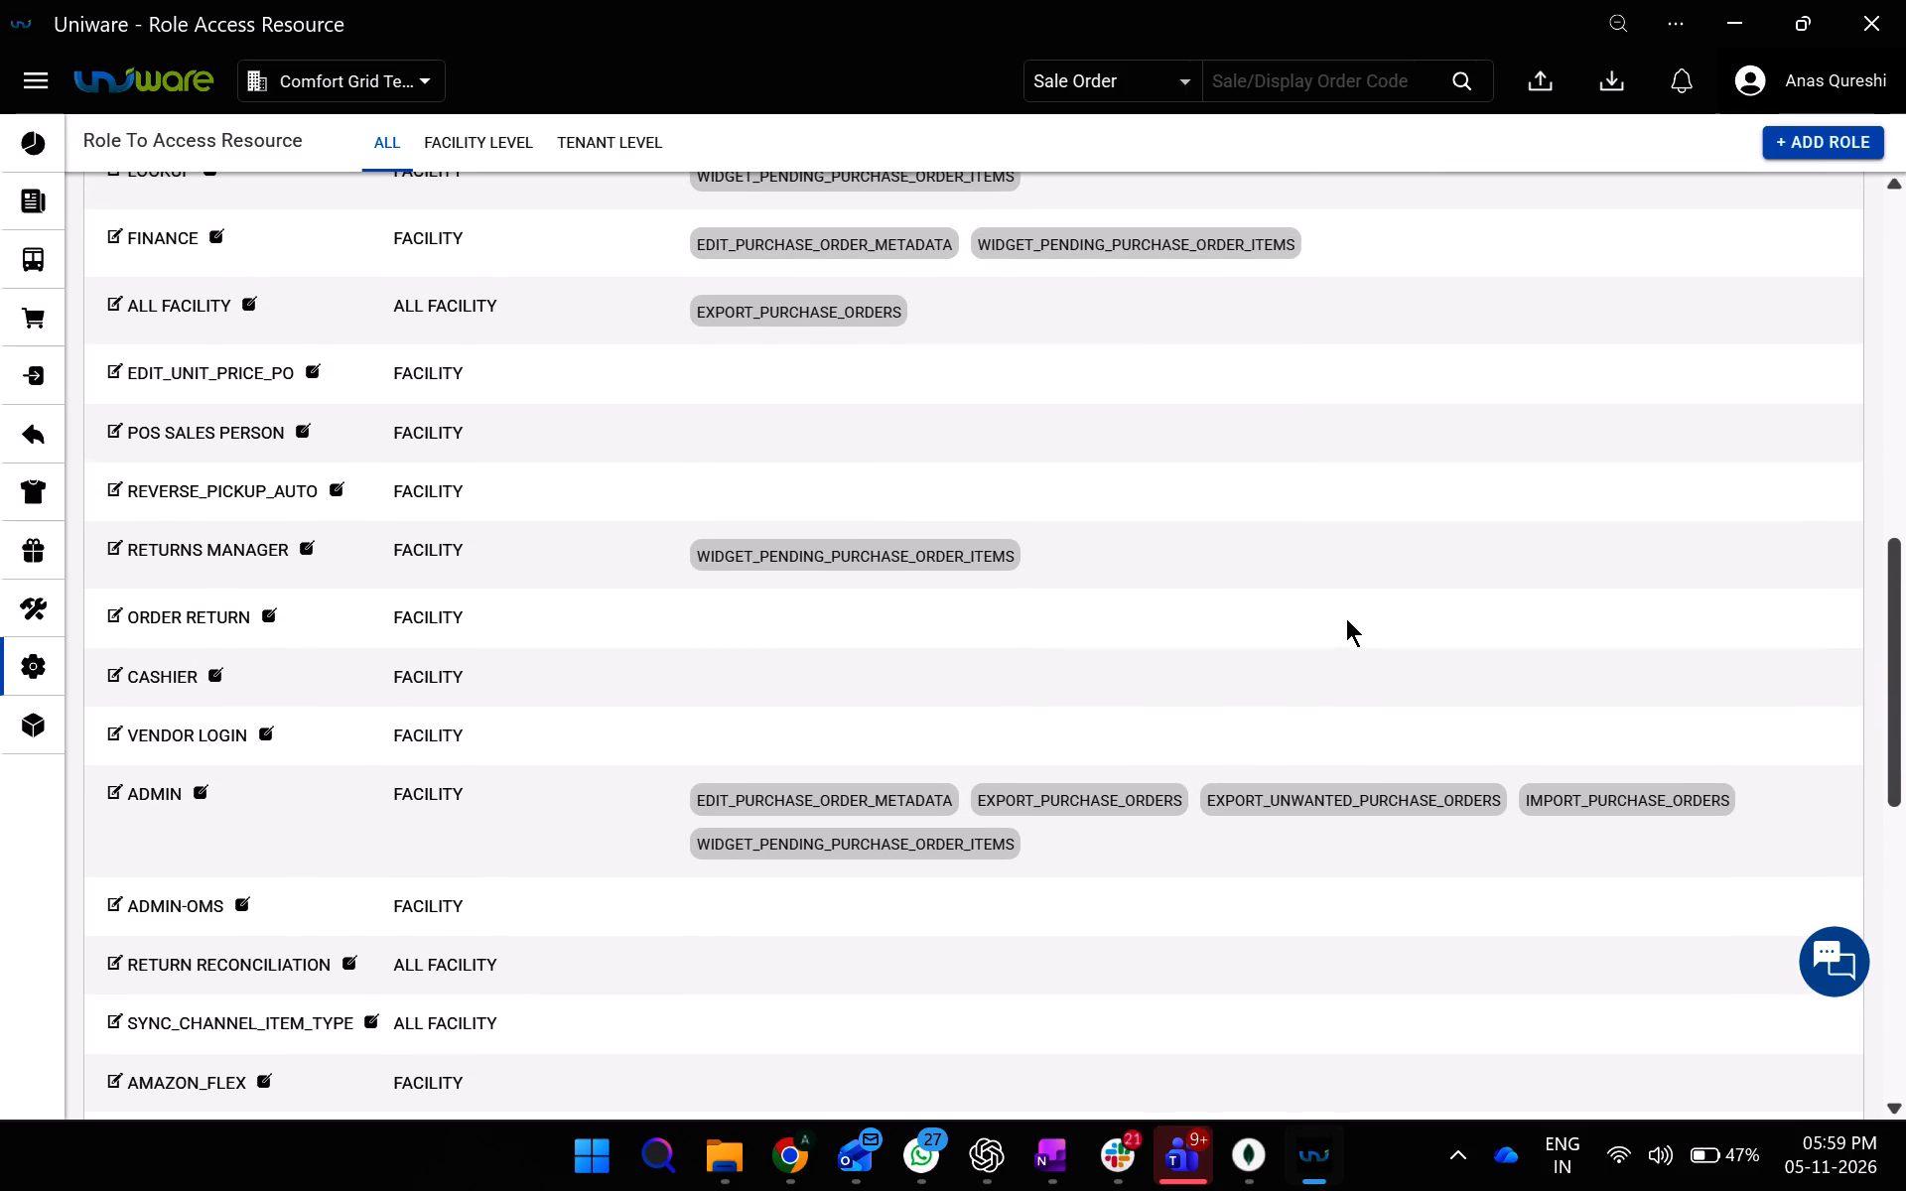
scroll(1346, 618, "up", 3)
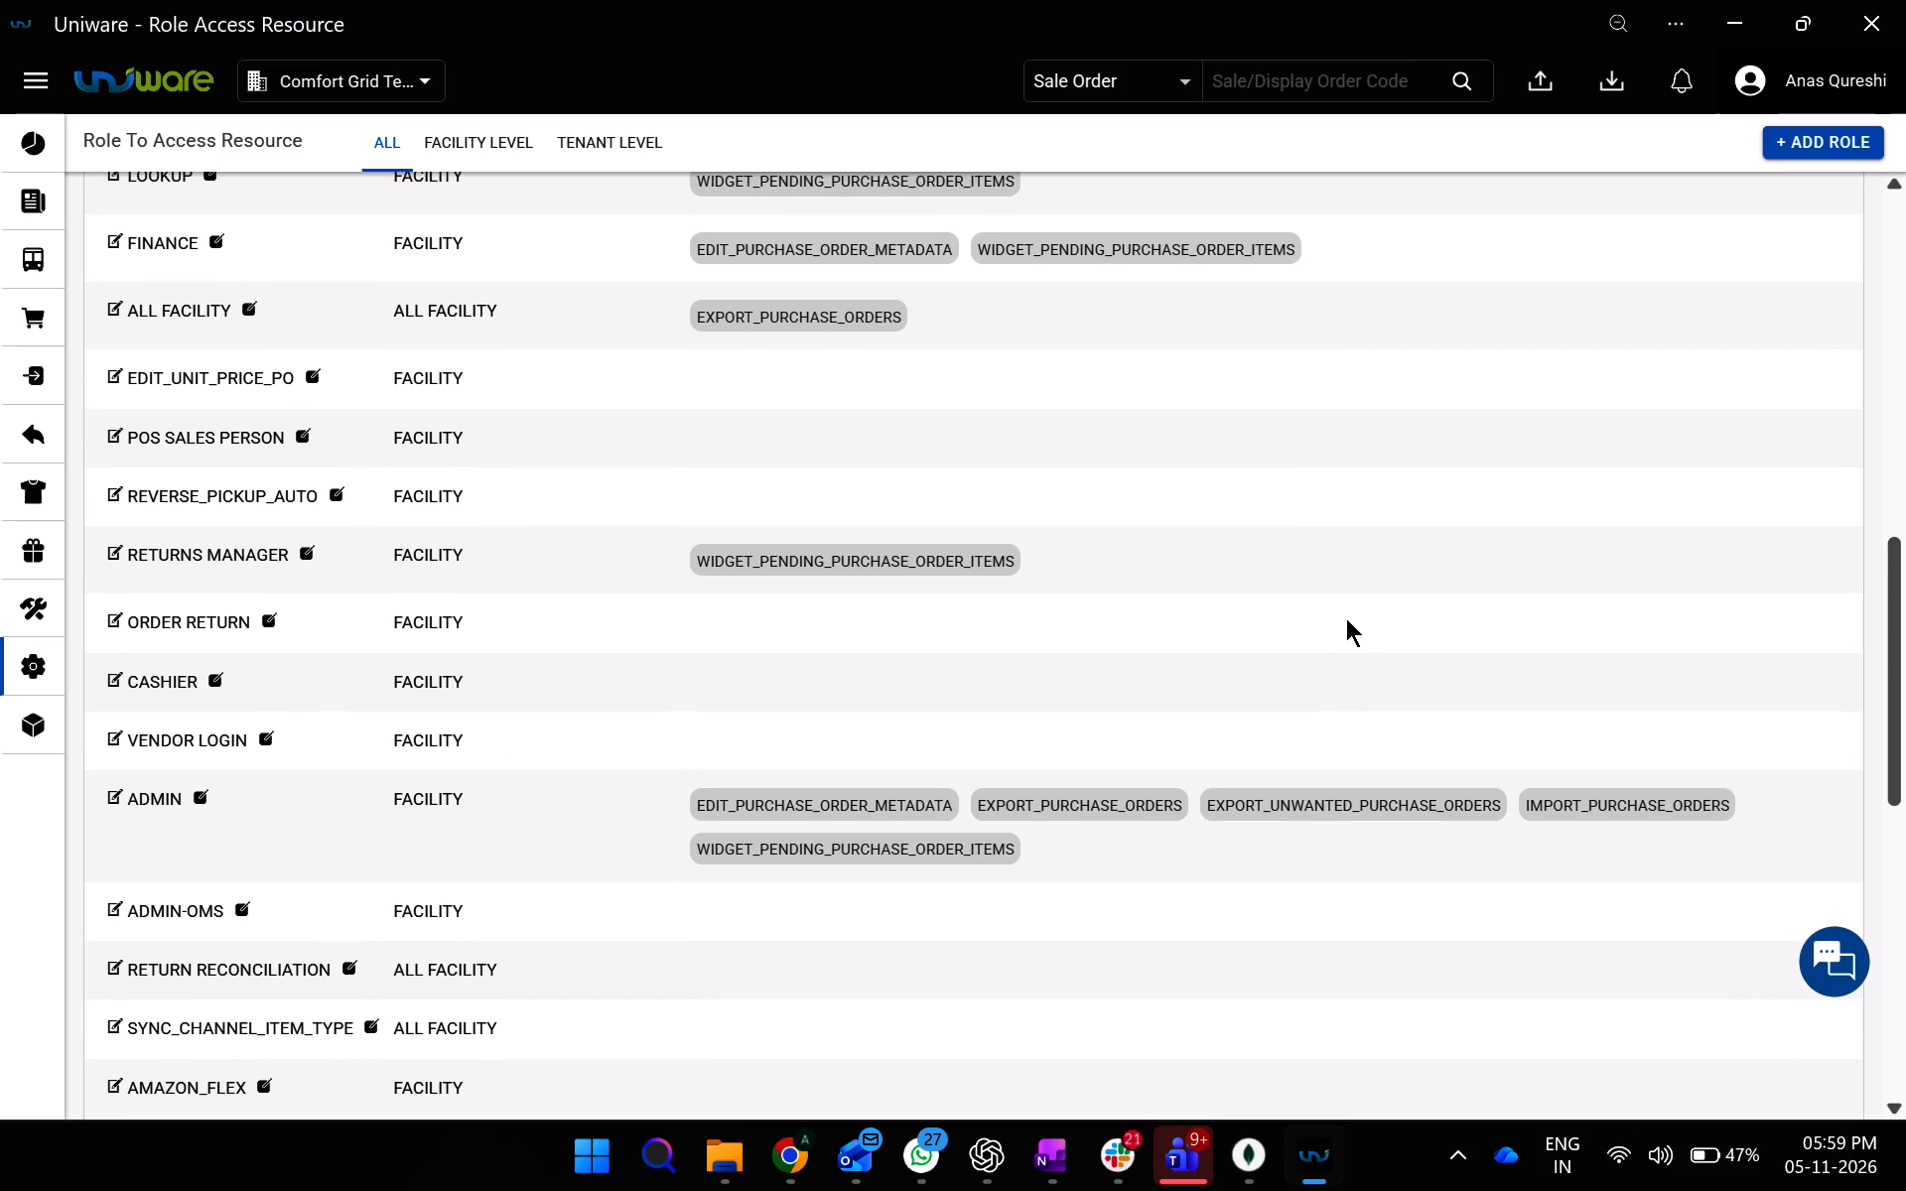
scroll(1346, 618, "up", 1)
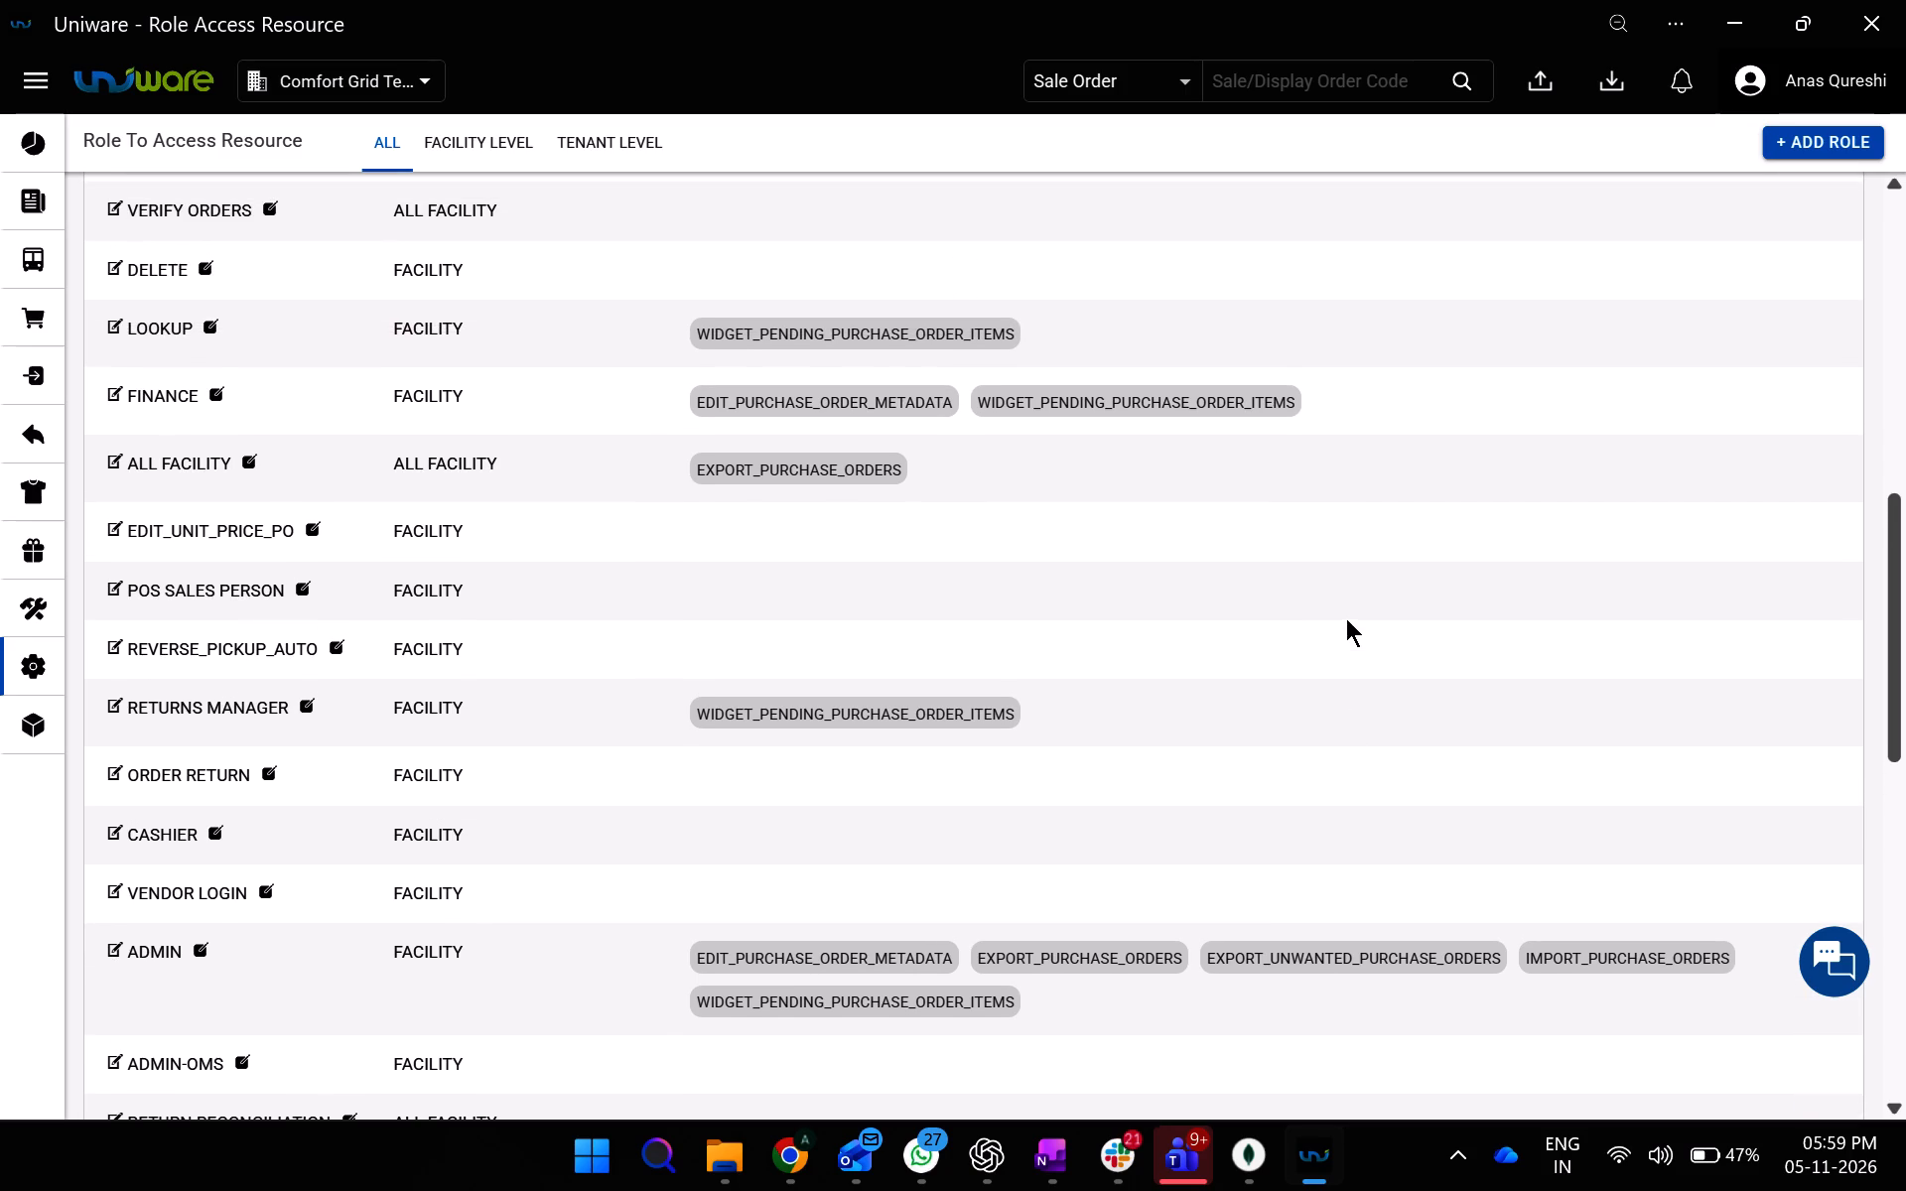
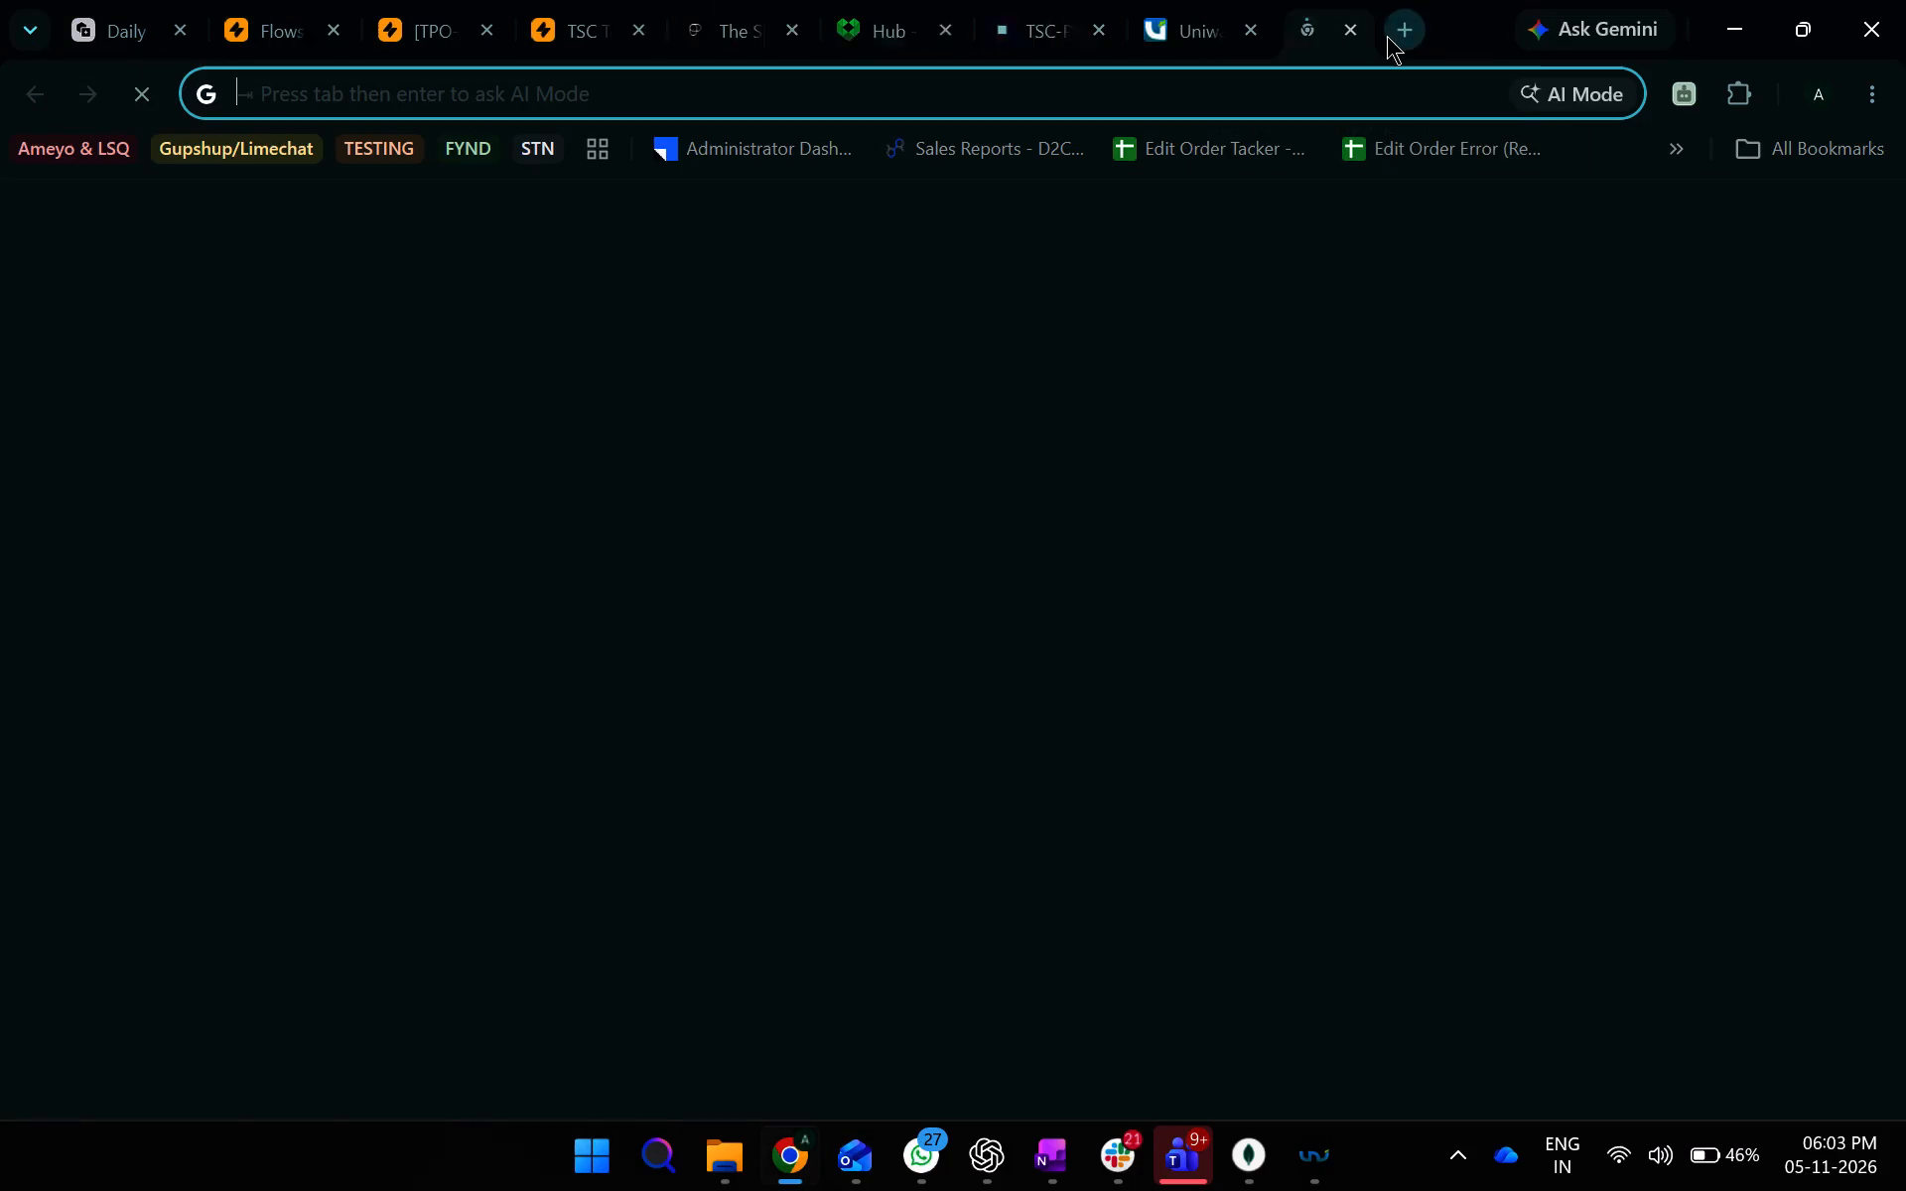
Enter "cl" as the start of a site lookup in the new browser tab.
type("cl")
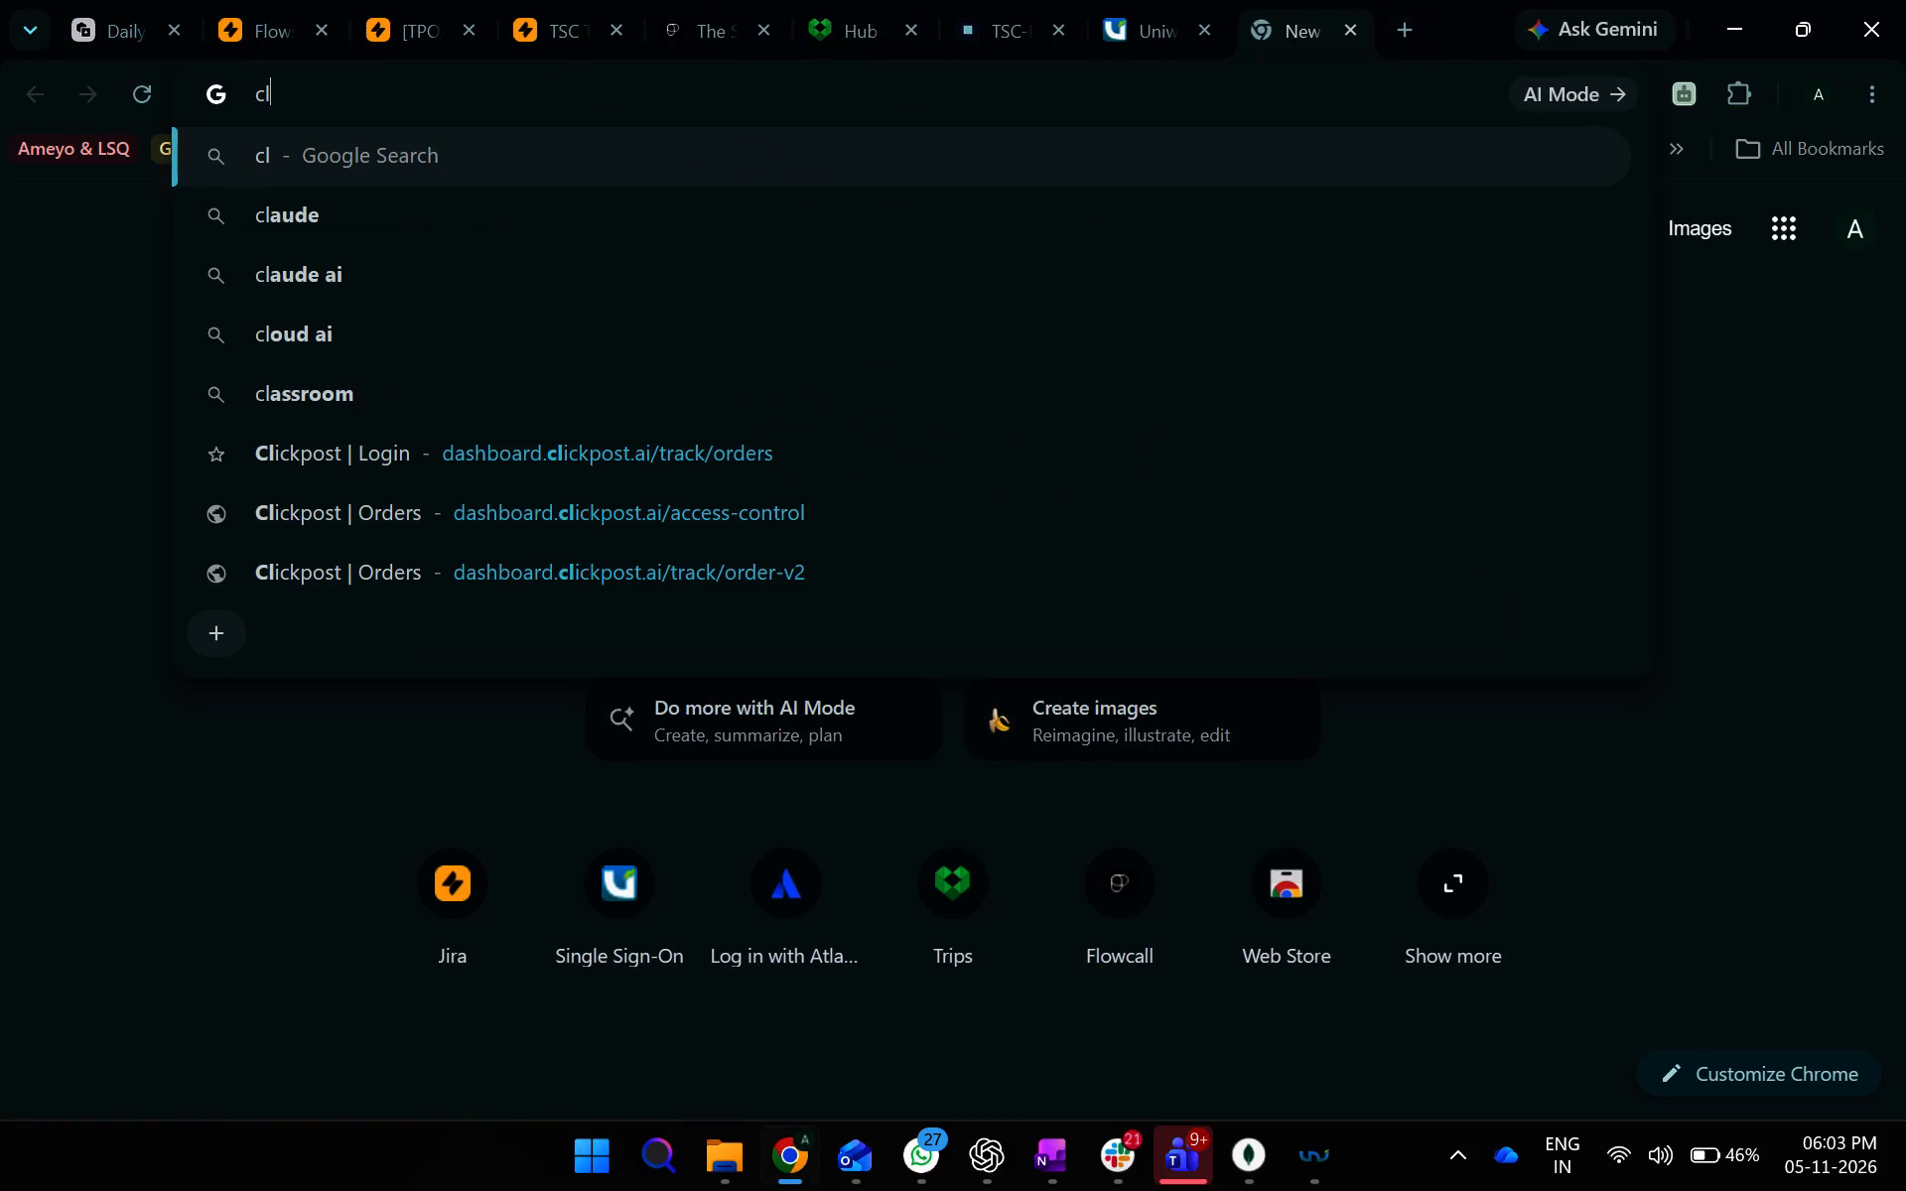
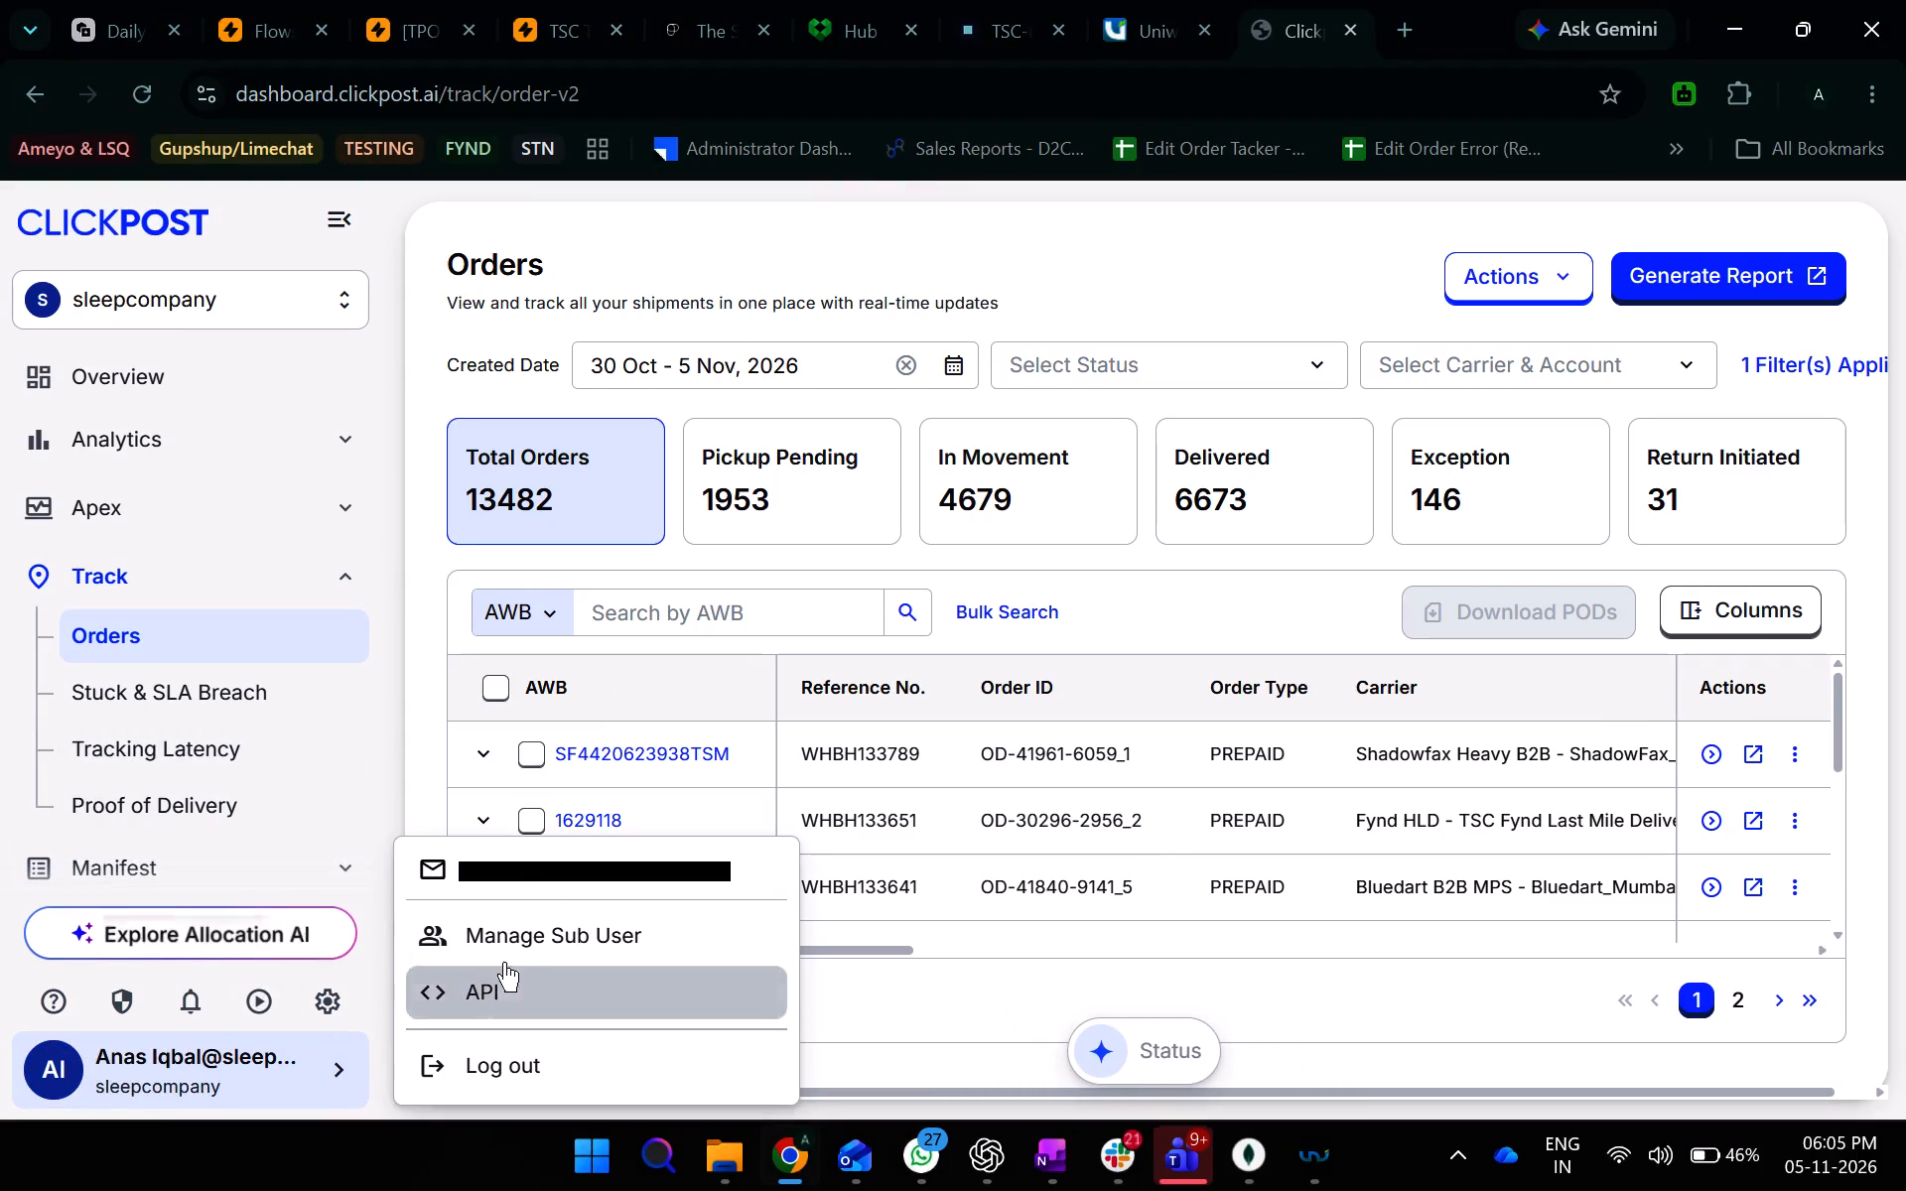
Open the sub-user management page for the sleepcompany account and start a search by user name or email.
left_click(544, 937)
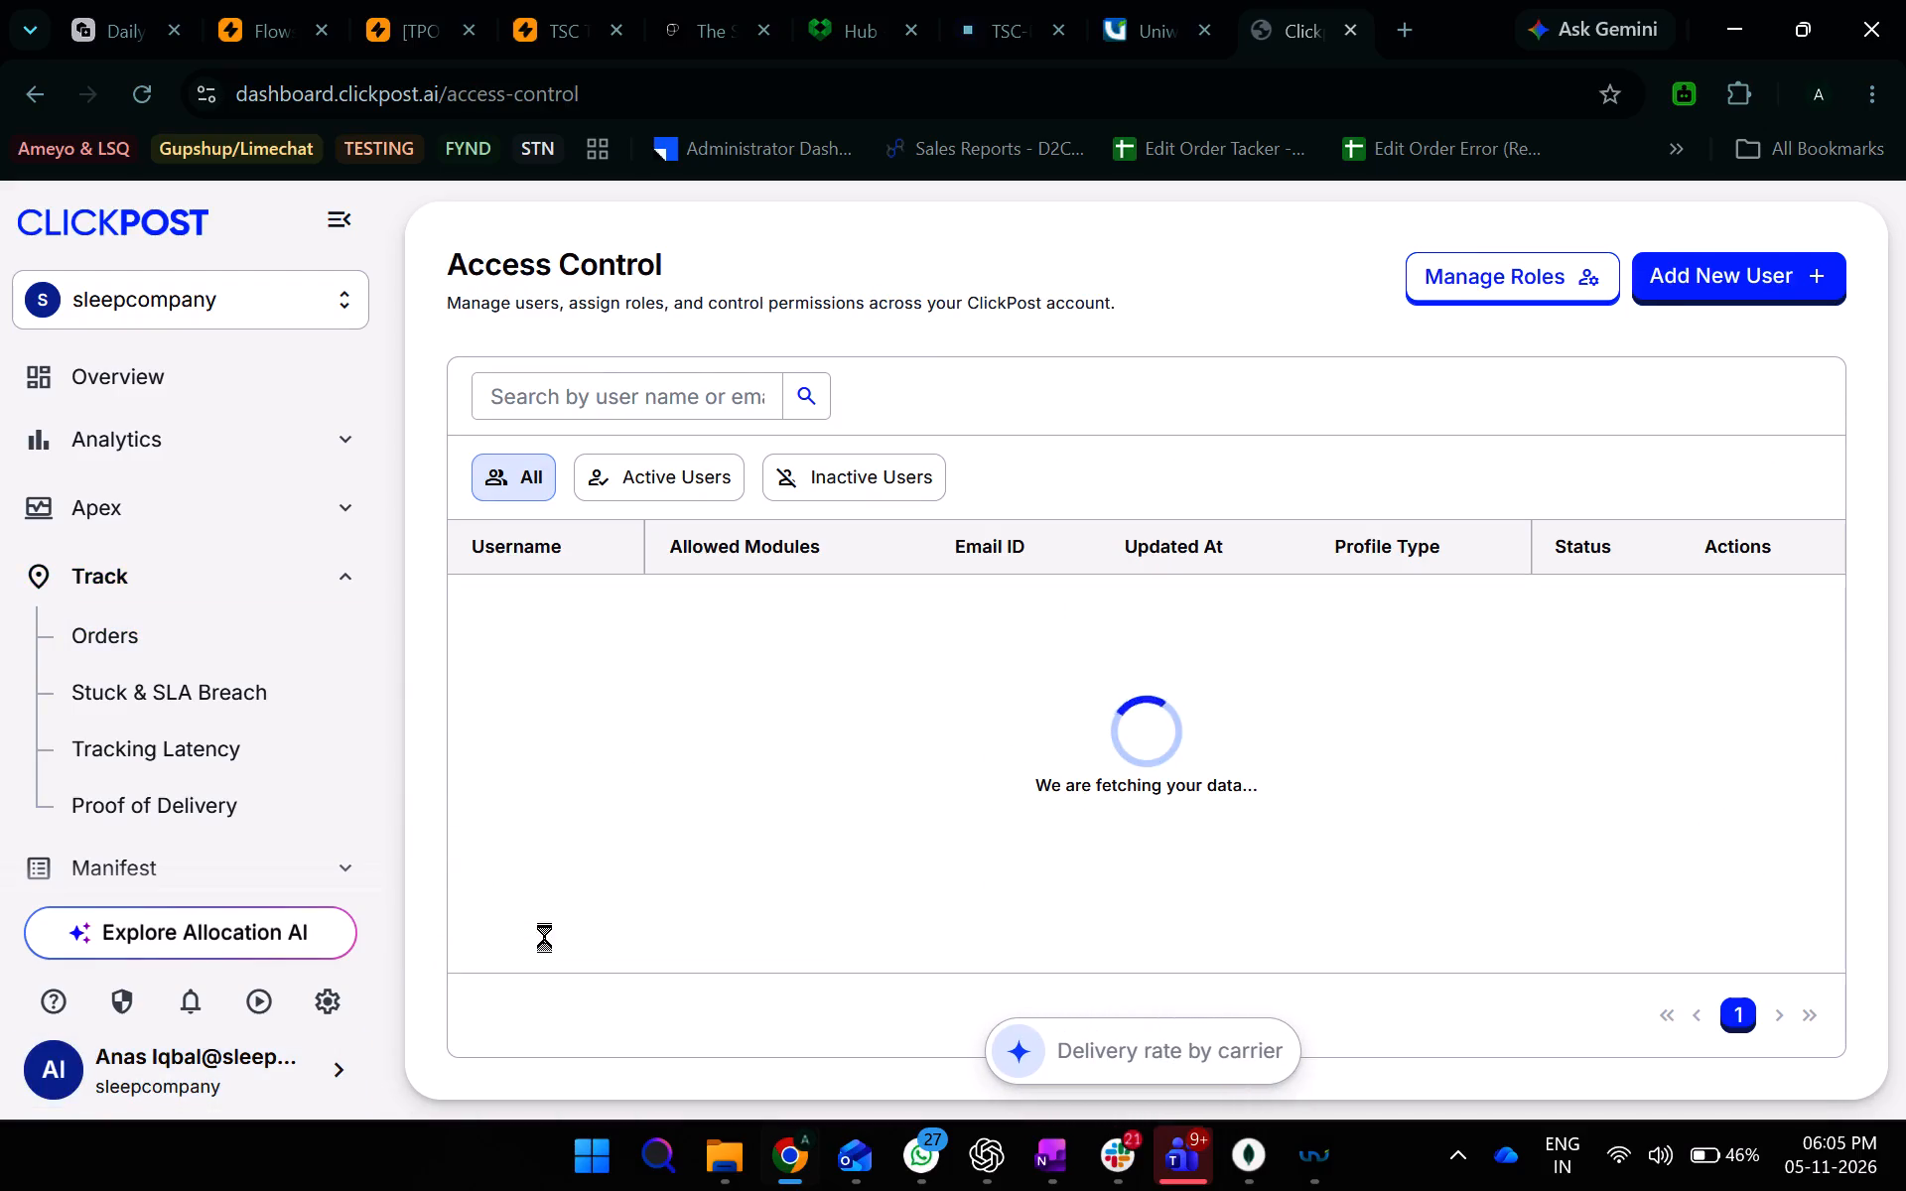
left_click(621, 412)
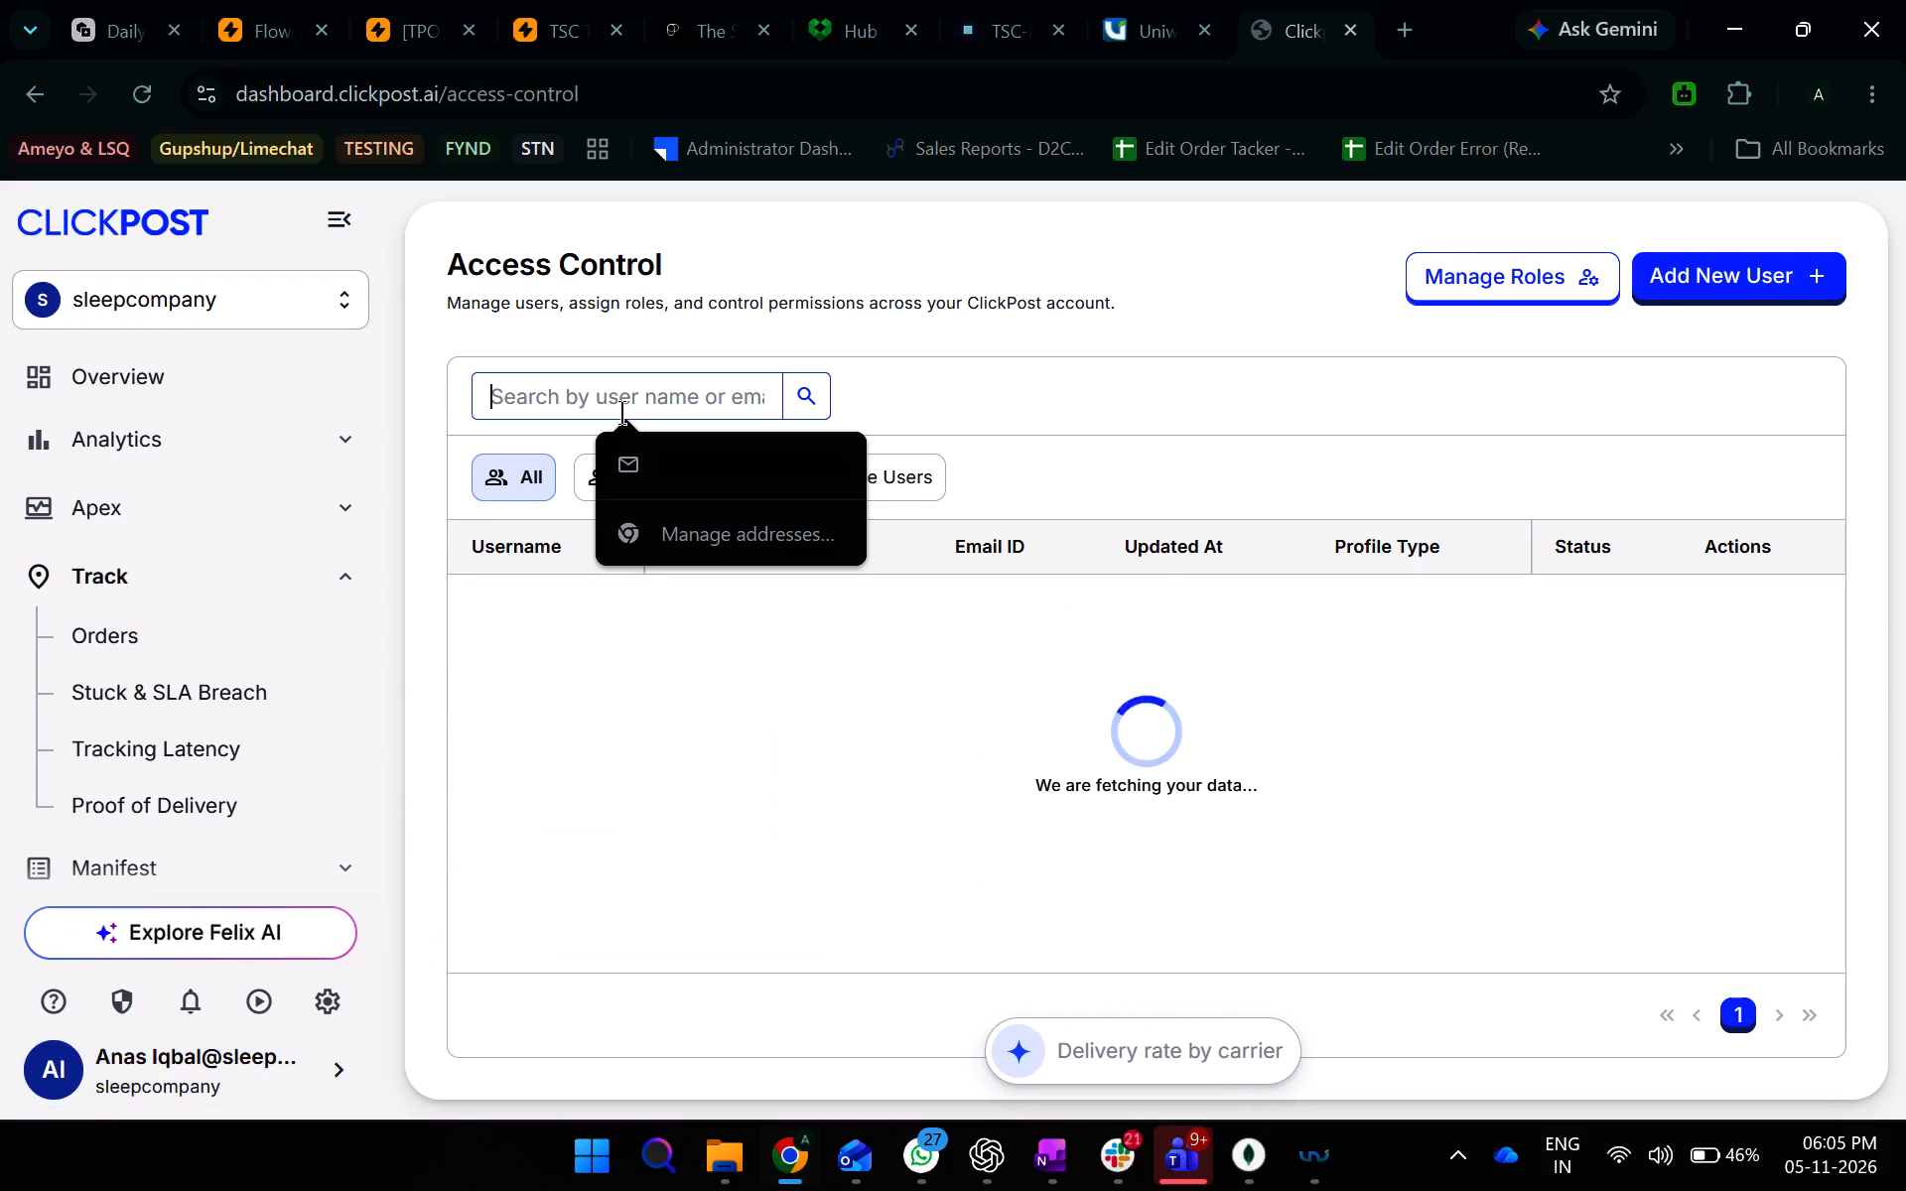
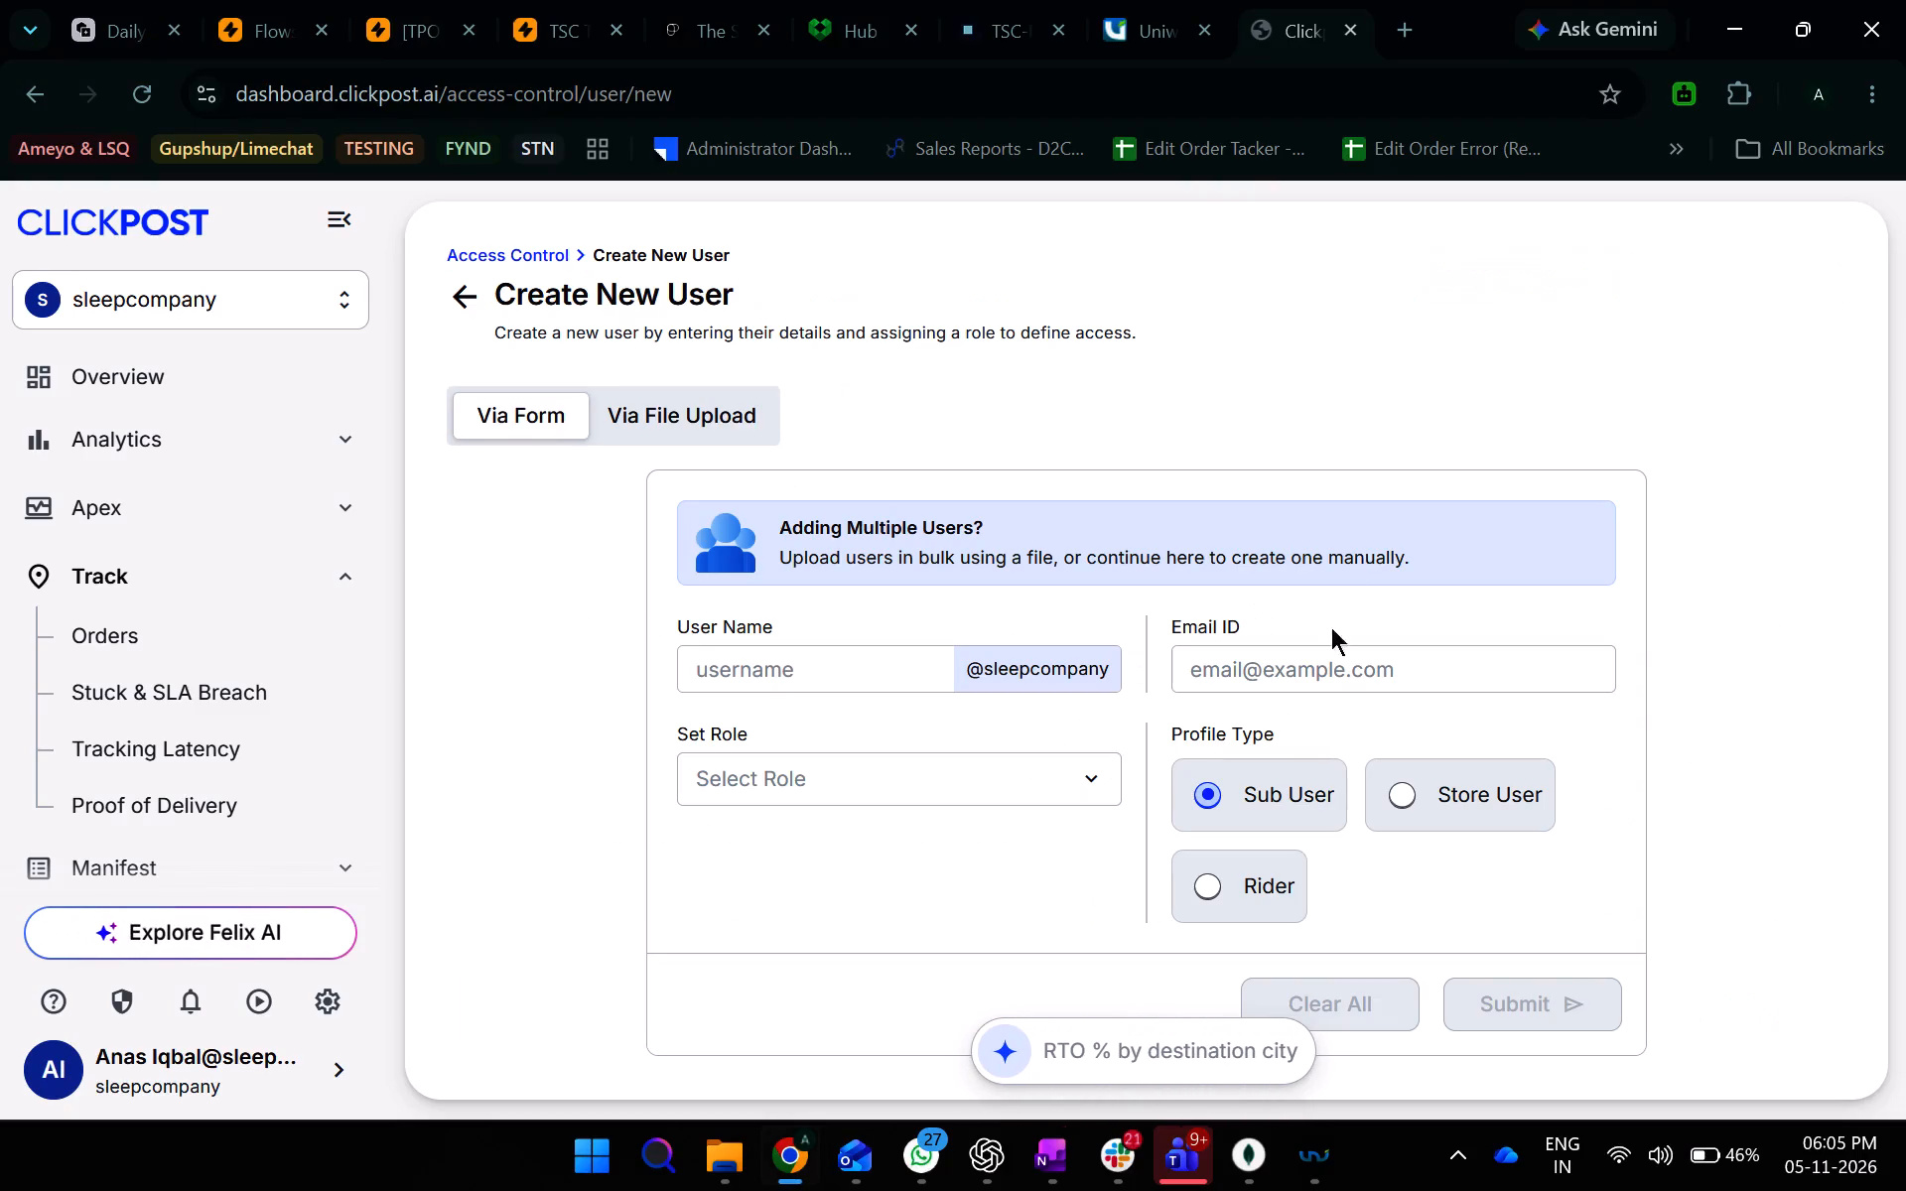
Fill in the new user's email ID with the copied email address.
left_click(1319, 694)
left_click_drag(1319, 694, 1344, 684)
left_click(1344, 684)
key("ctrl+v")
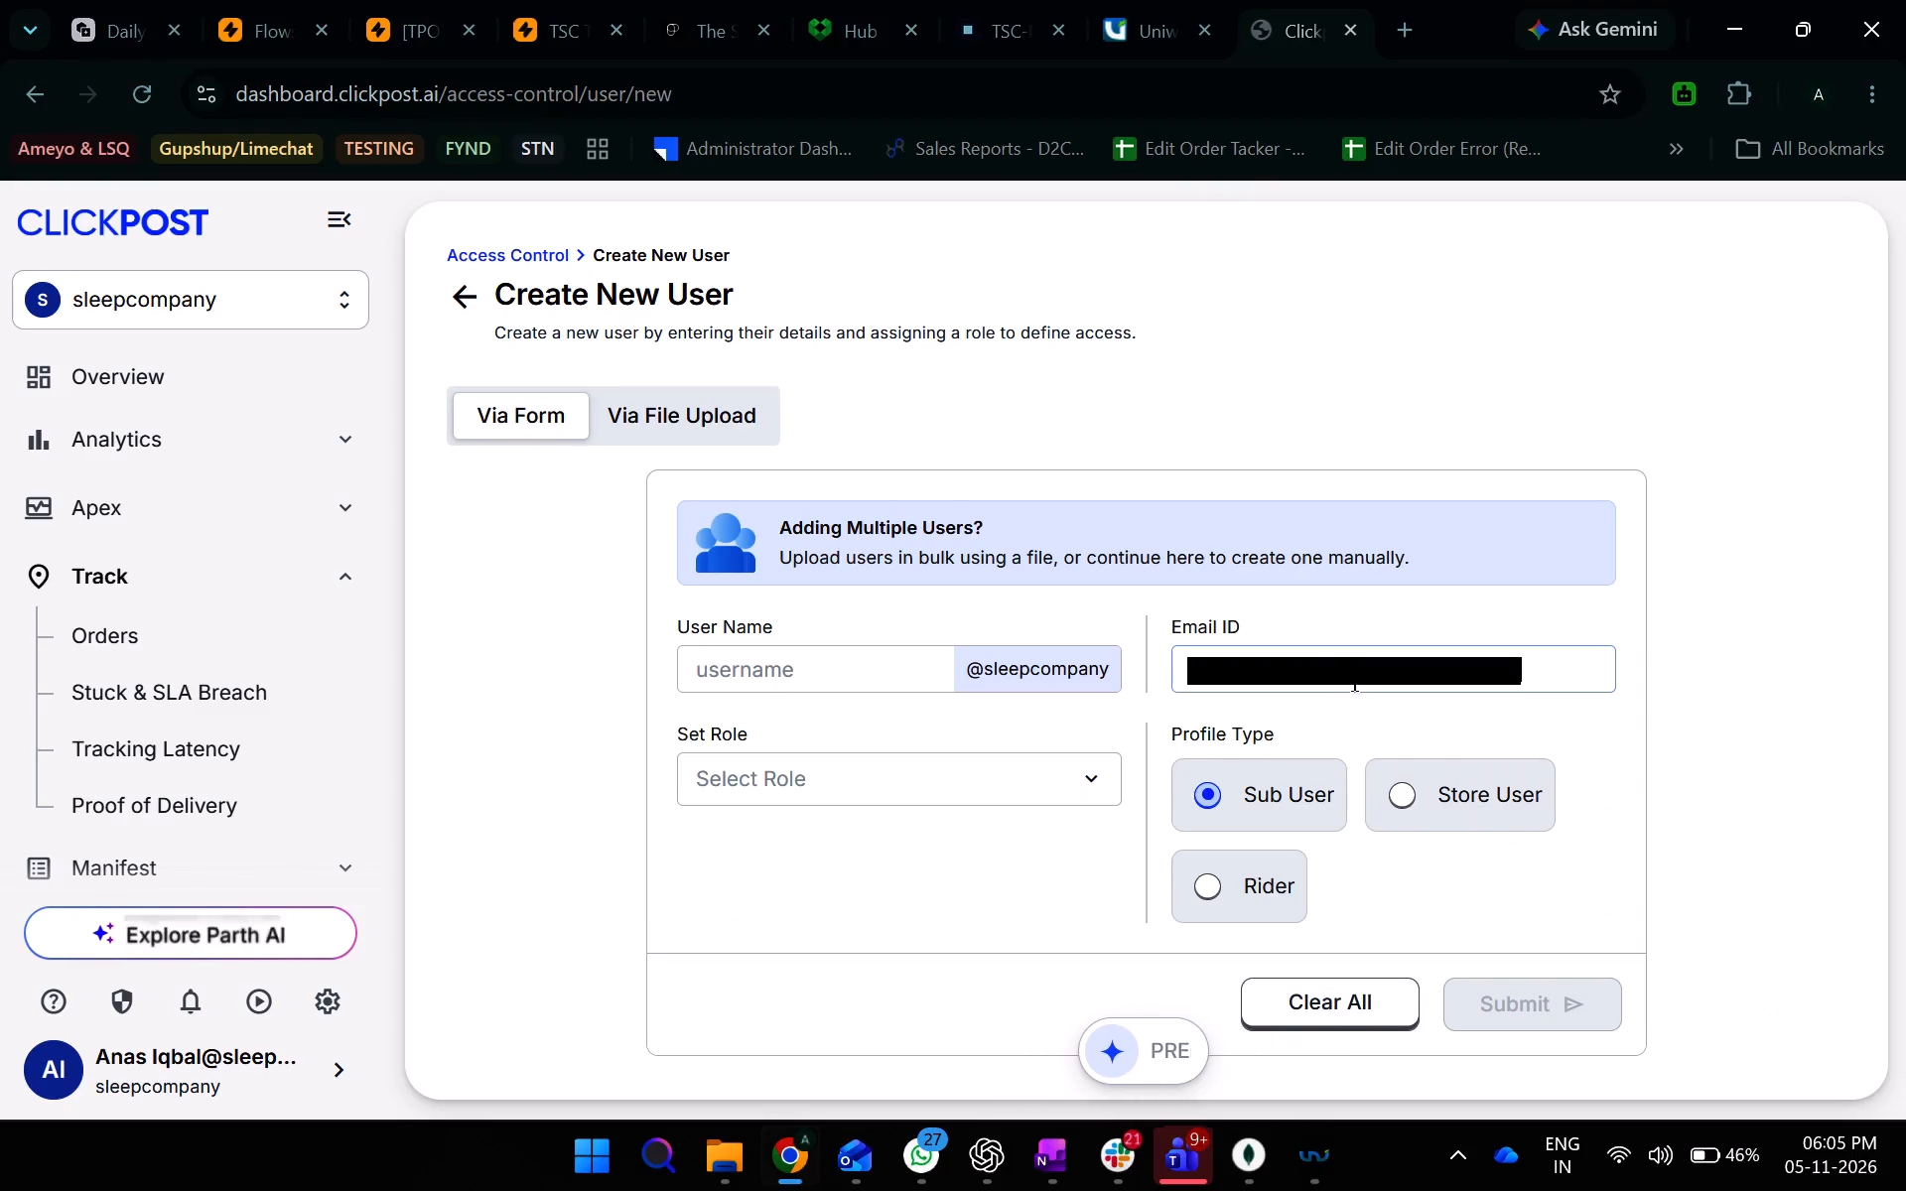
Fill in the new user's user name by copying the part of the email ID before the @ sign.
left_click(1300, 667)
left_click_drag(1300, 667, 1192, 667)
key("ctrl+c")
key("ctrl+c")
left_click(819, 675)
key("ctrl+v")
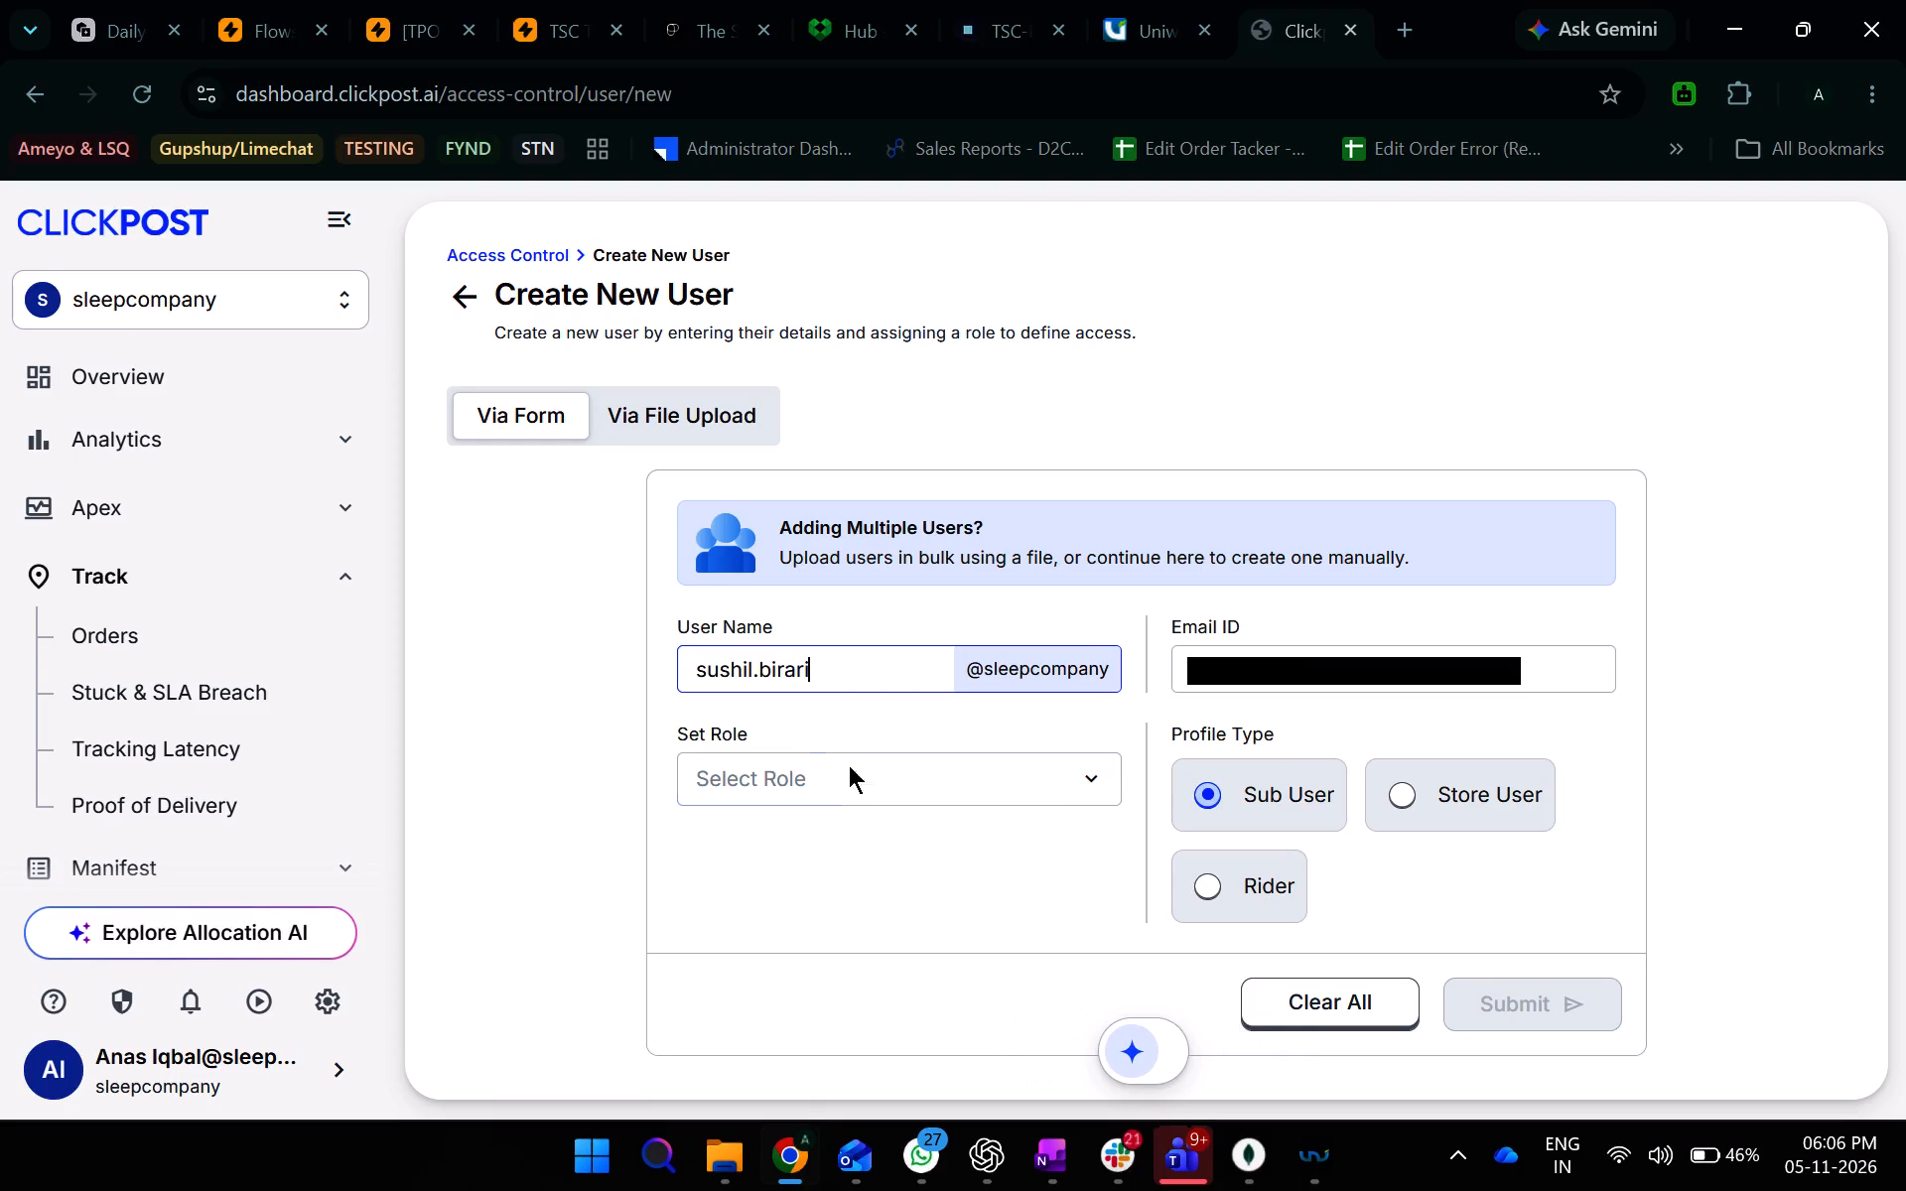
Assign the CRM role to the new sub user and submit the user creation form.
left_click(871, 794)
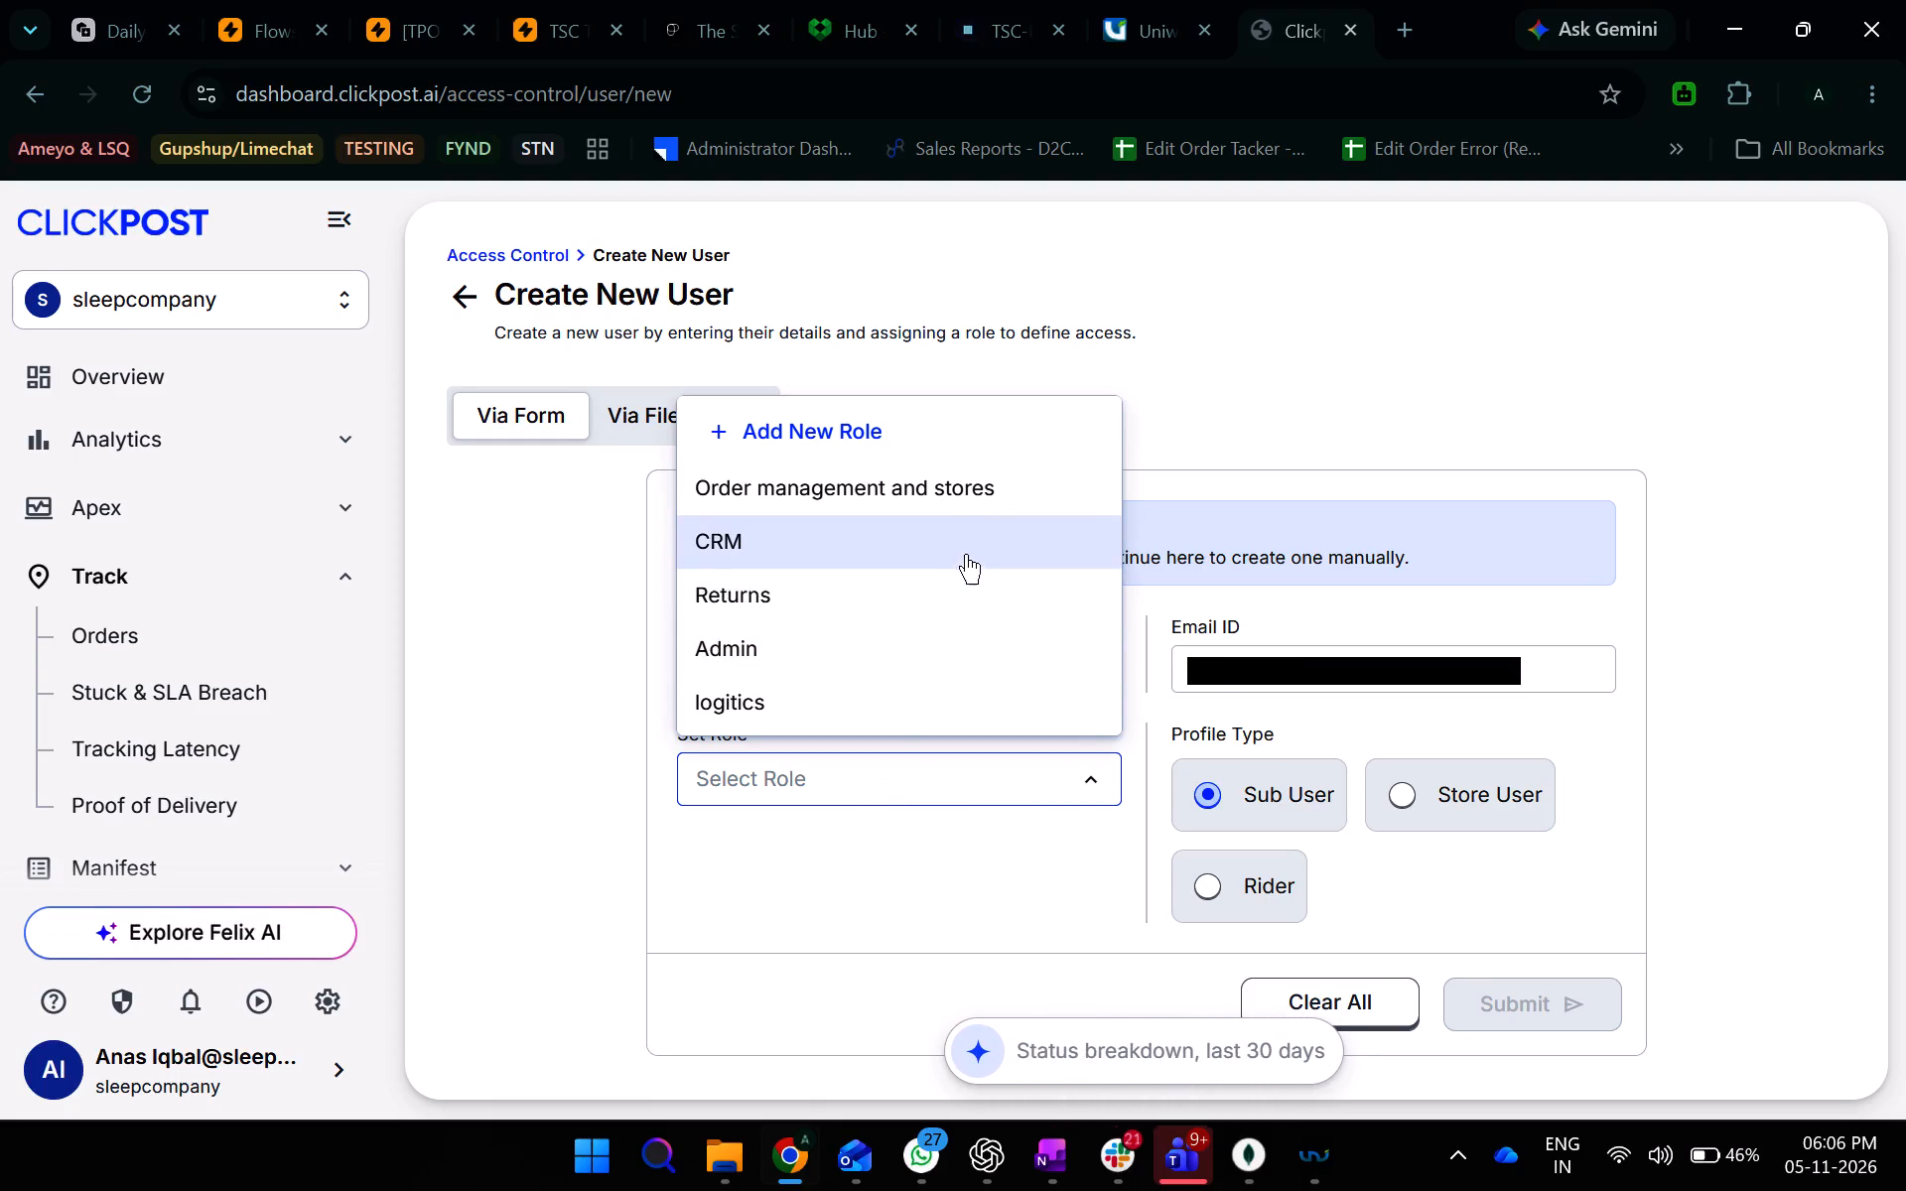
left_click(971, 543)
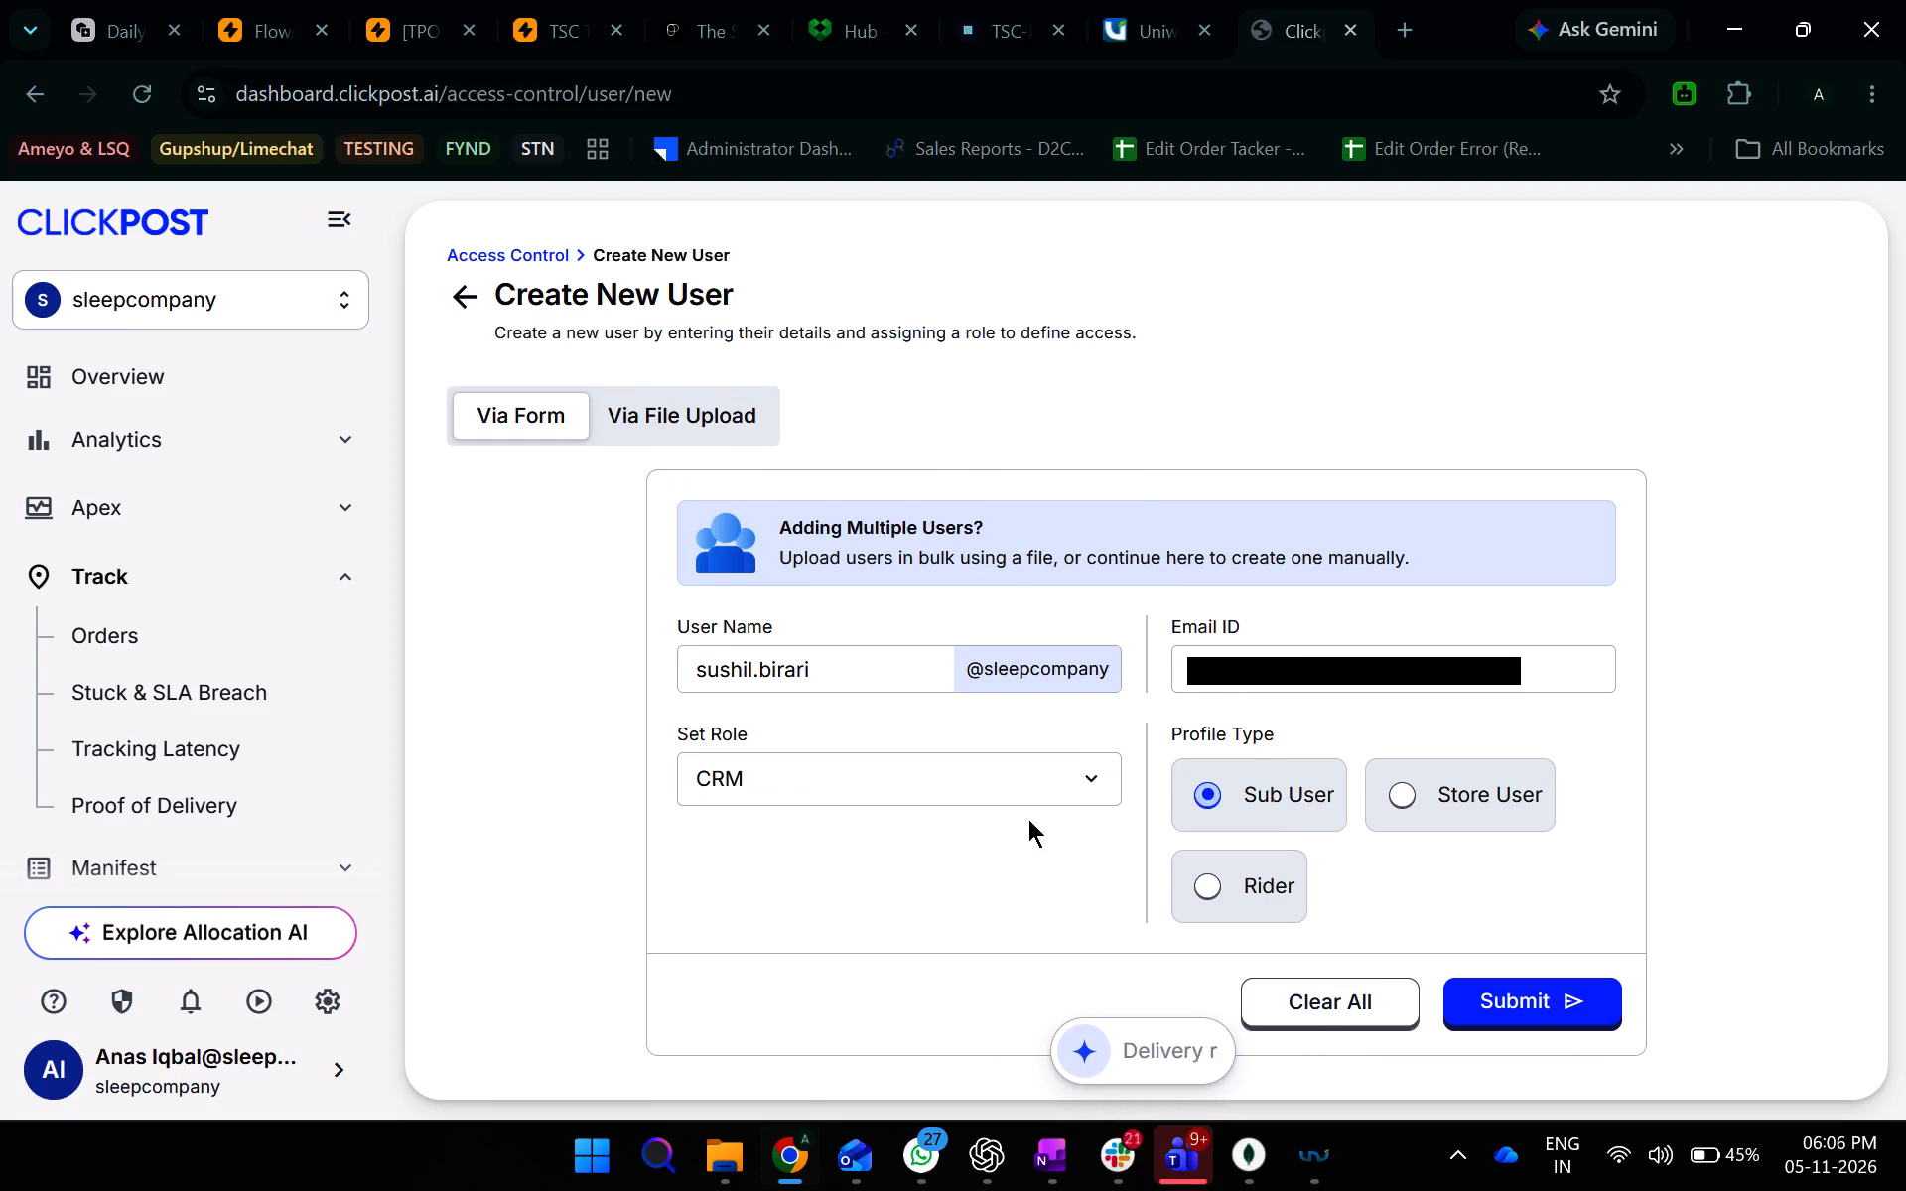
left_click(1093, 782)
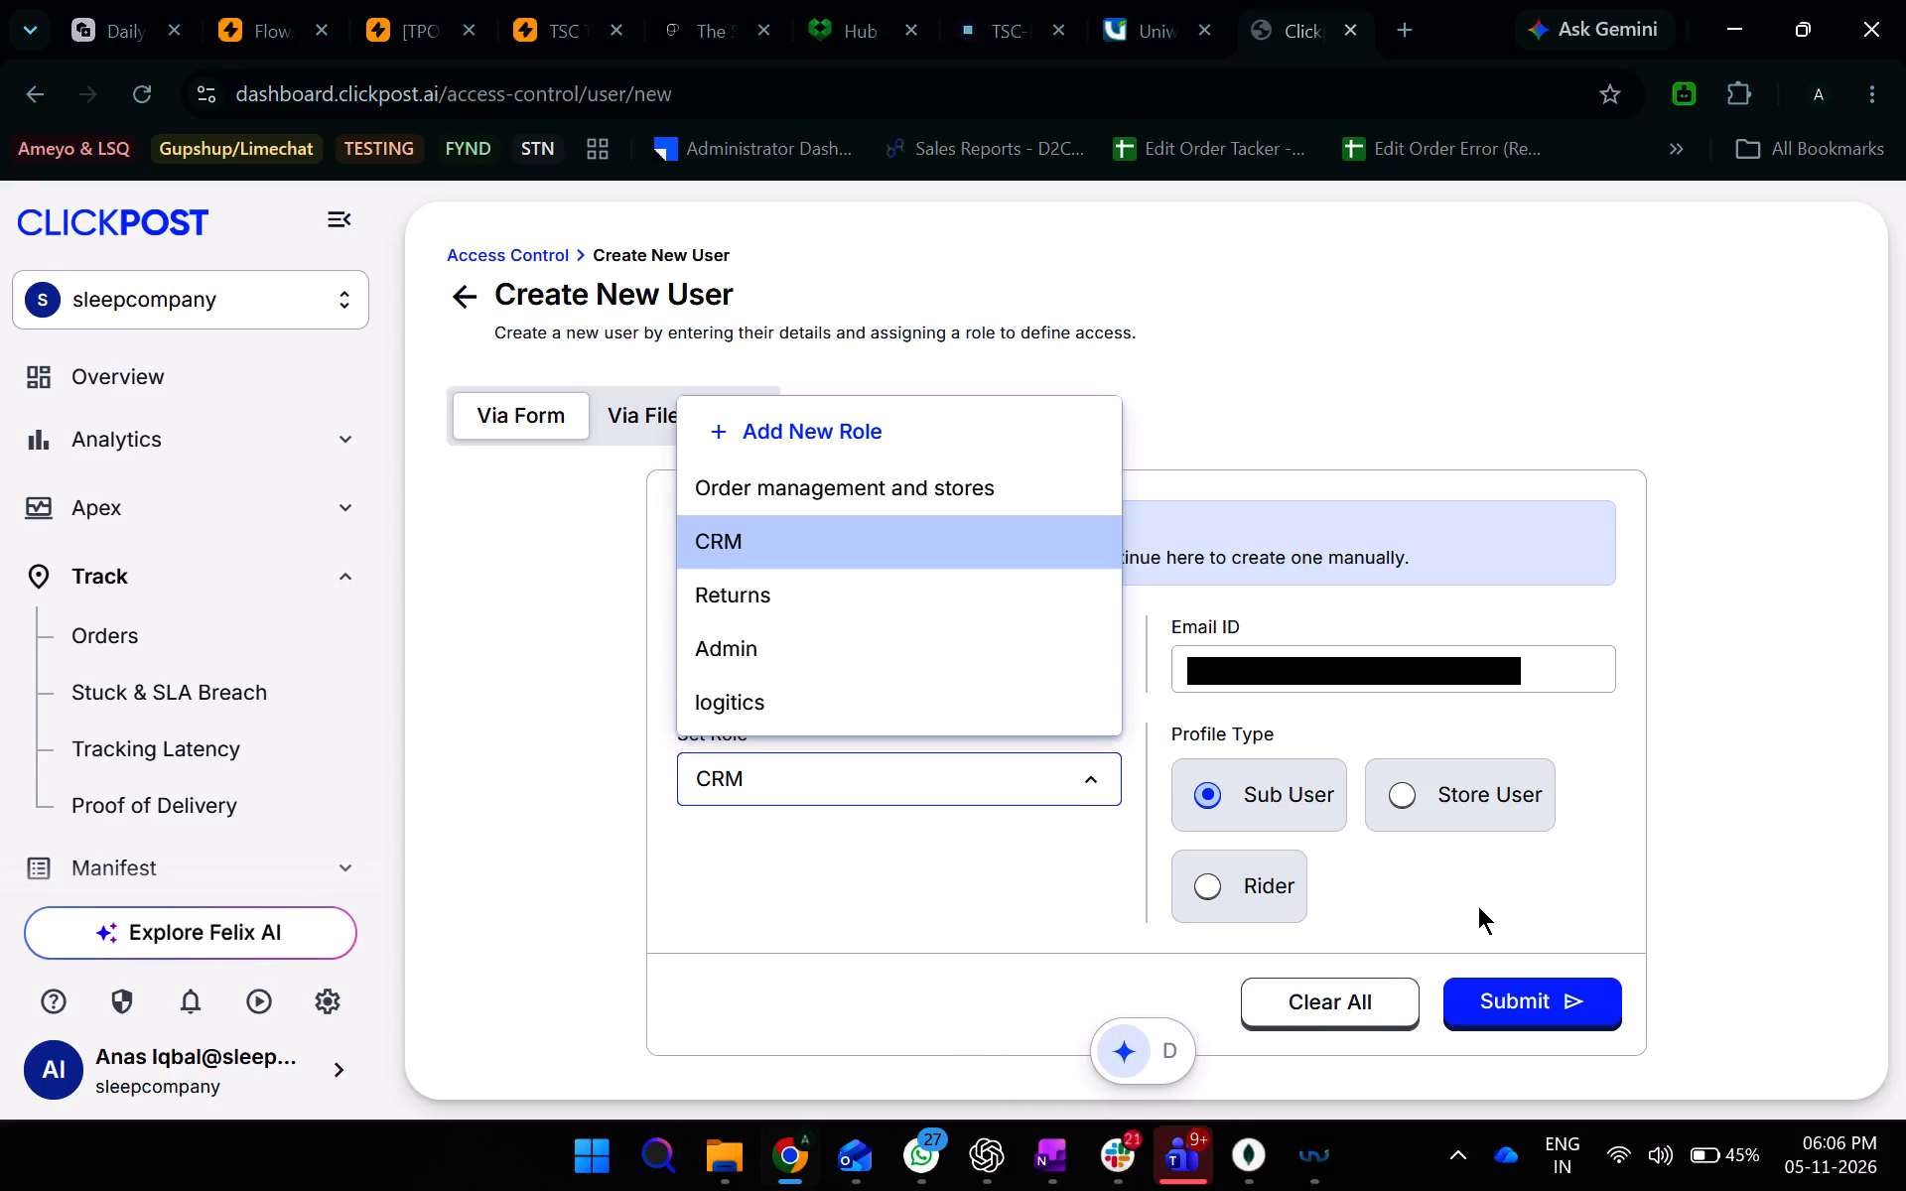
left_click(1547, 896)
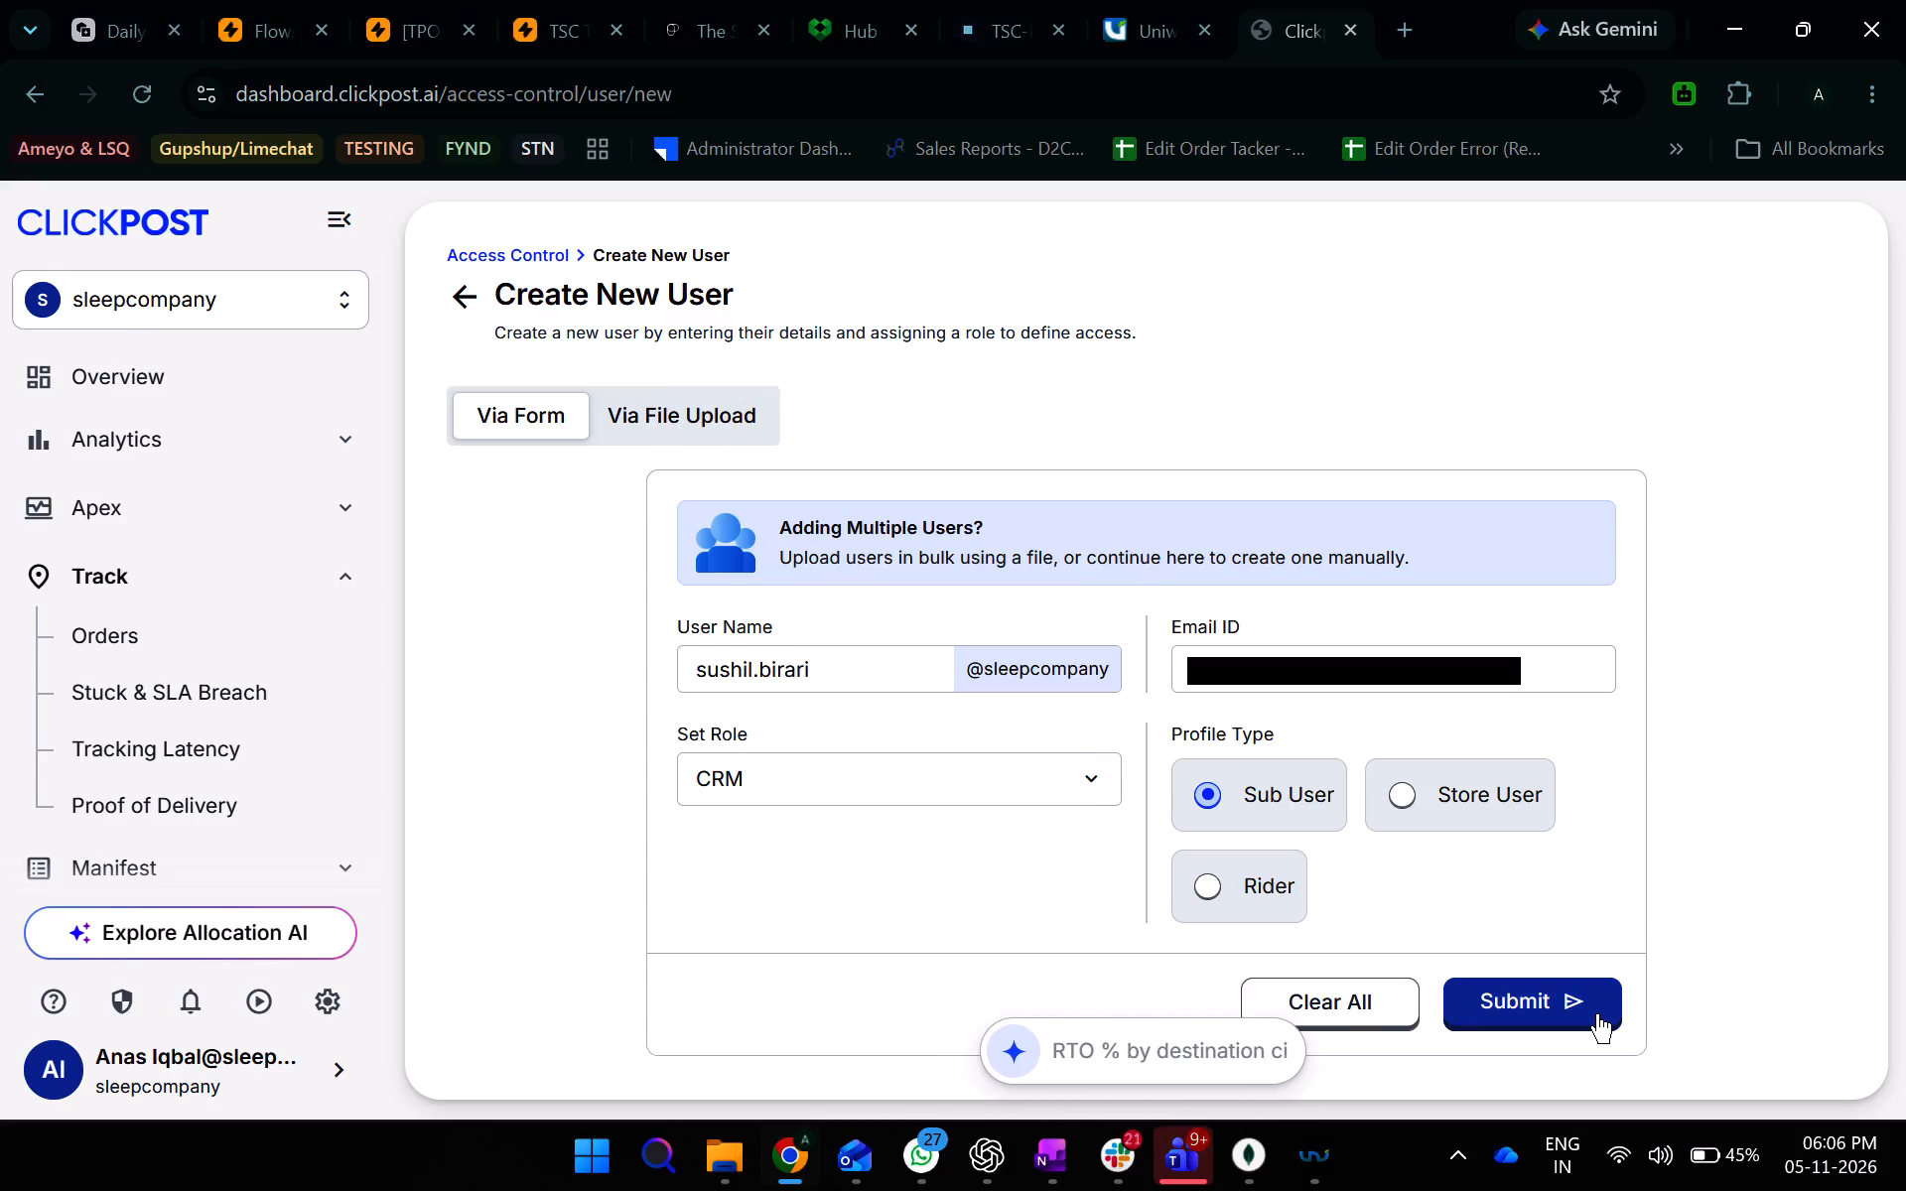
left_click(1597, 1013)
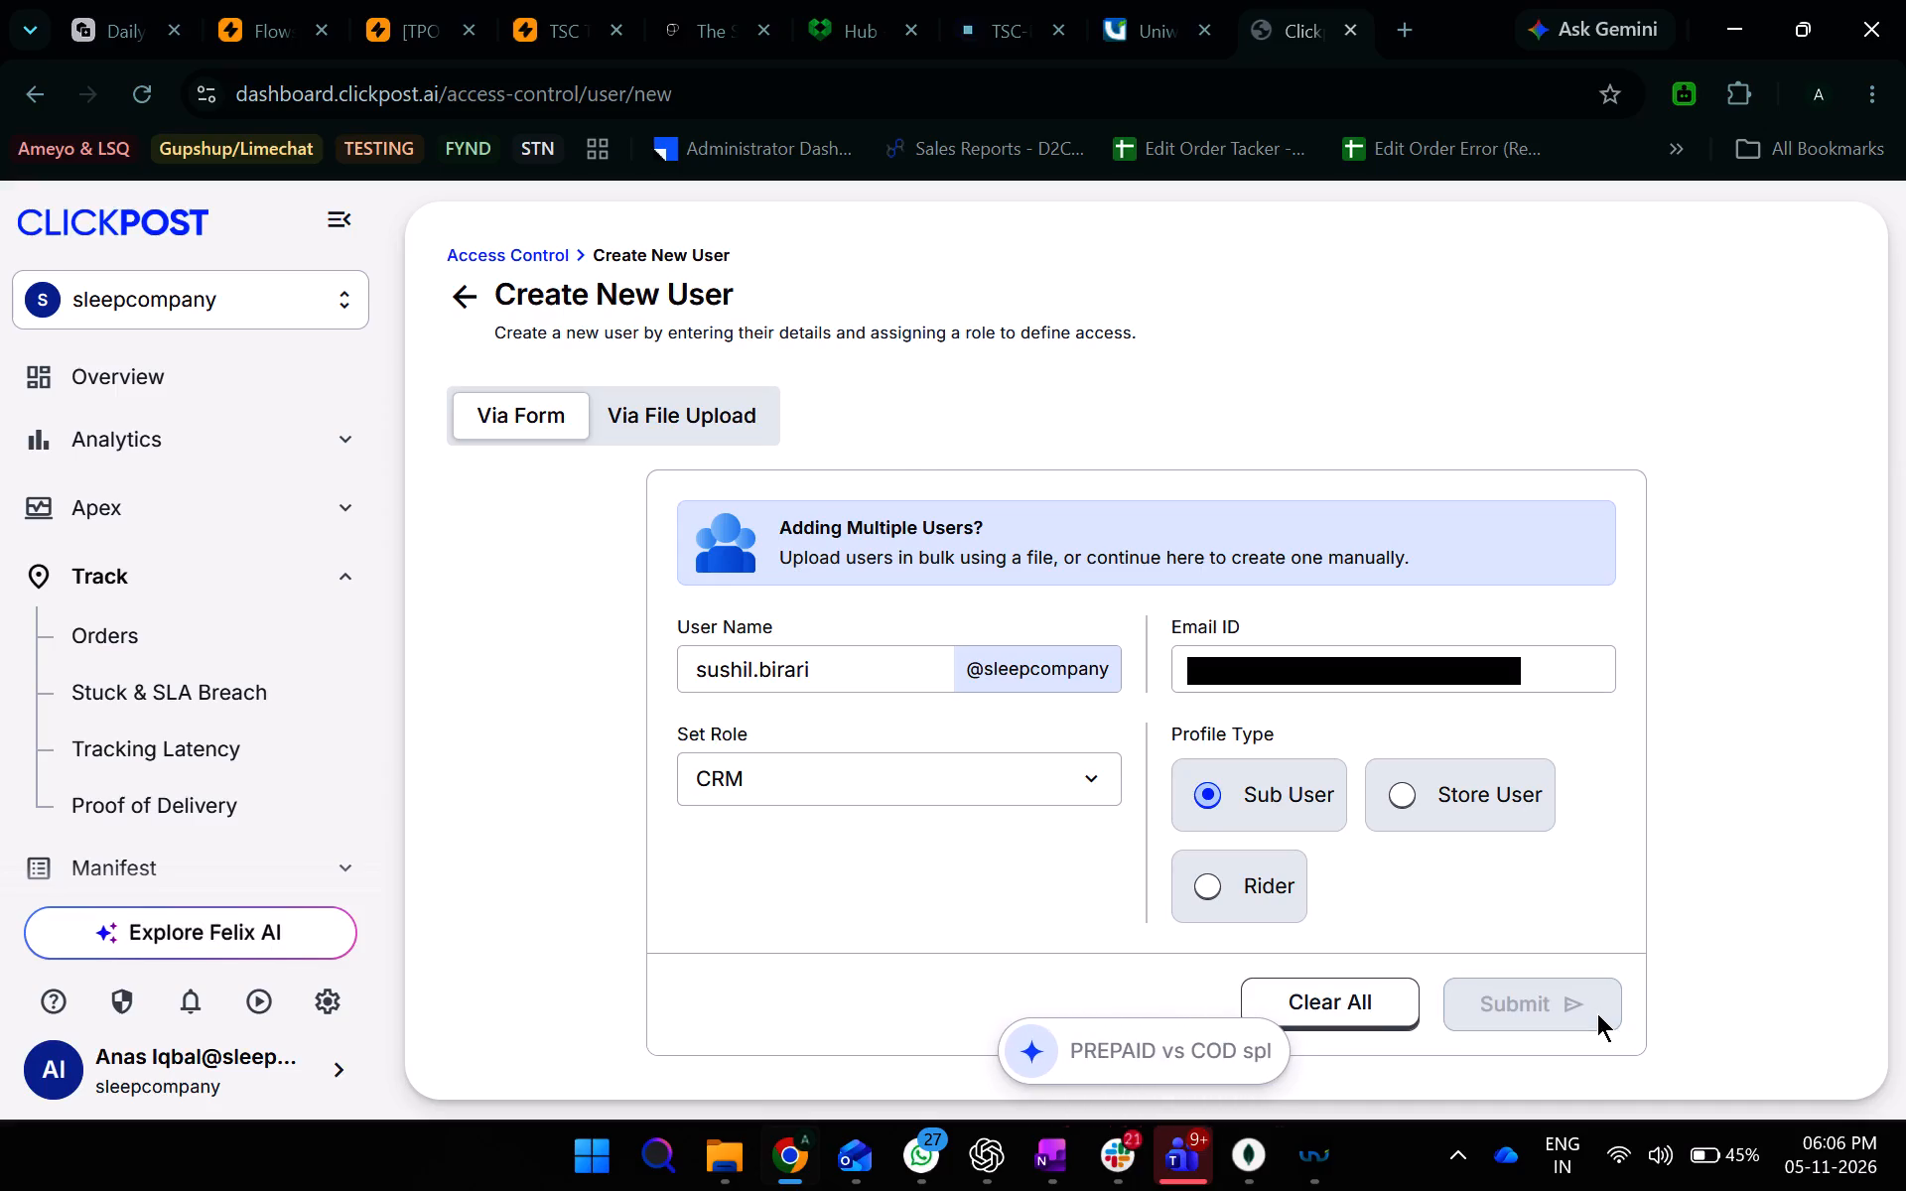
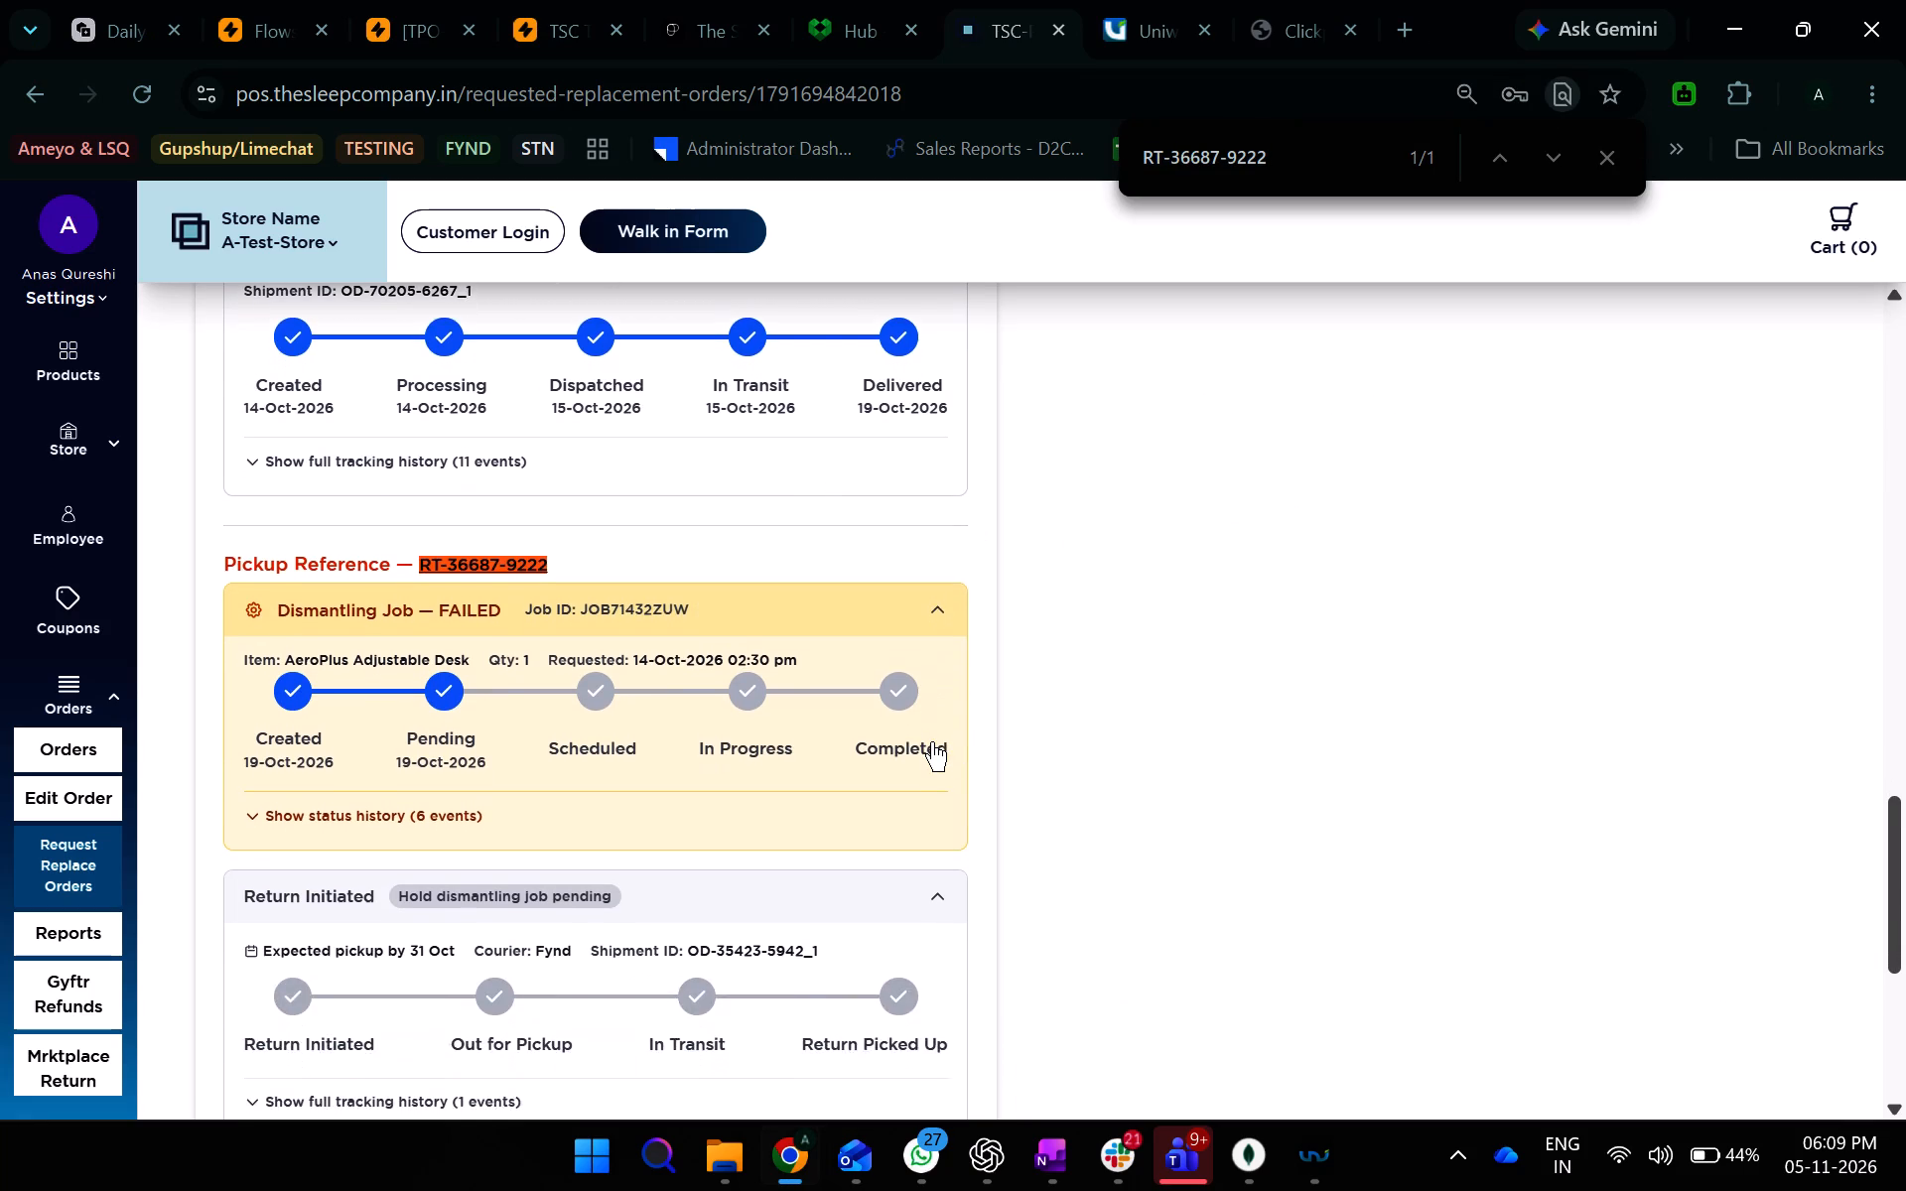
scroll(932, 741, "down", 2)
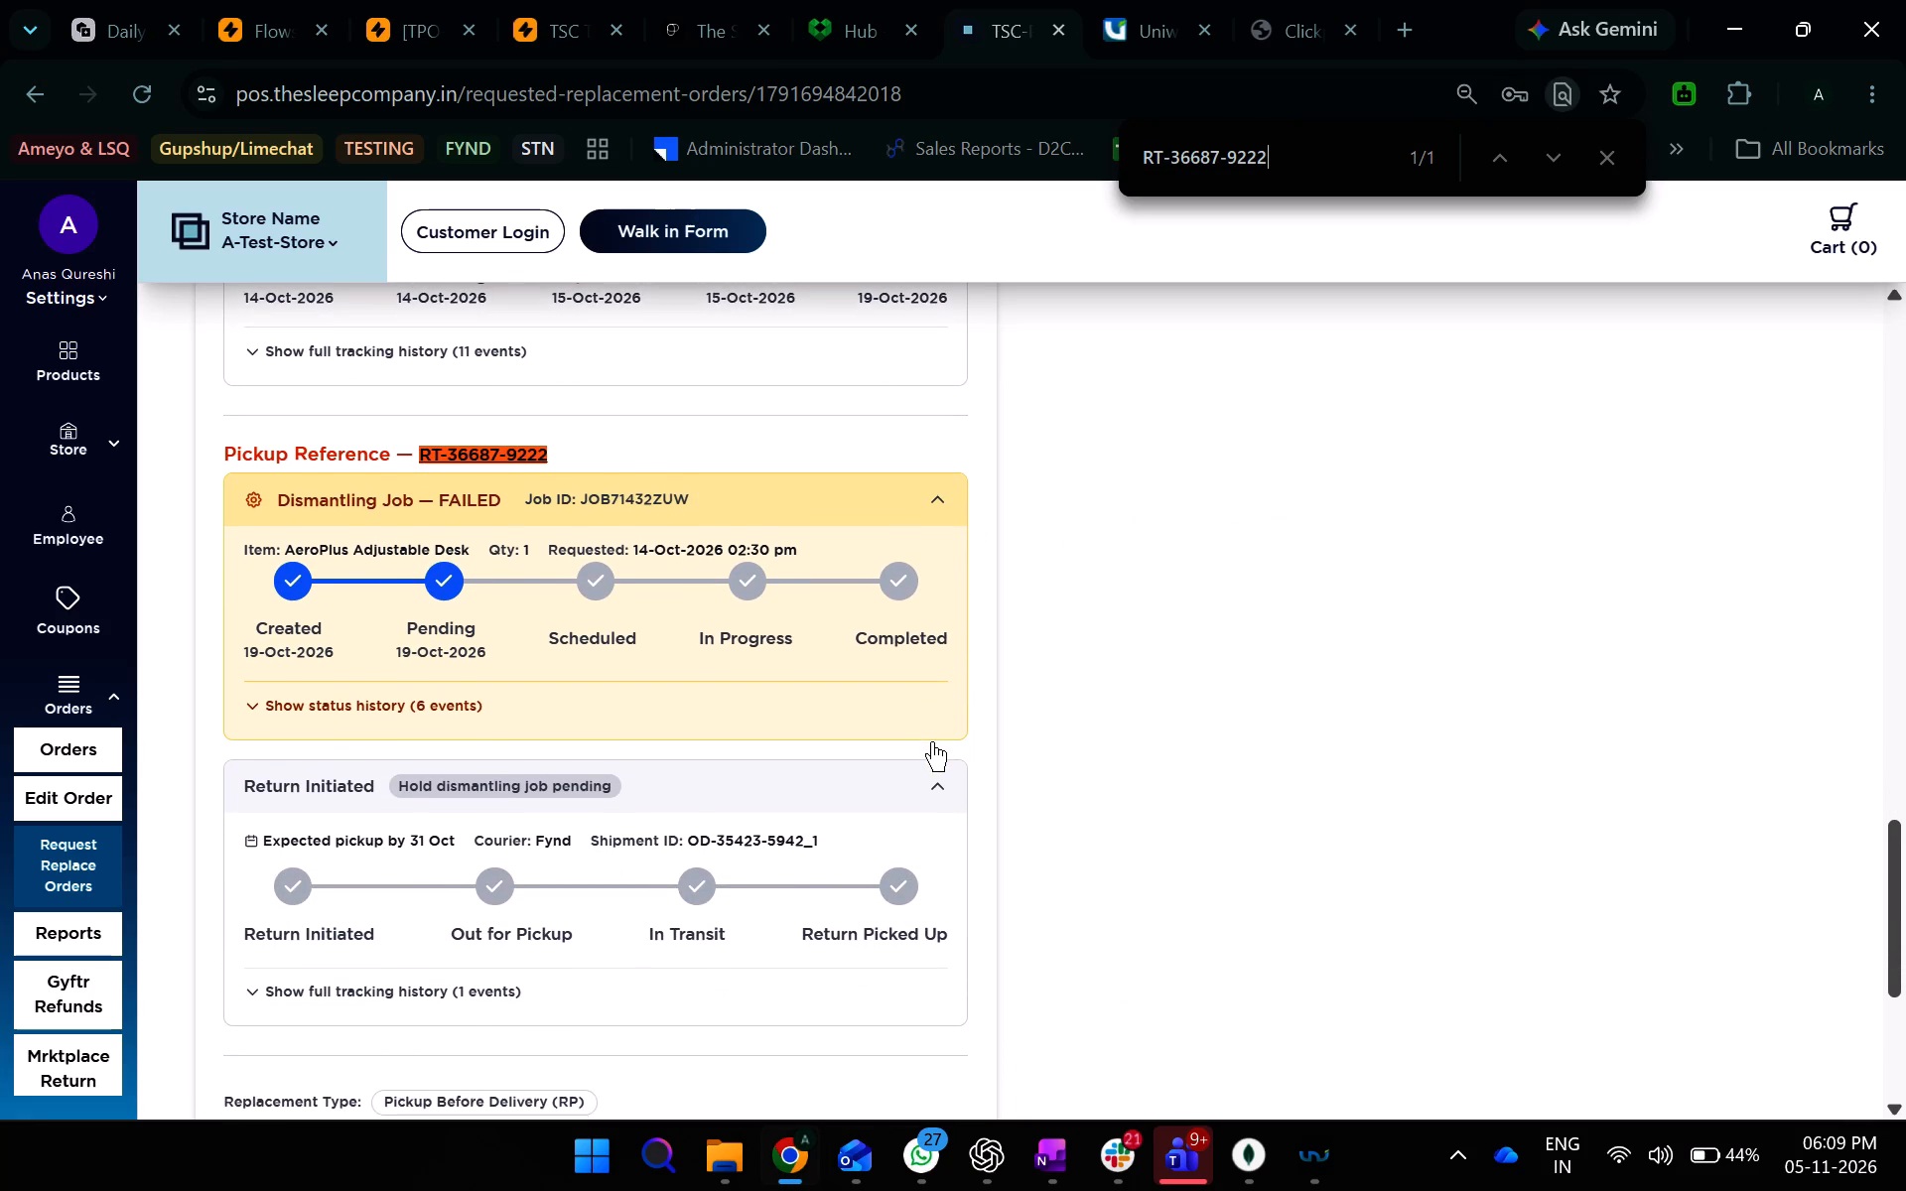
scroll(932, 741, "down", 1)
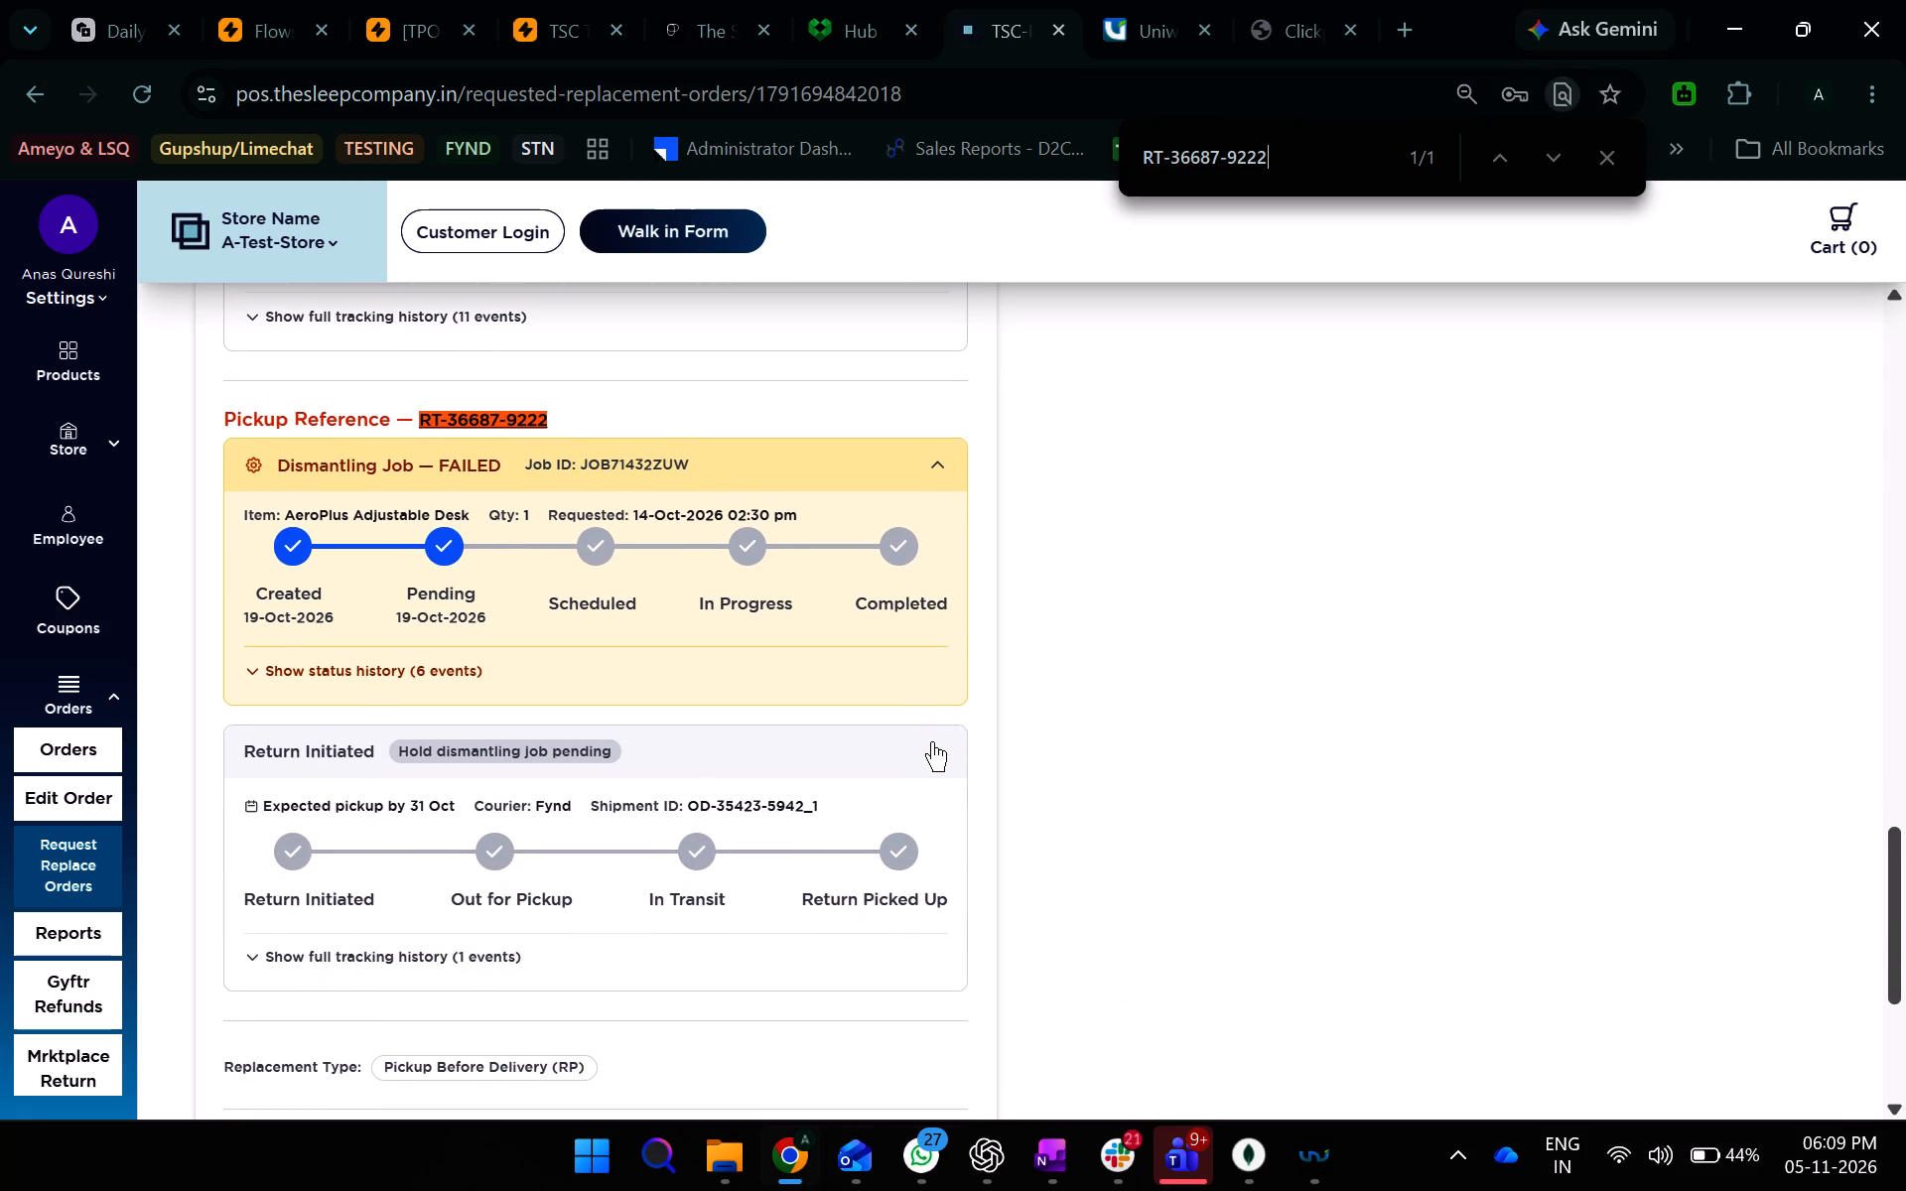
scroll(932, 741, "down", 1)
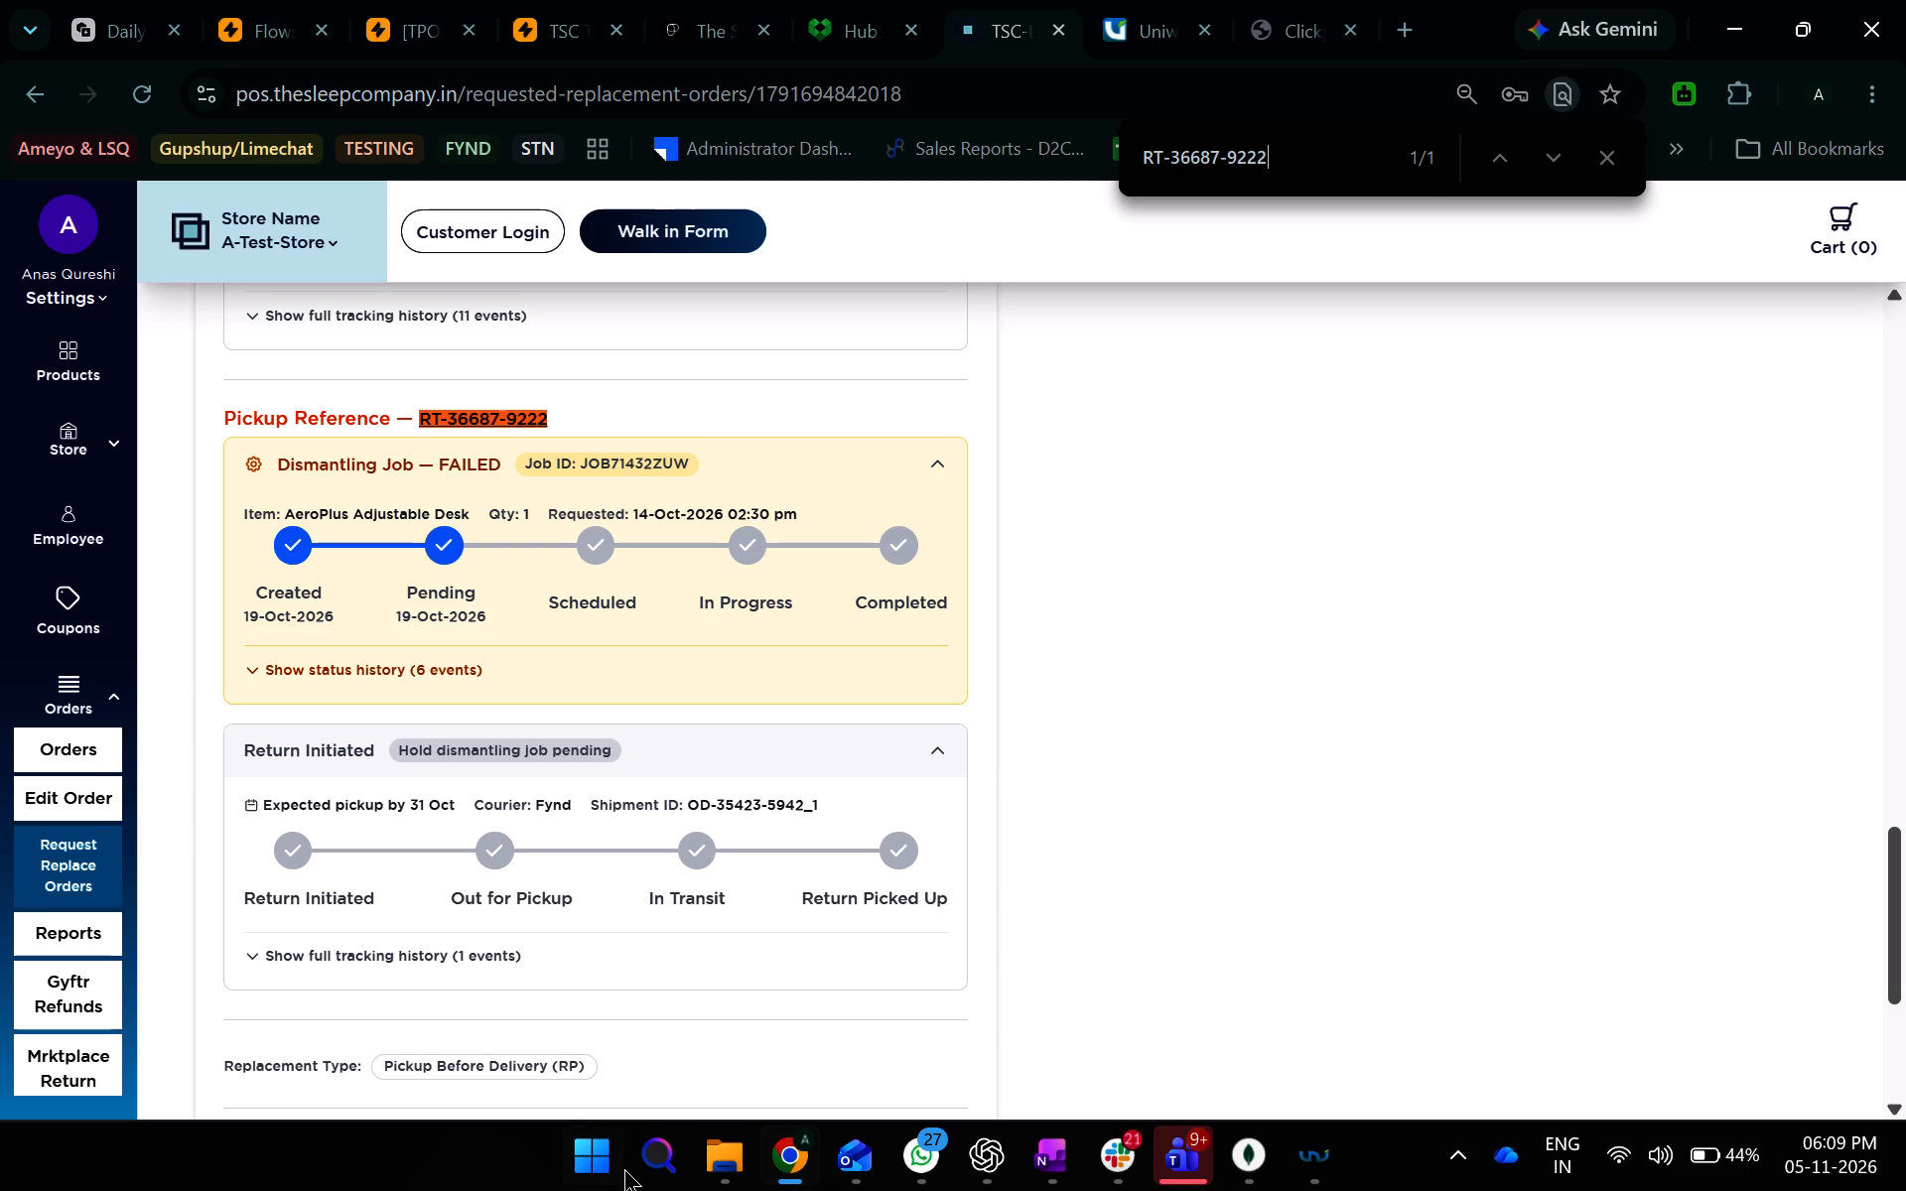
left_click(624, 1168)
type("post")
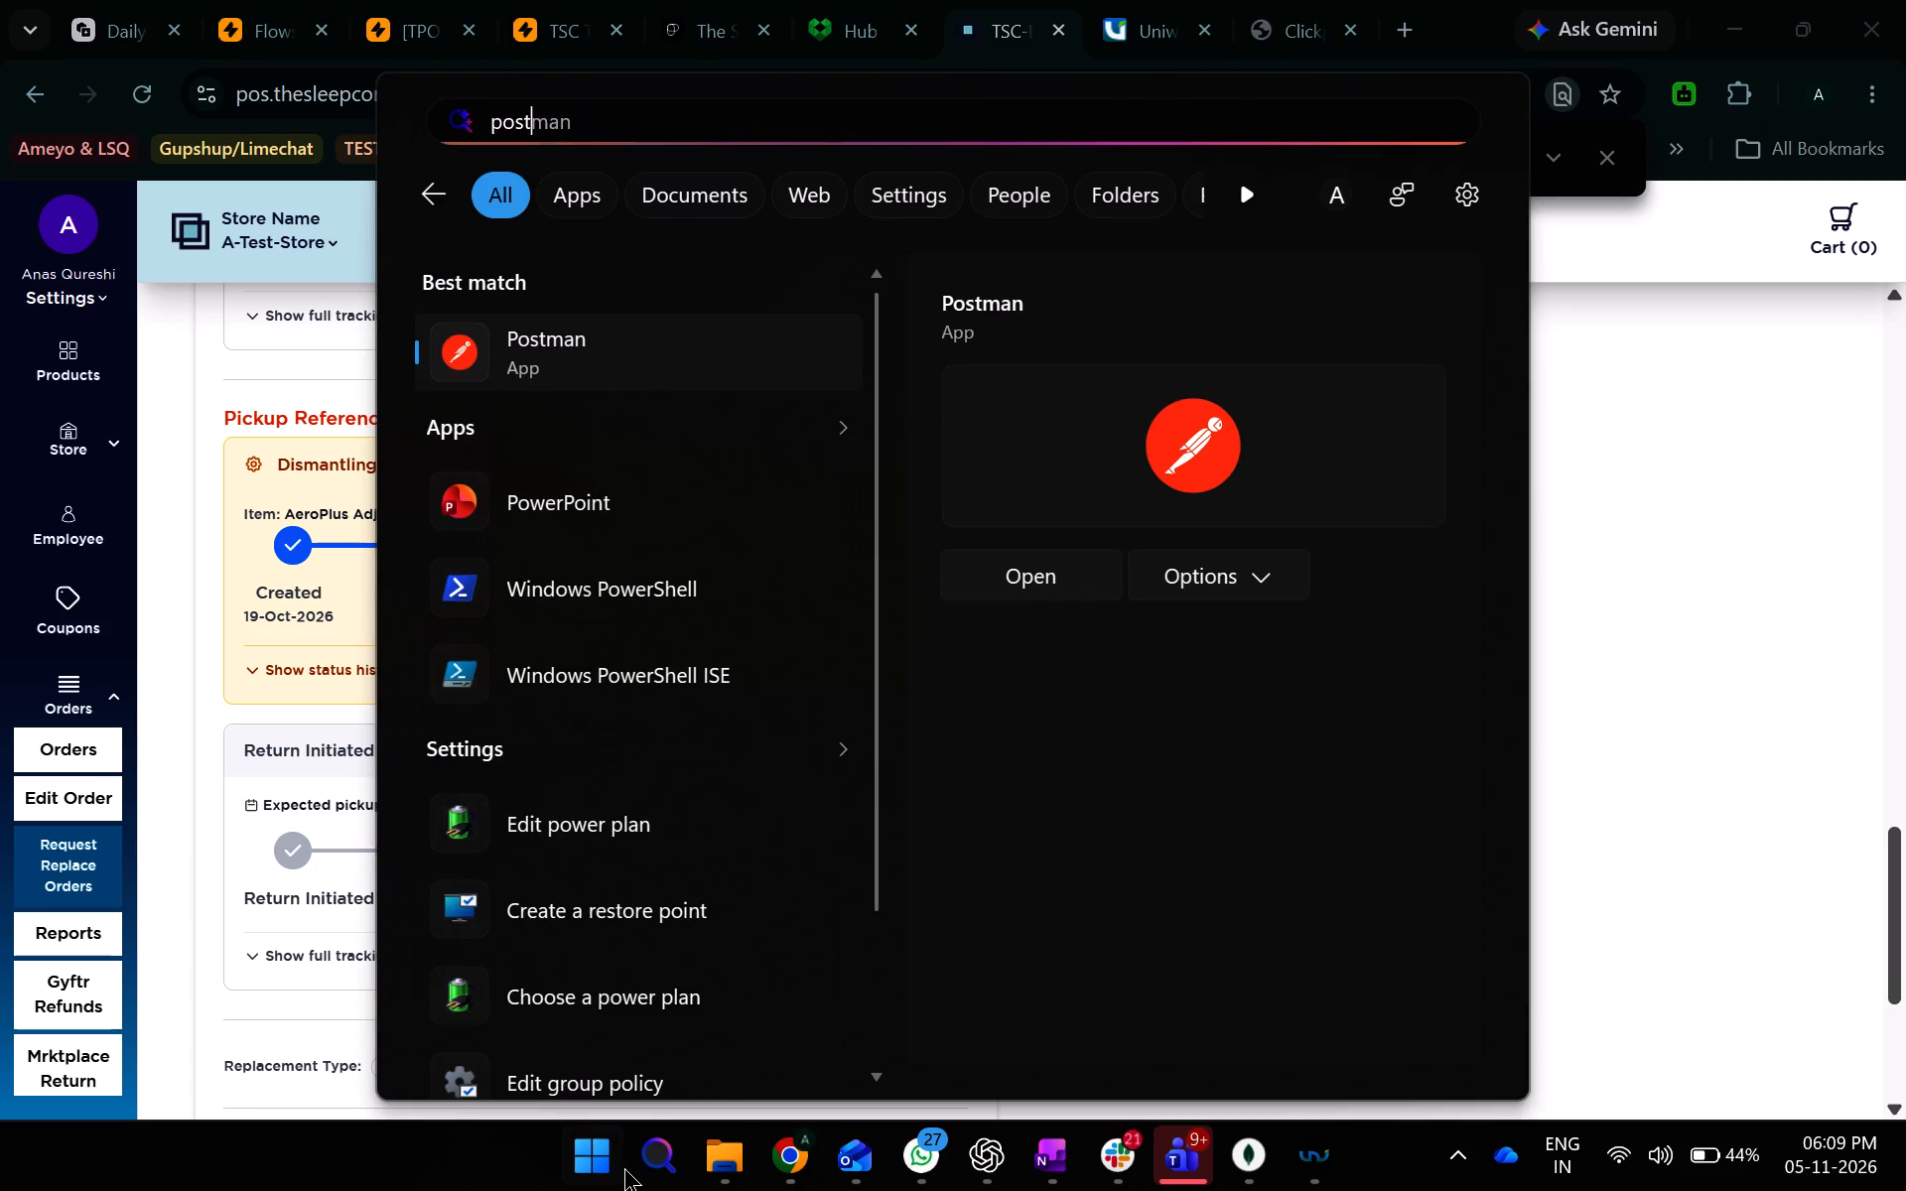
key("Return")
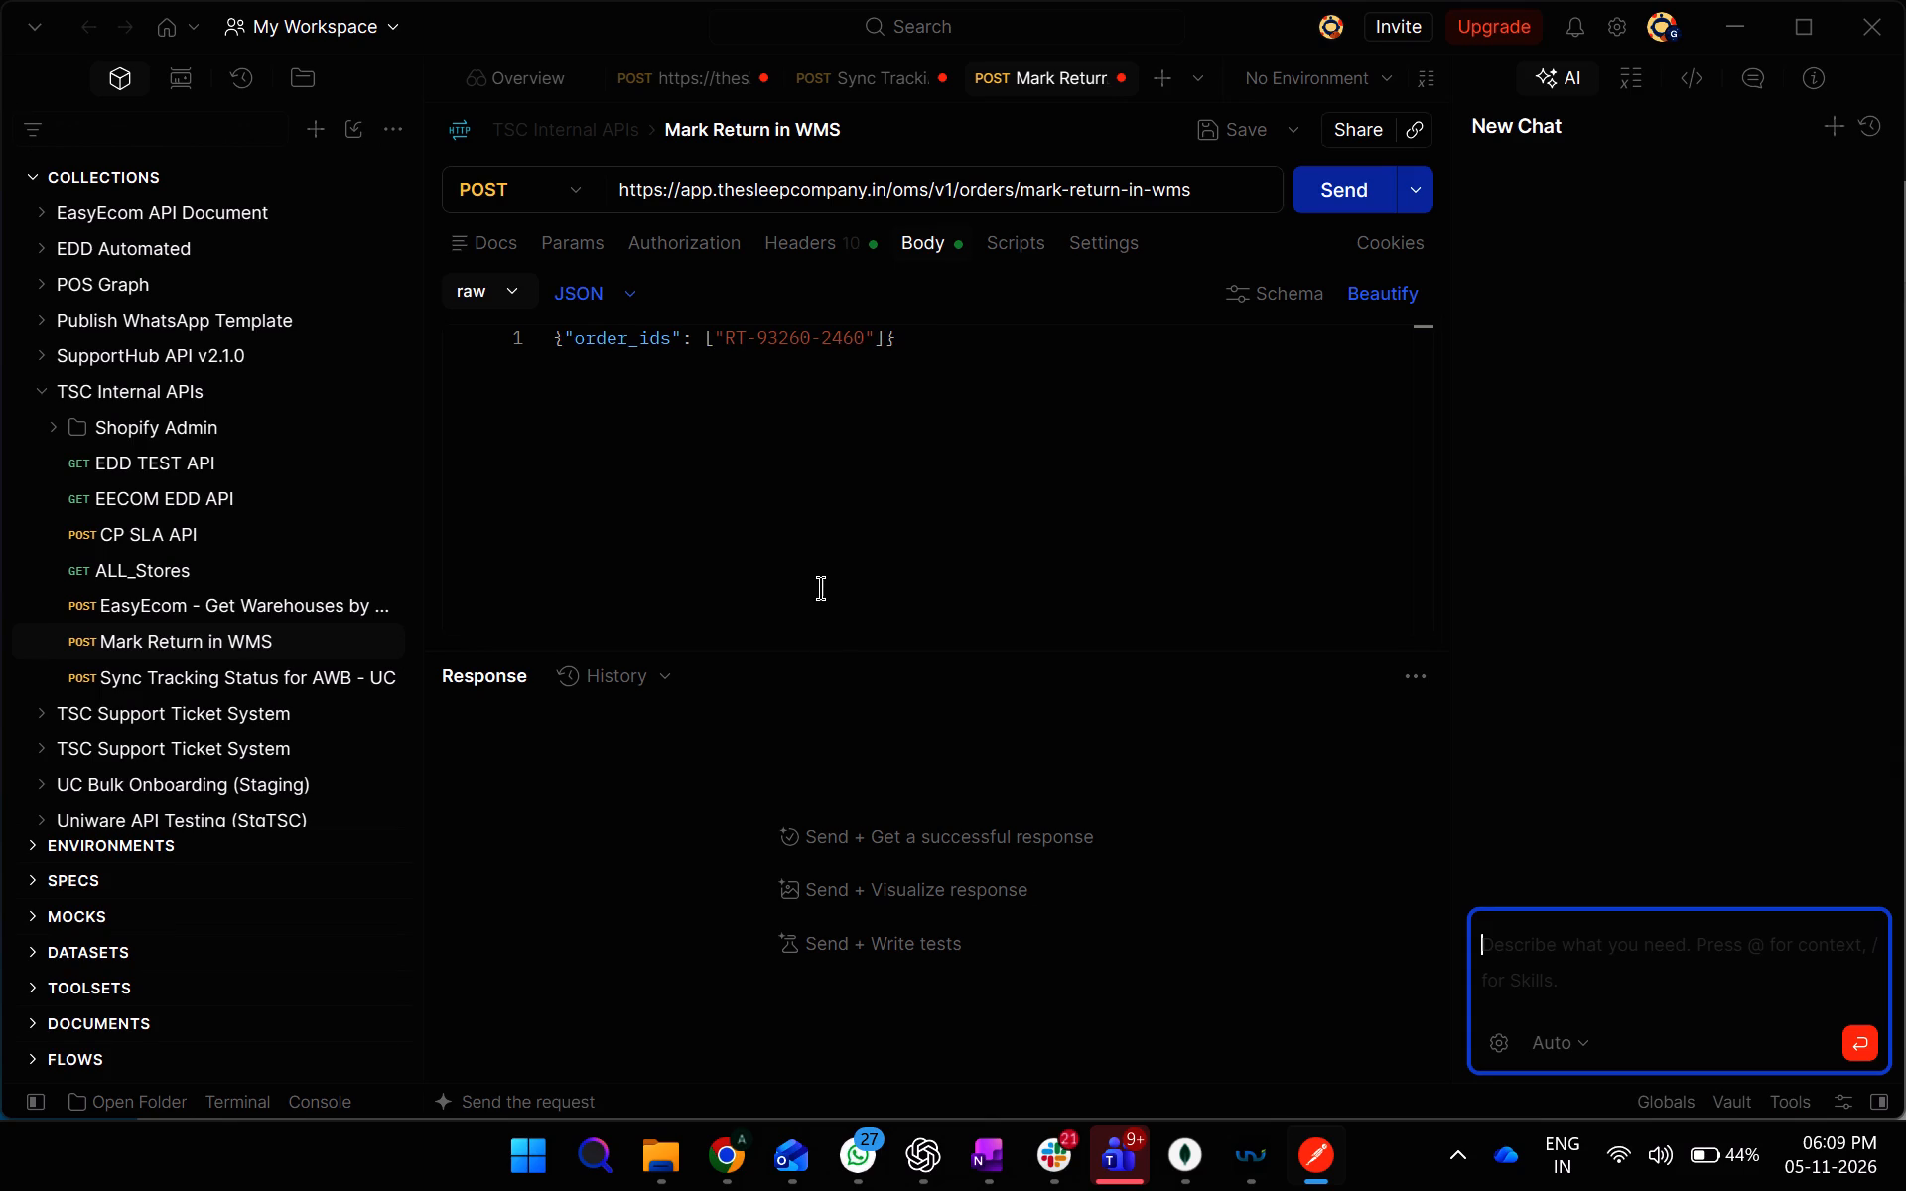
left_click(733, 338)
left_click_drag(733, 338, 851, 335)
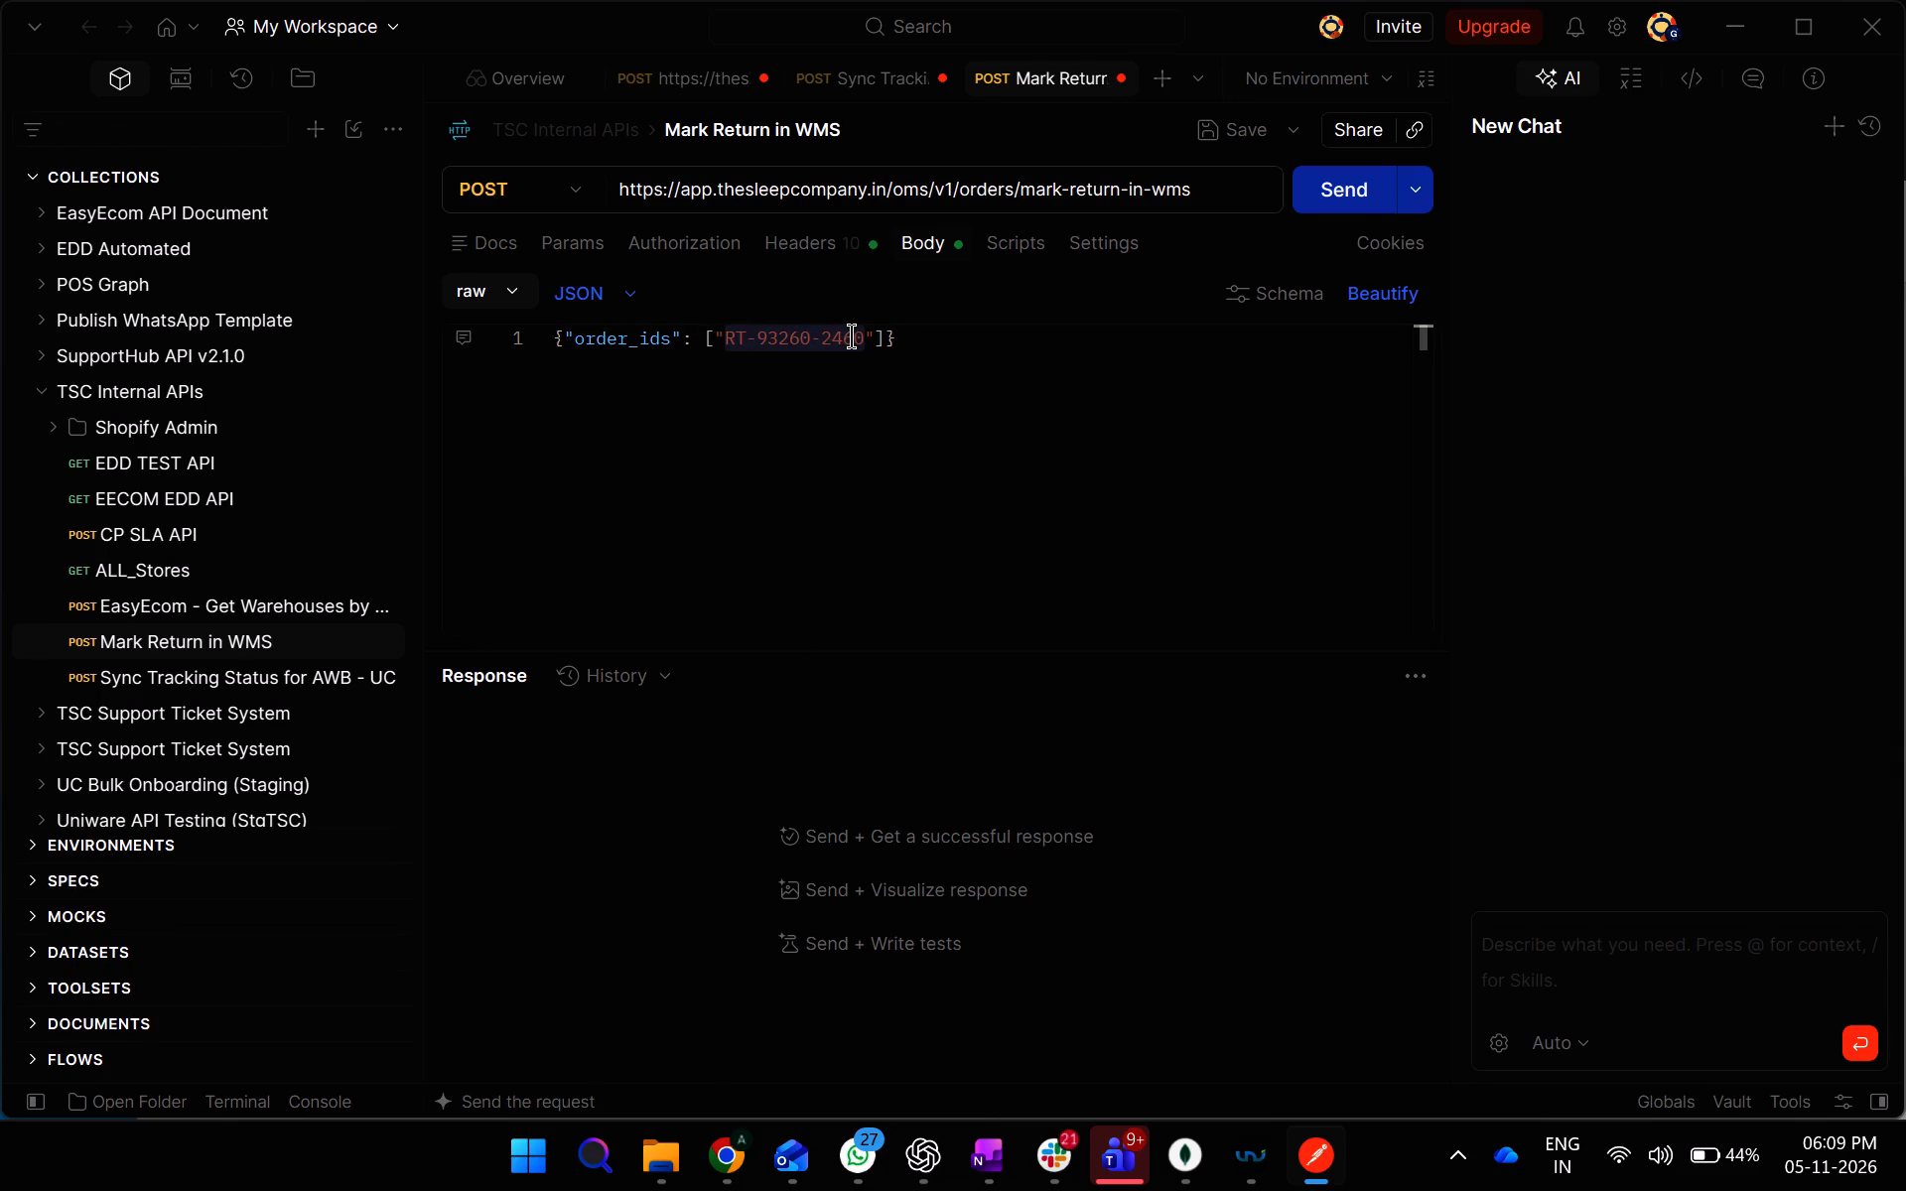
key("ctrl+shift+v")
double_click(1322, 194)
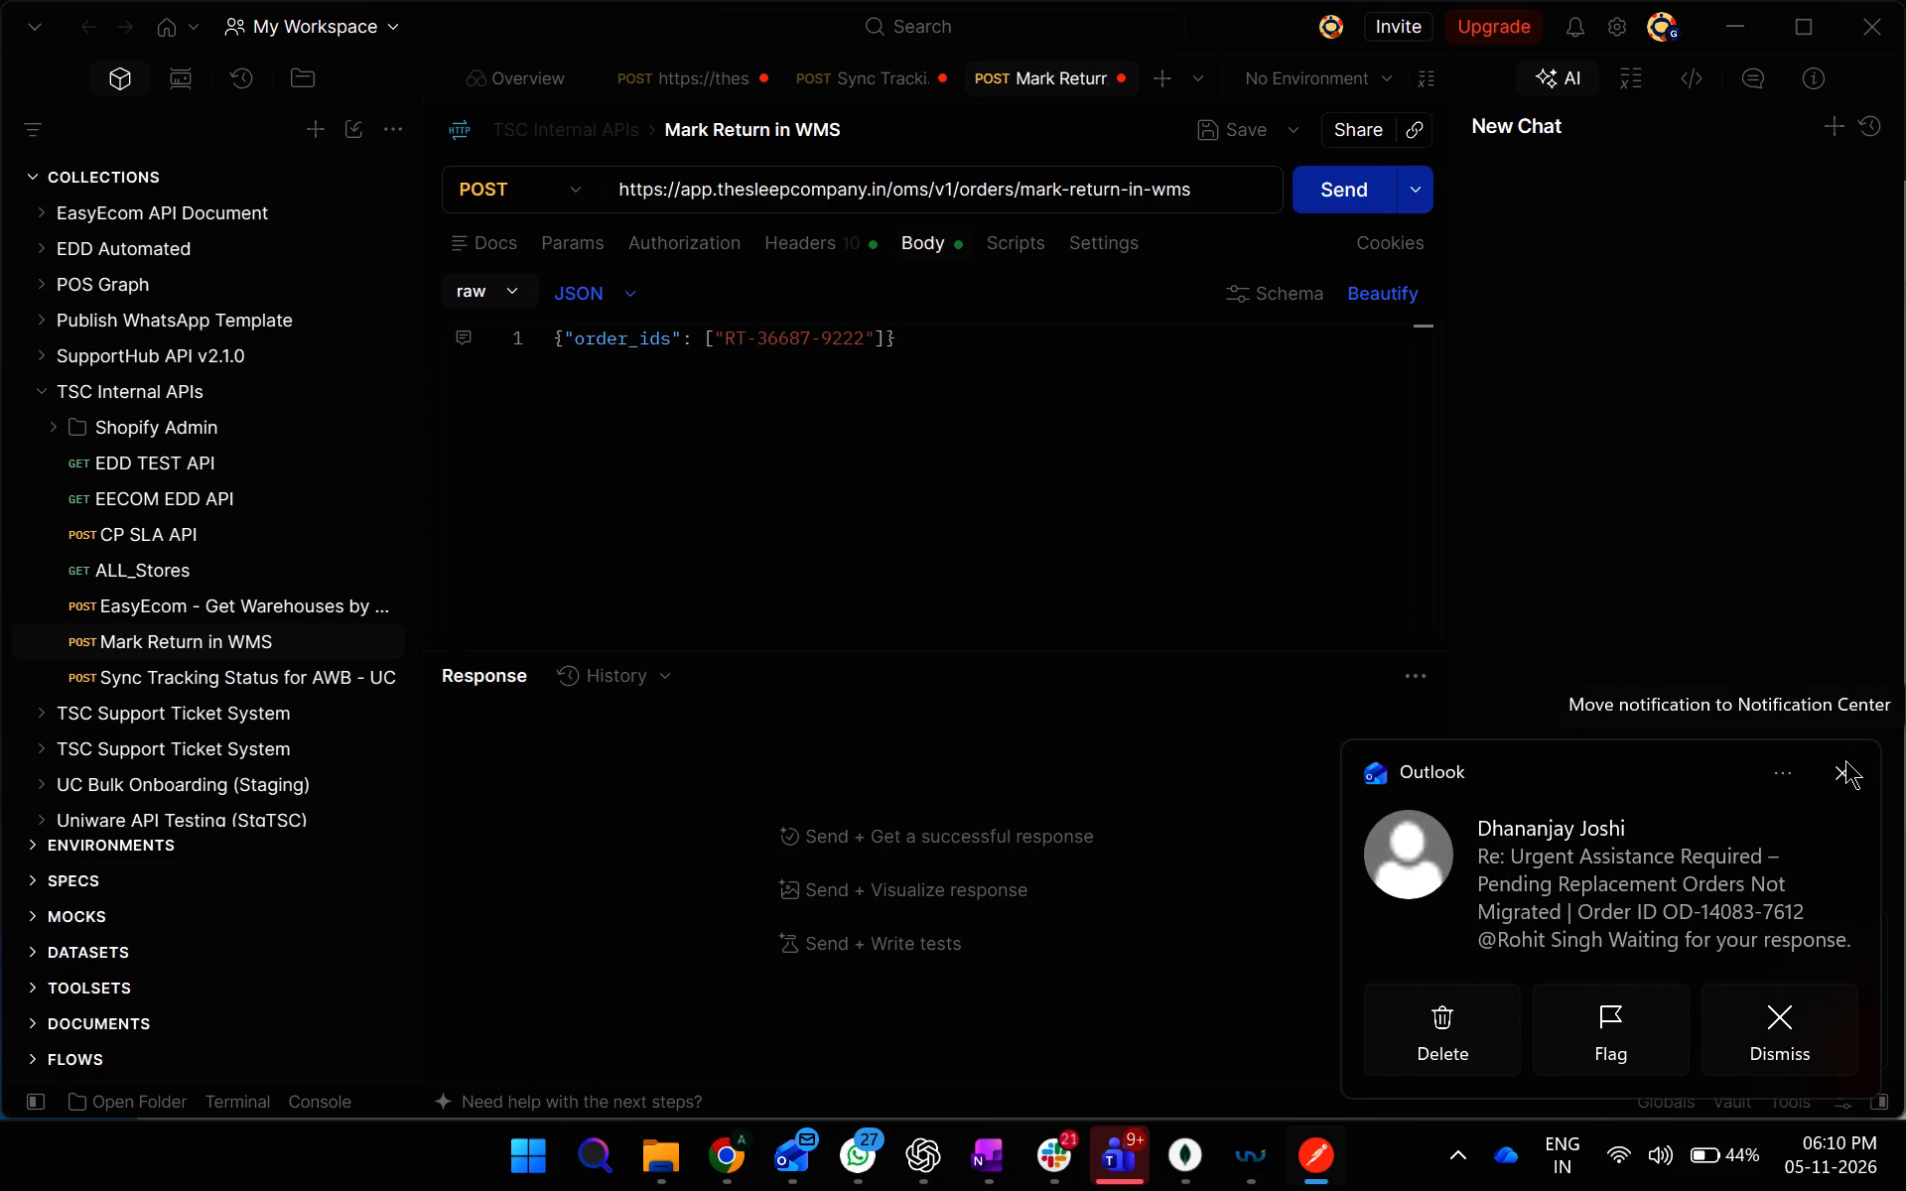
left_click(1846, 767)
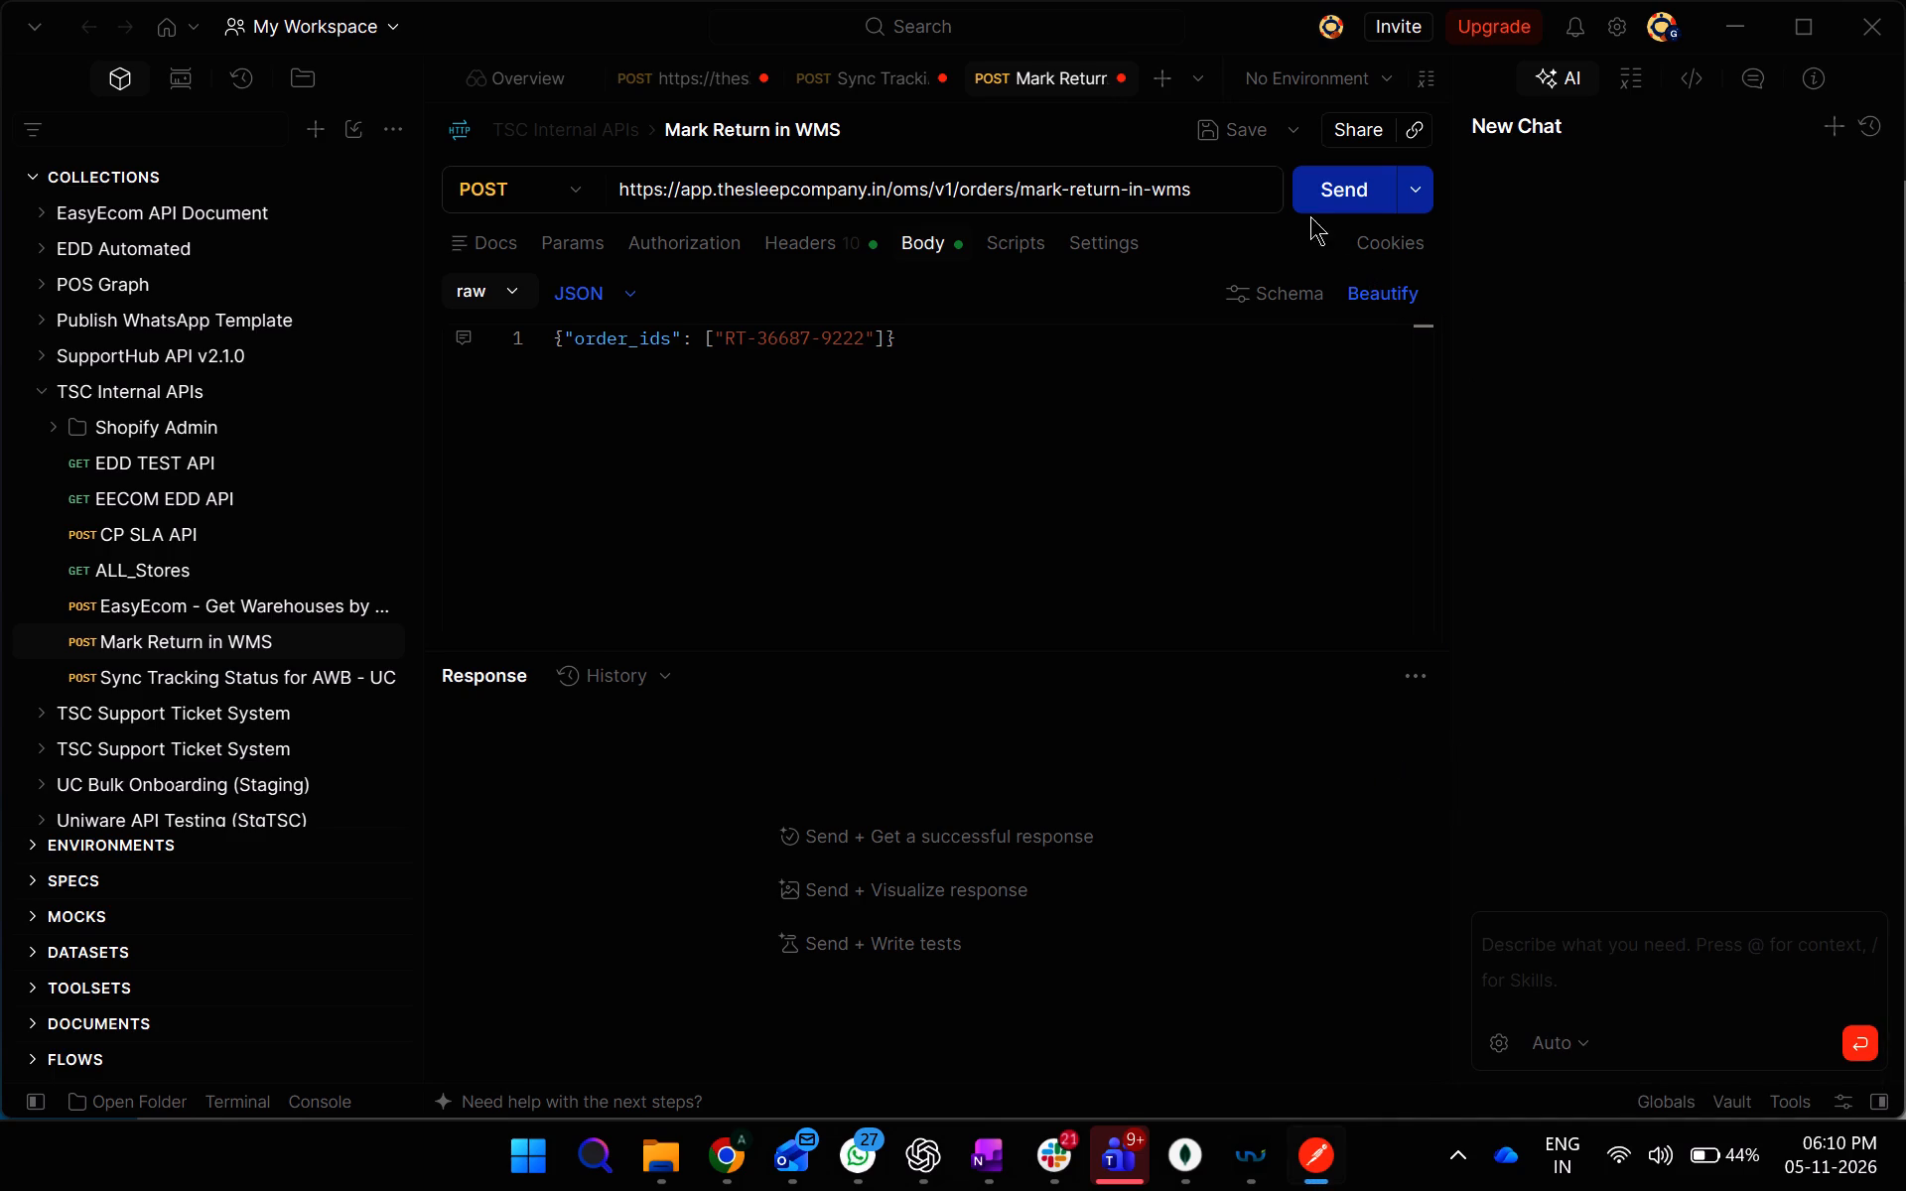
left_click(1312, 202)
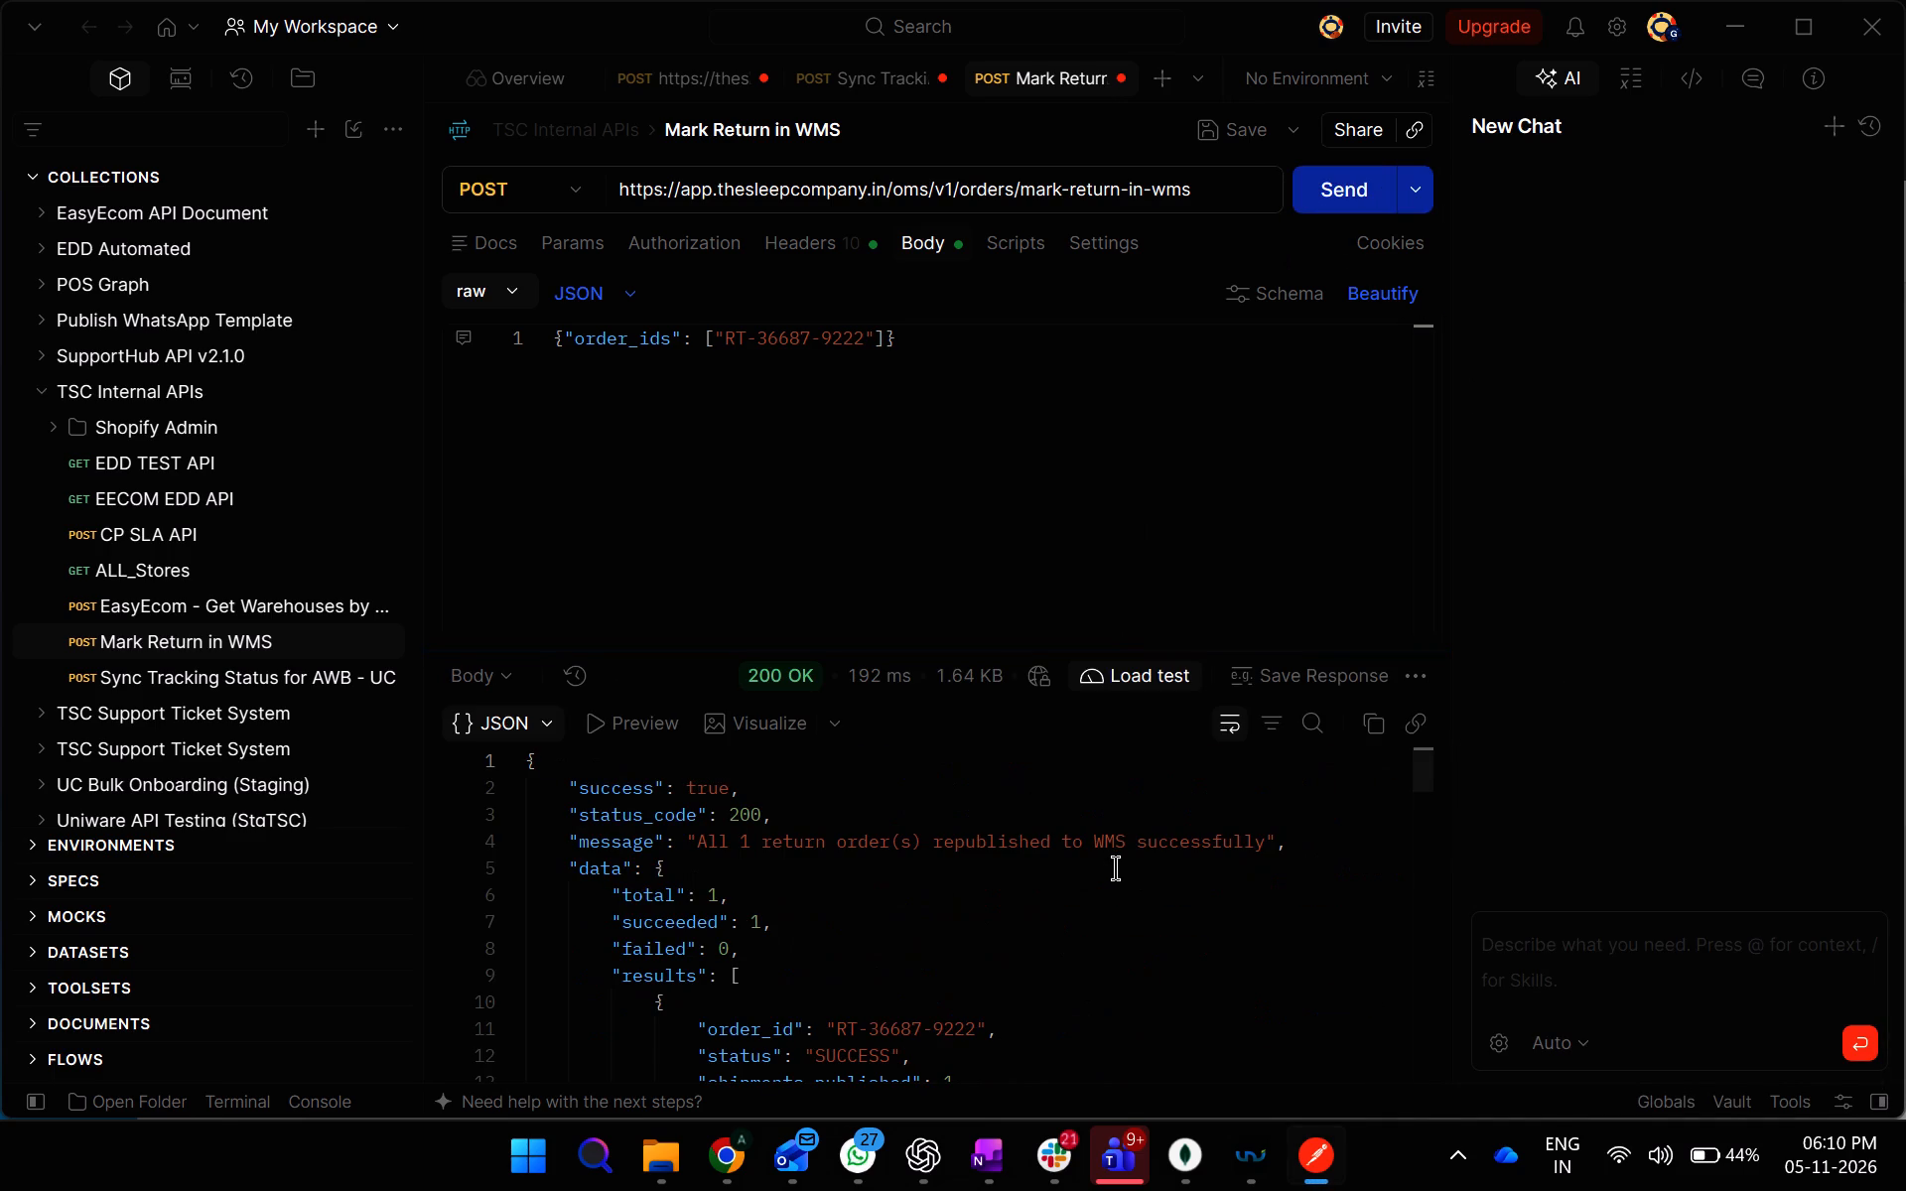
key("alt+Tab")
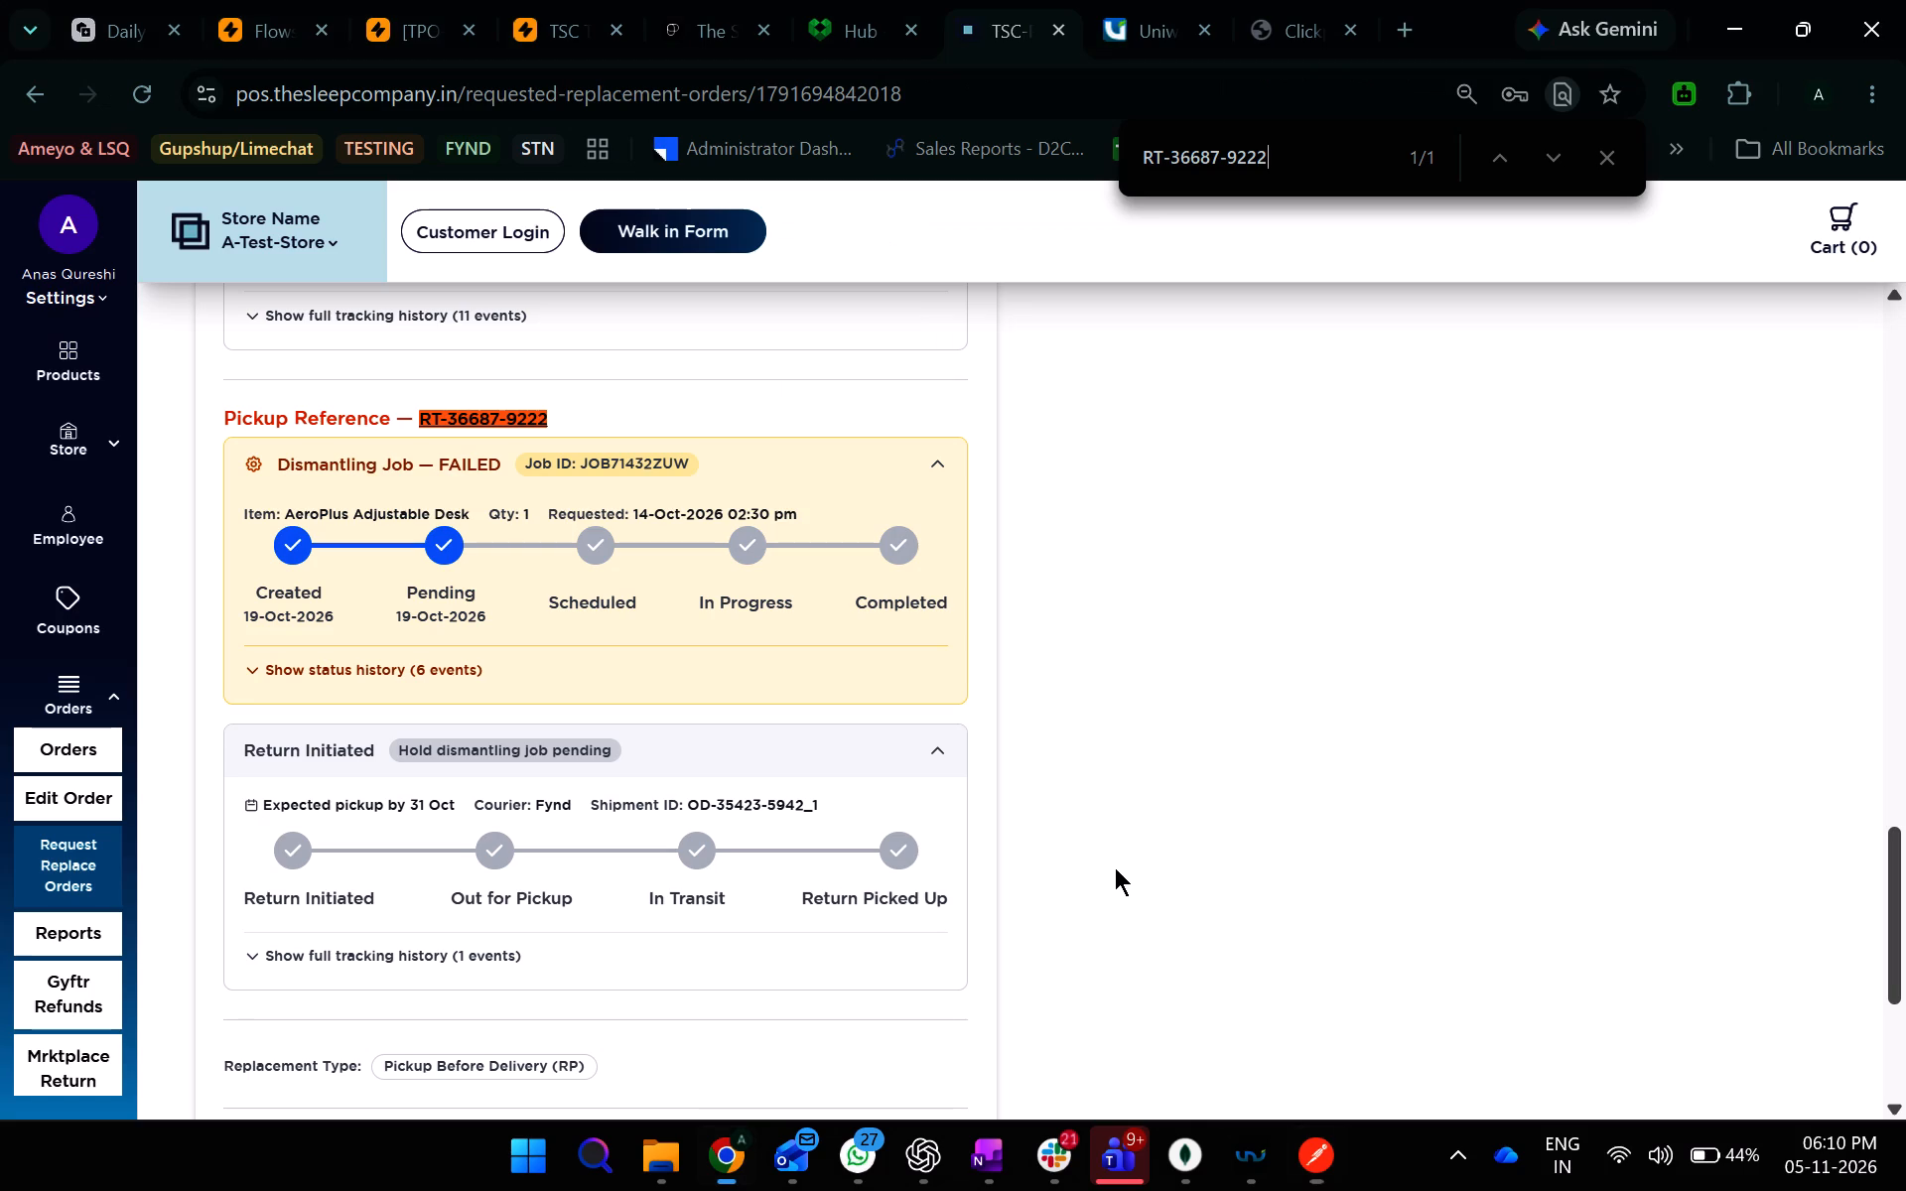
key("ctrl+shift+r")
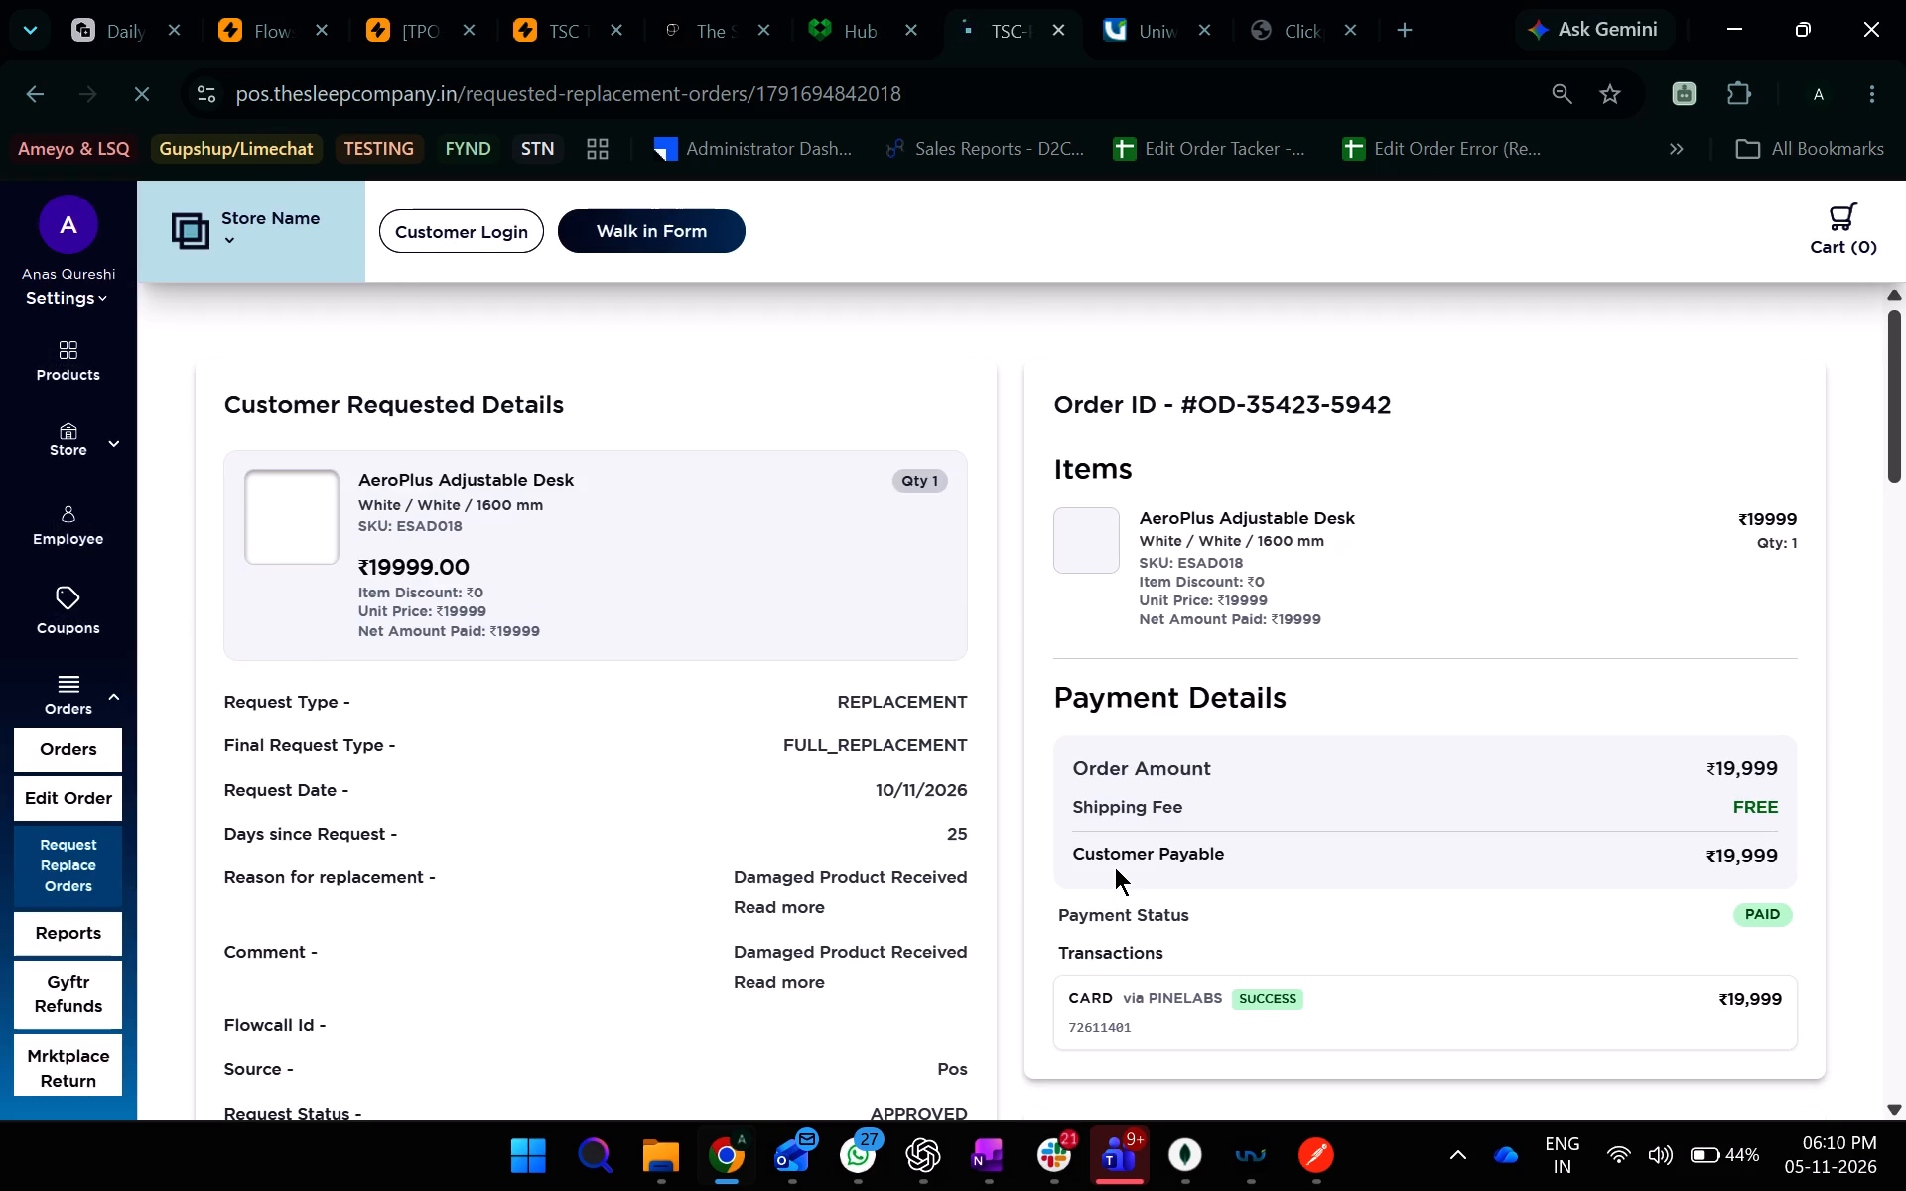
key("ctrl+f")
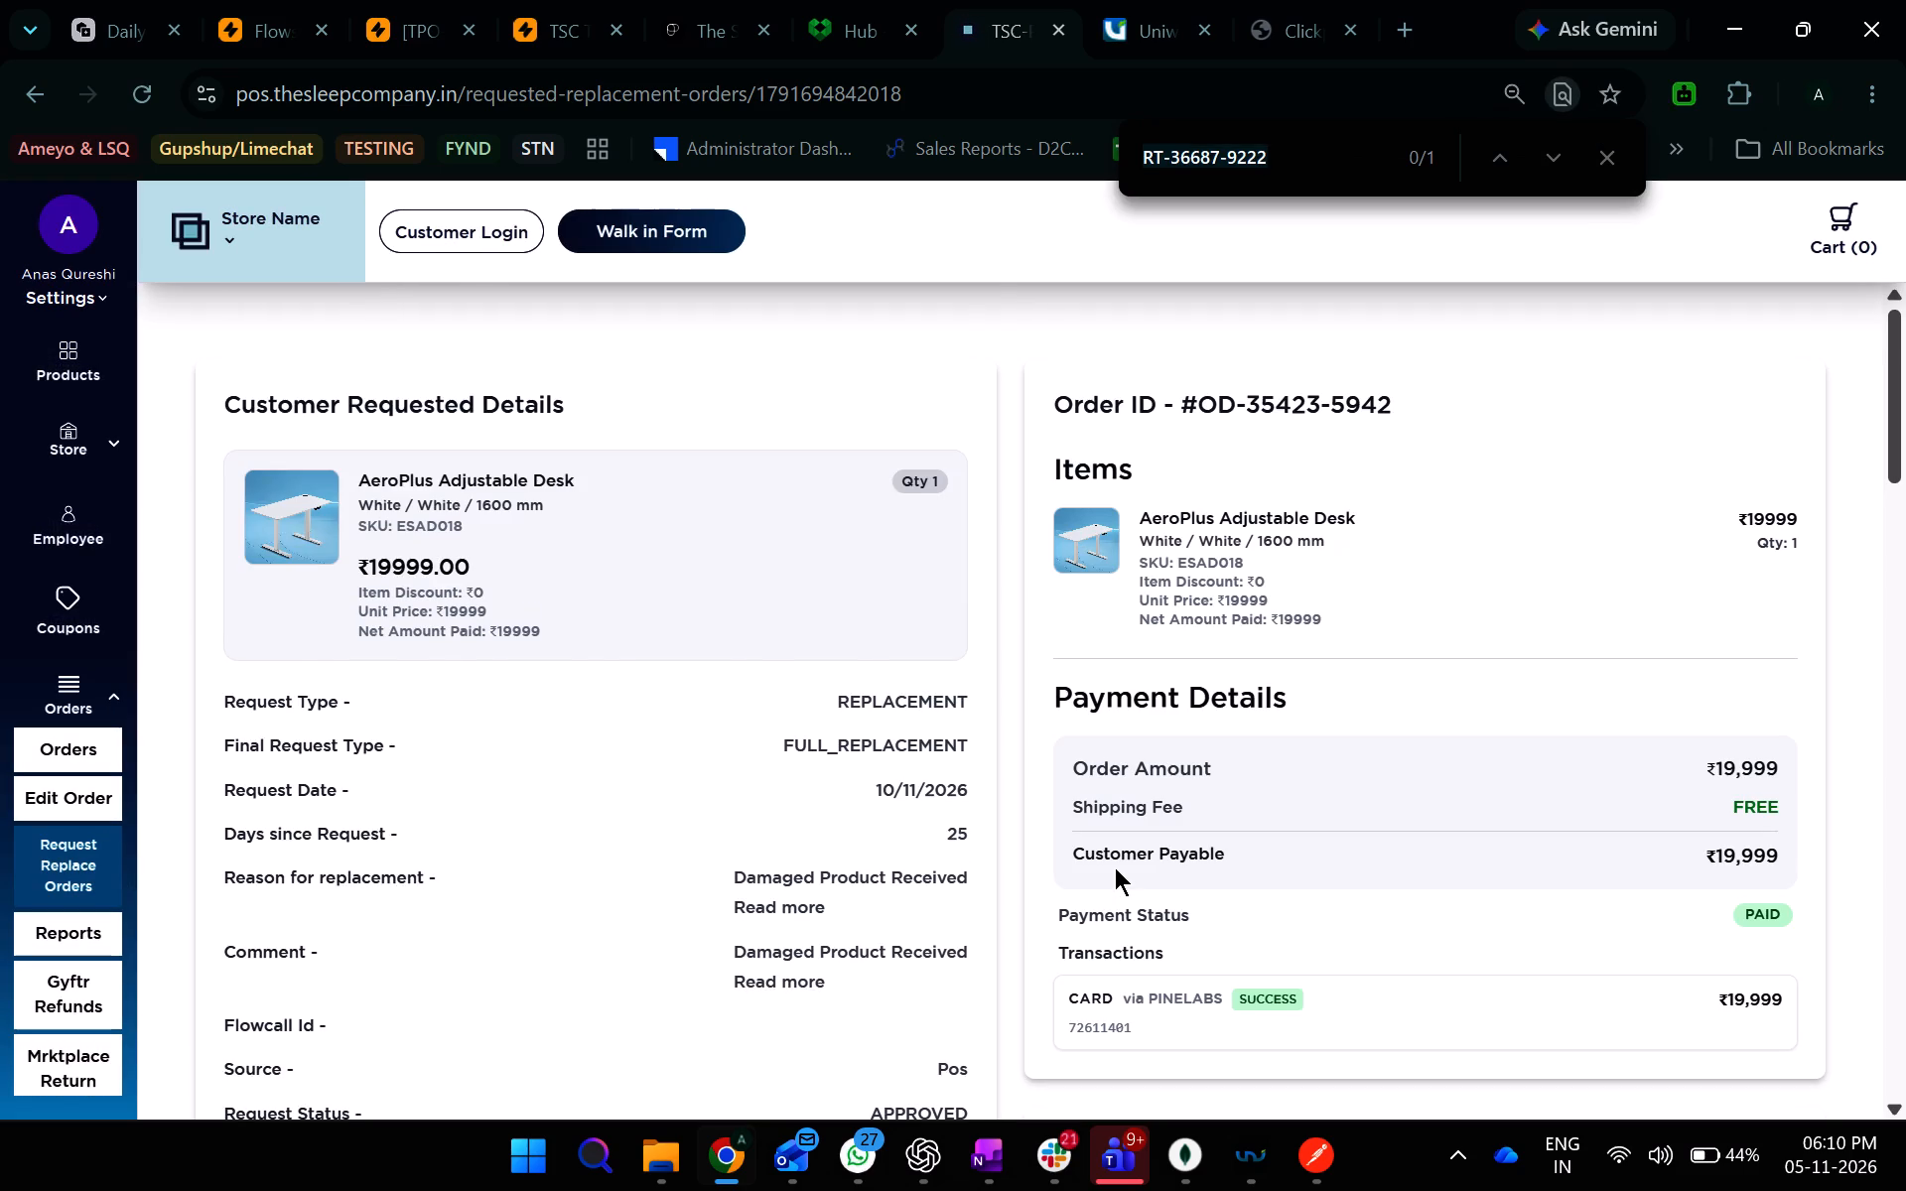
key("Return")
scroll(788, 1004, "down", 1)
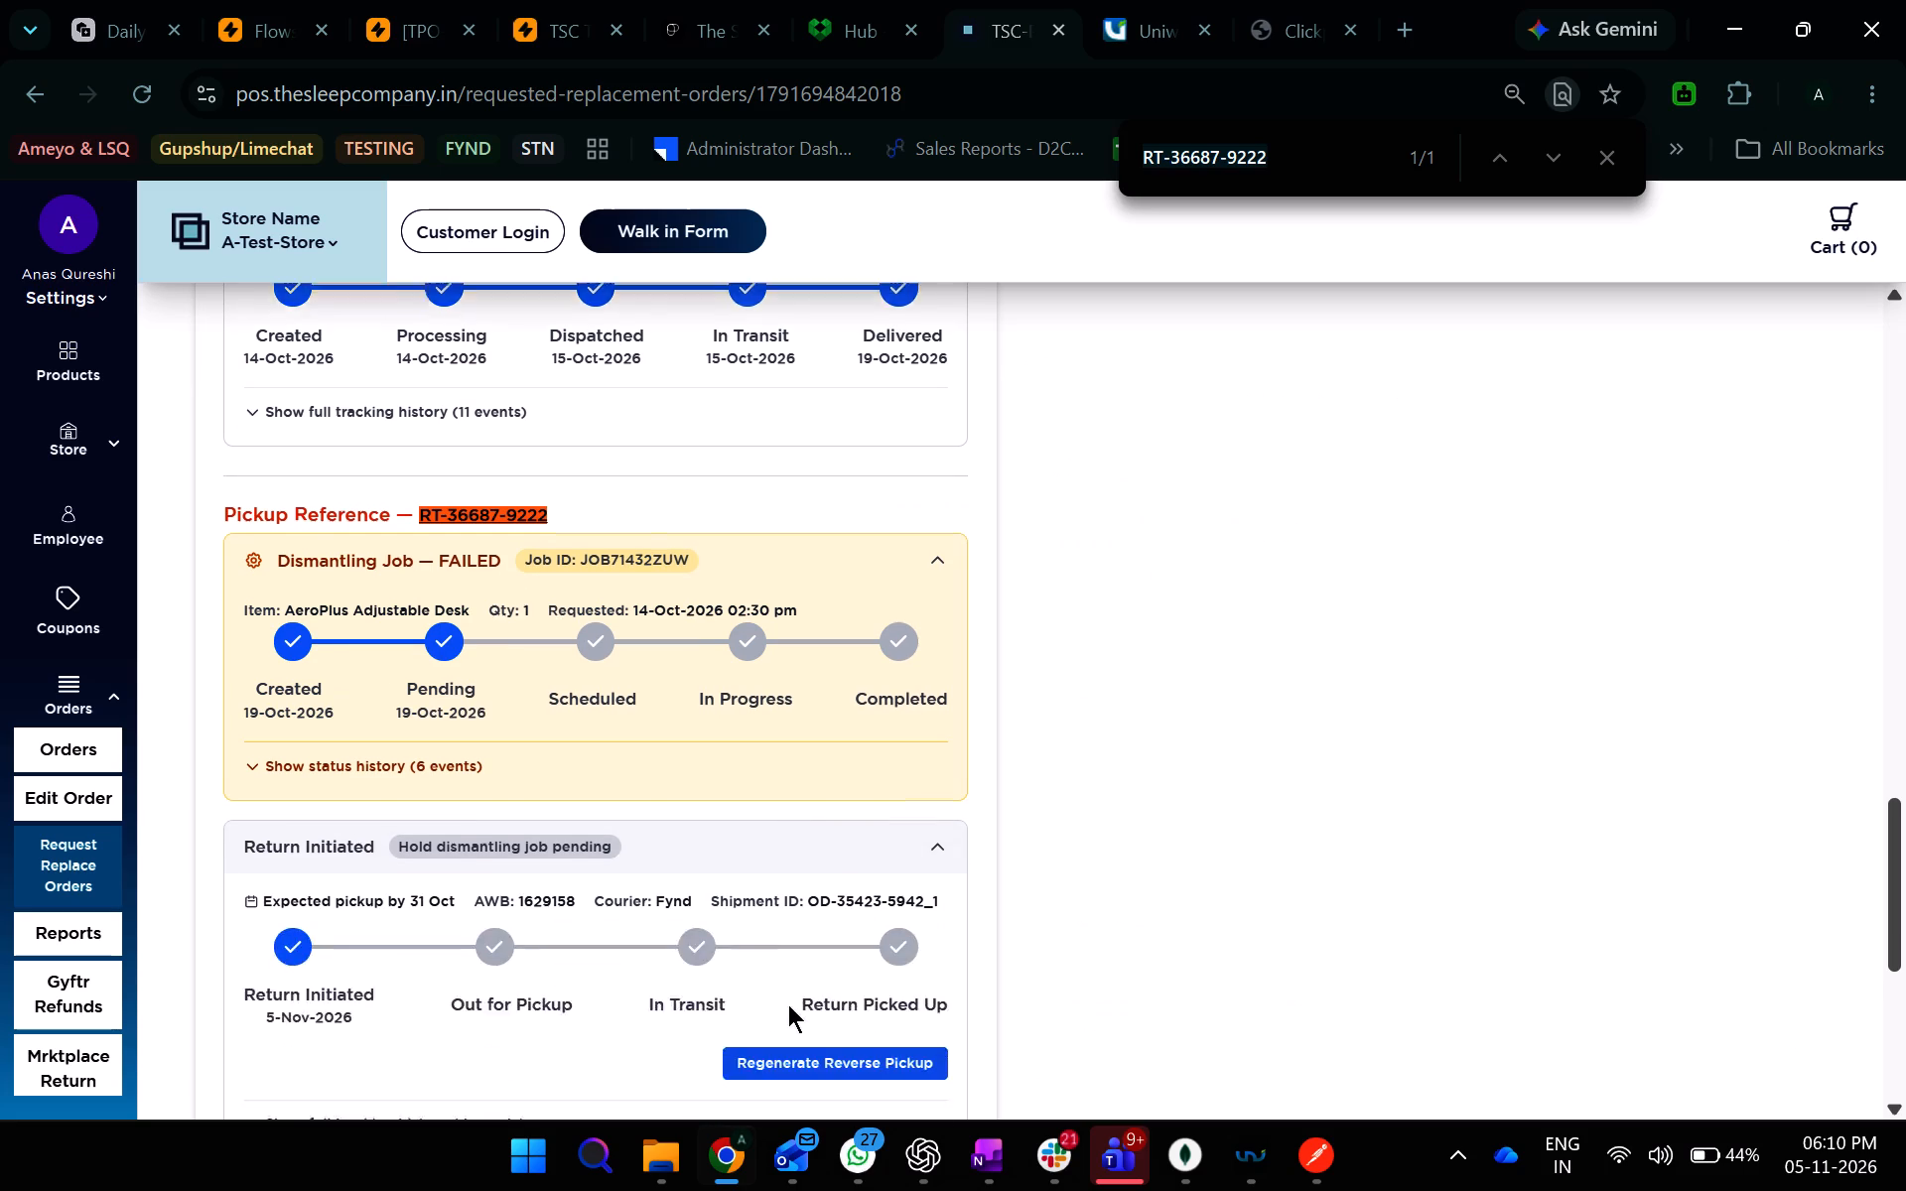
scroll(788, 1004, "down", 2)
left_click(486, 949)
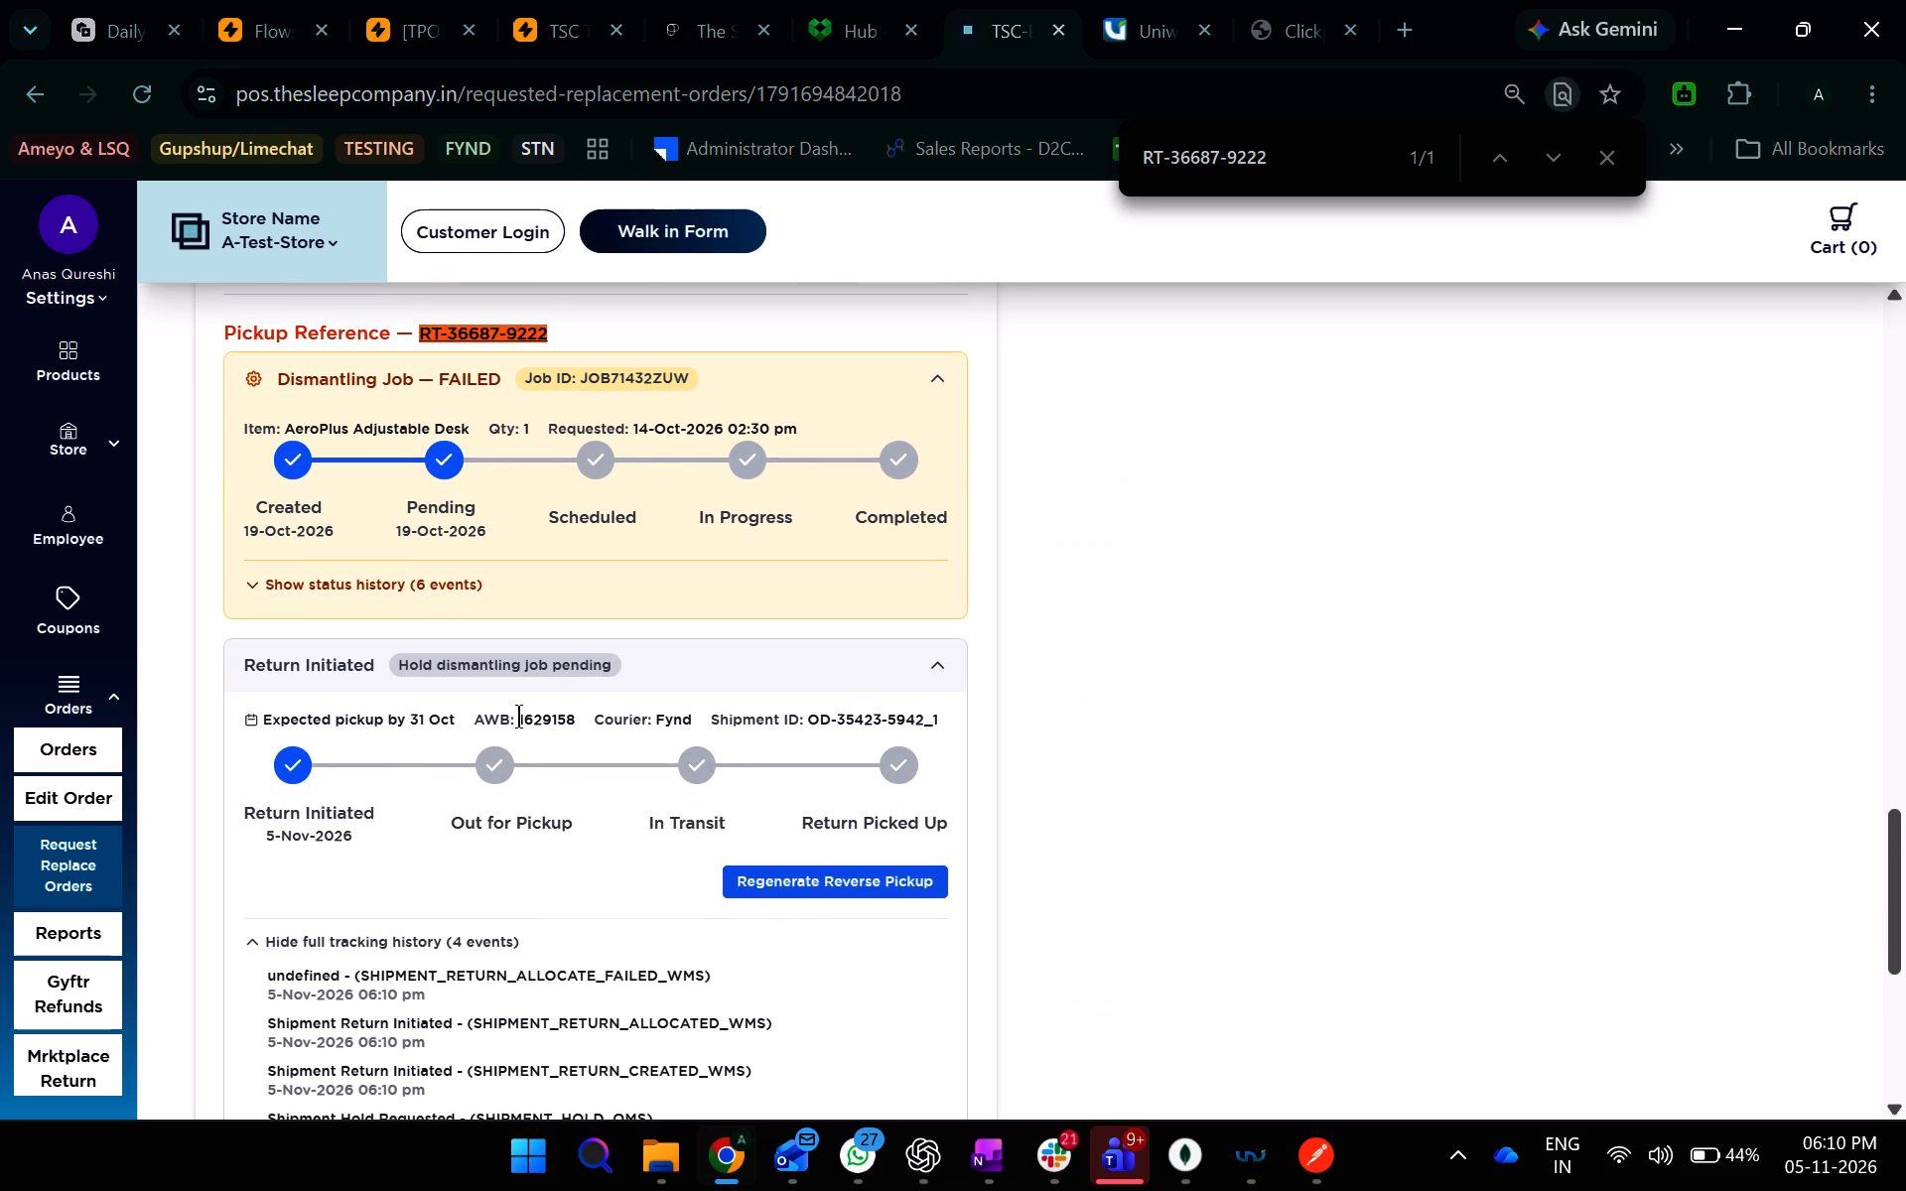
double_click(543, 719)
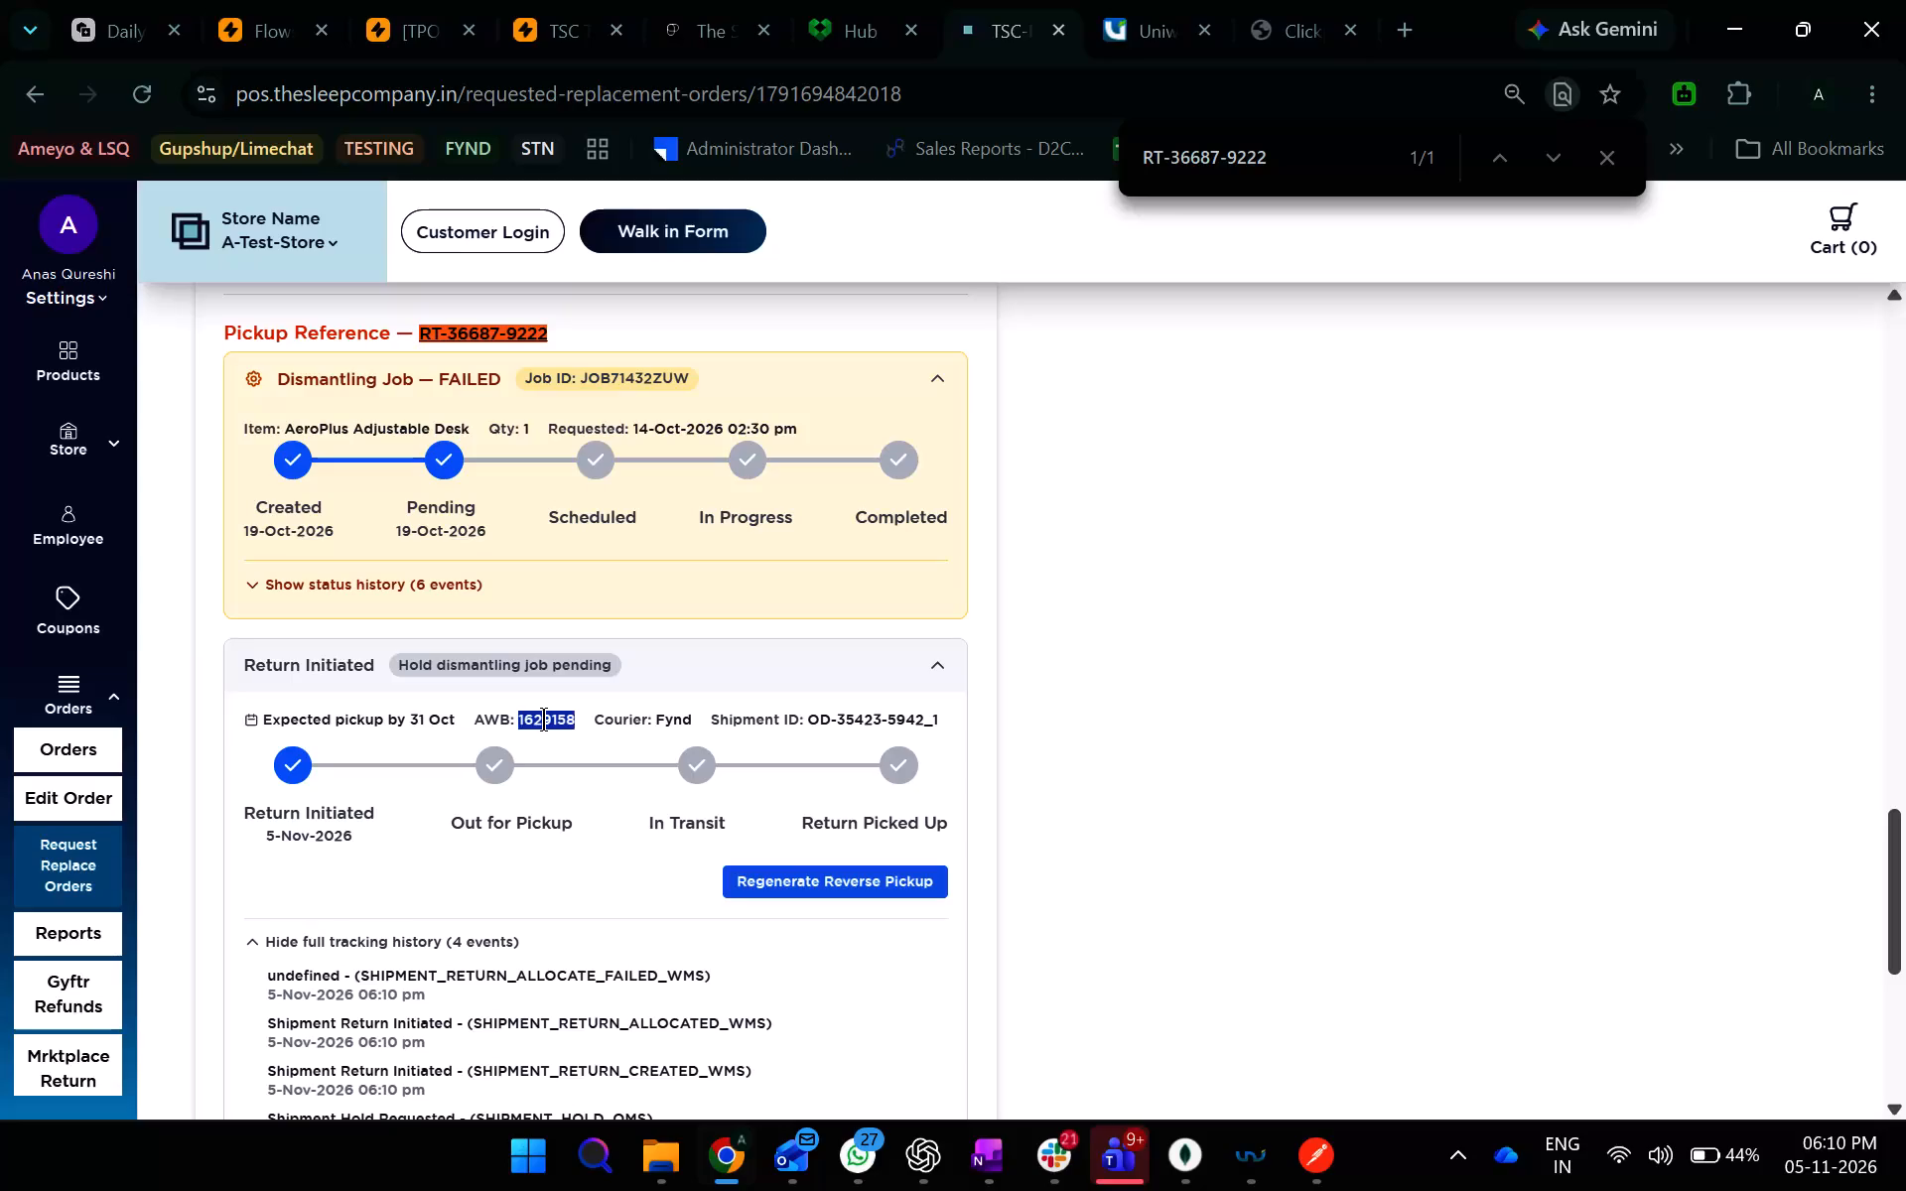
key("ctrl+c")
key("ctrl+c")
key("ctrl+c")
key("alt+Tab")
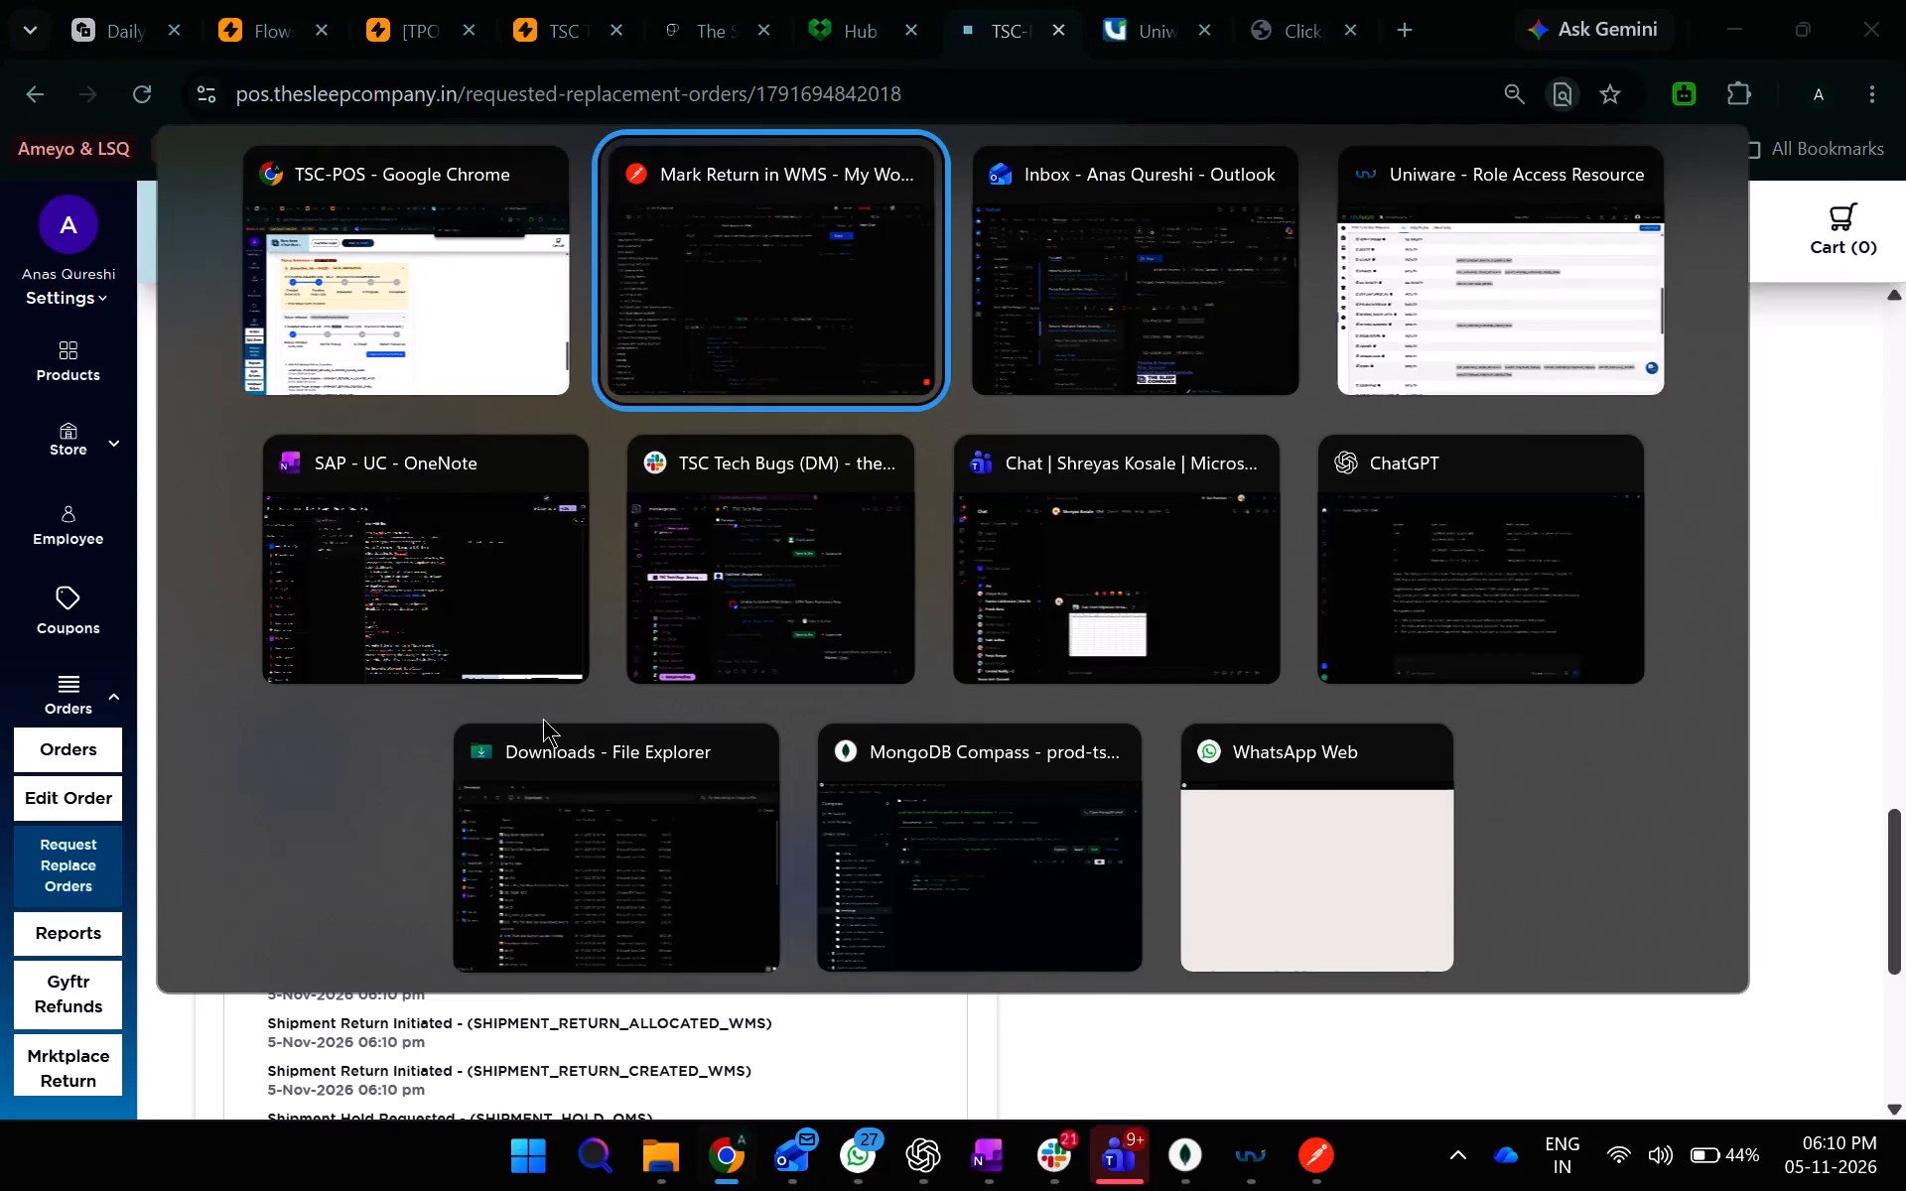
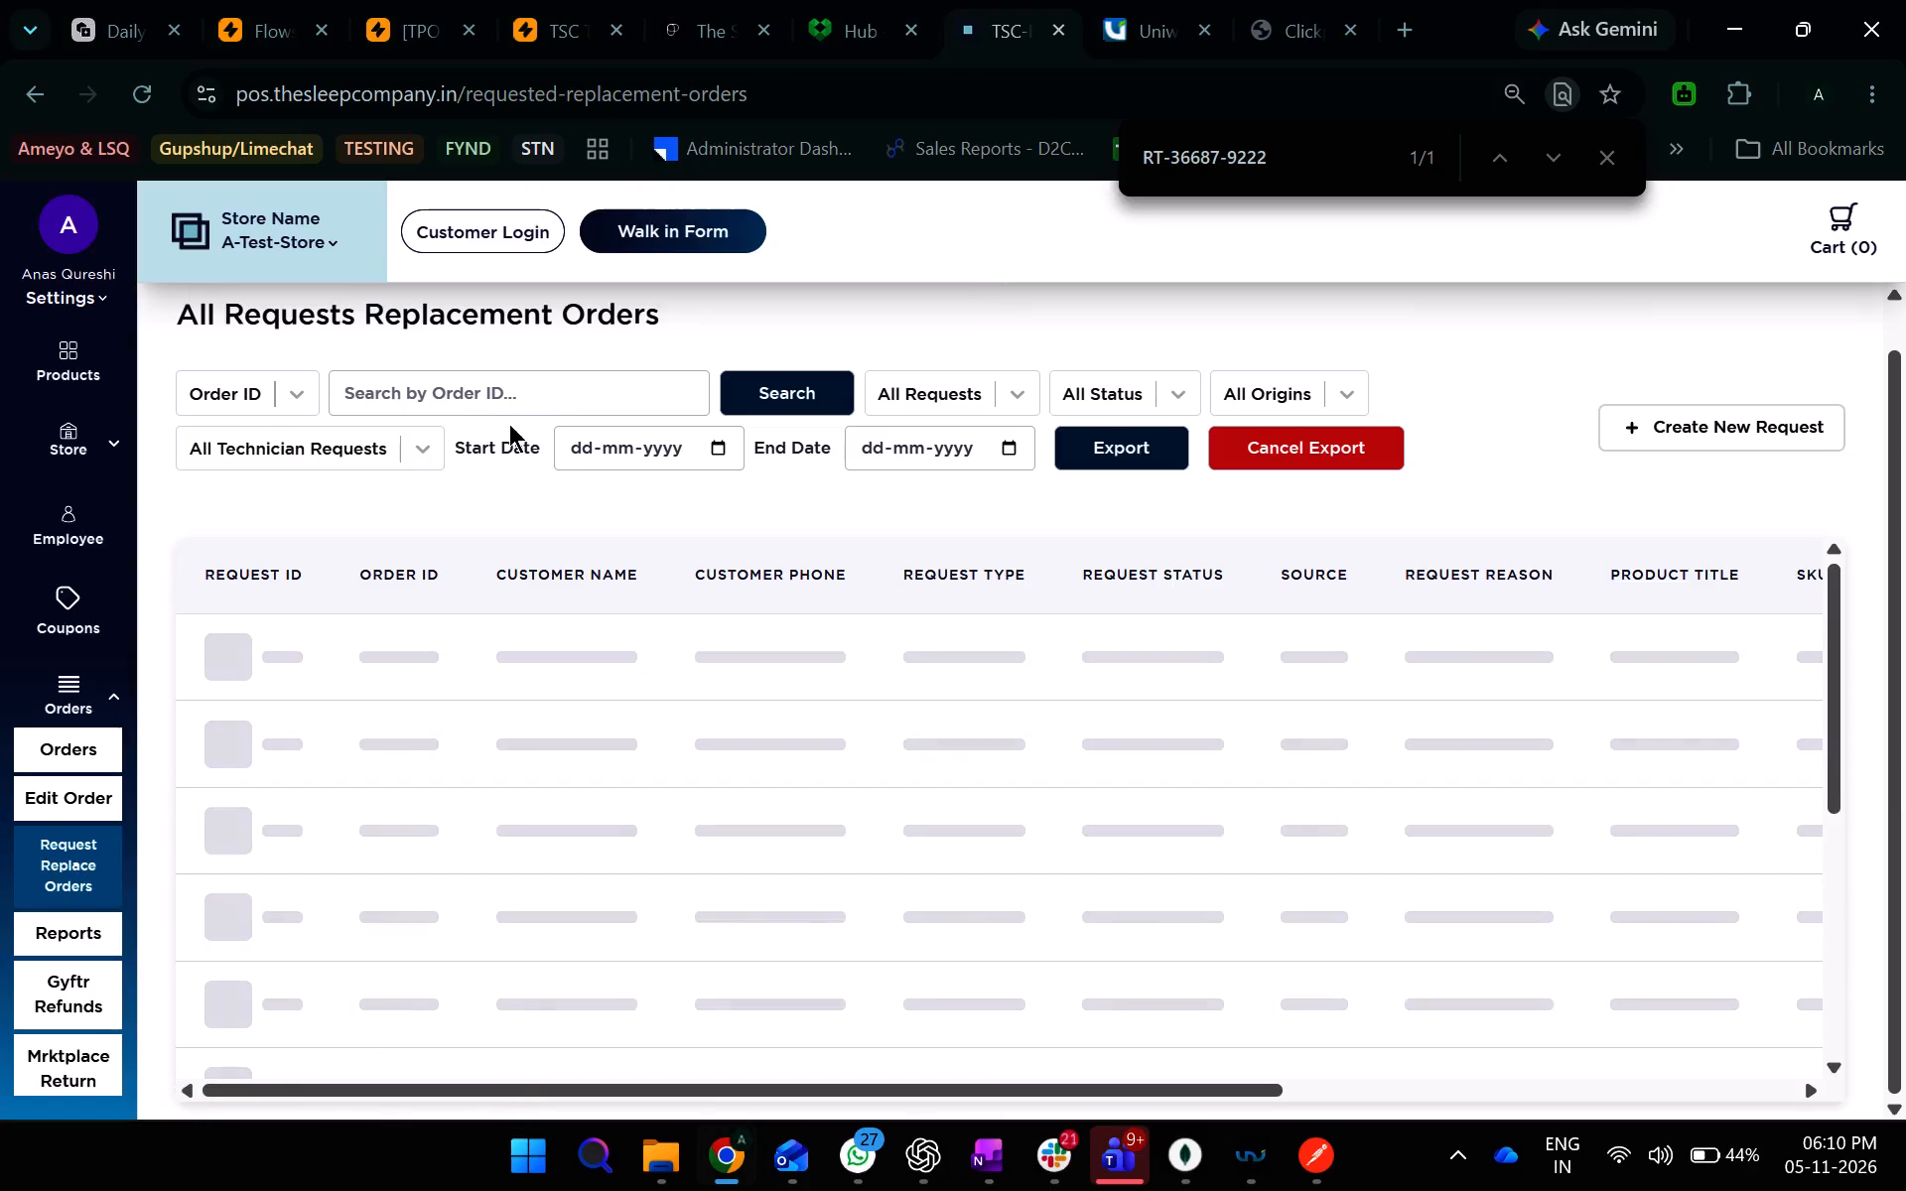
left_click(527, 397, "ctrl")
key("ctrl+v")
key("Return")
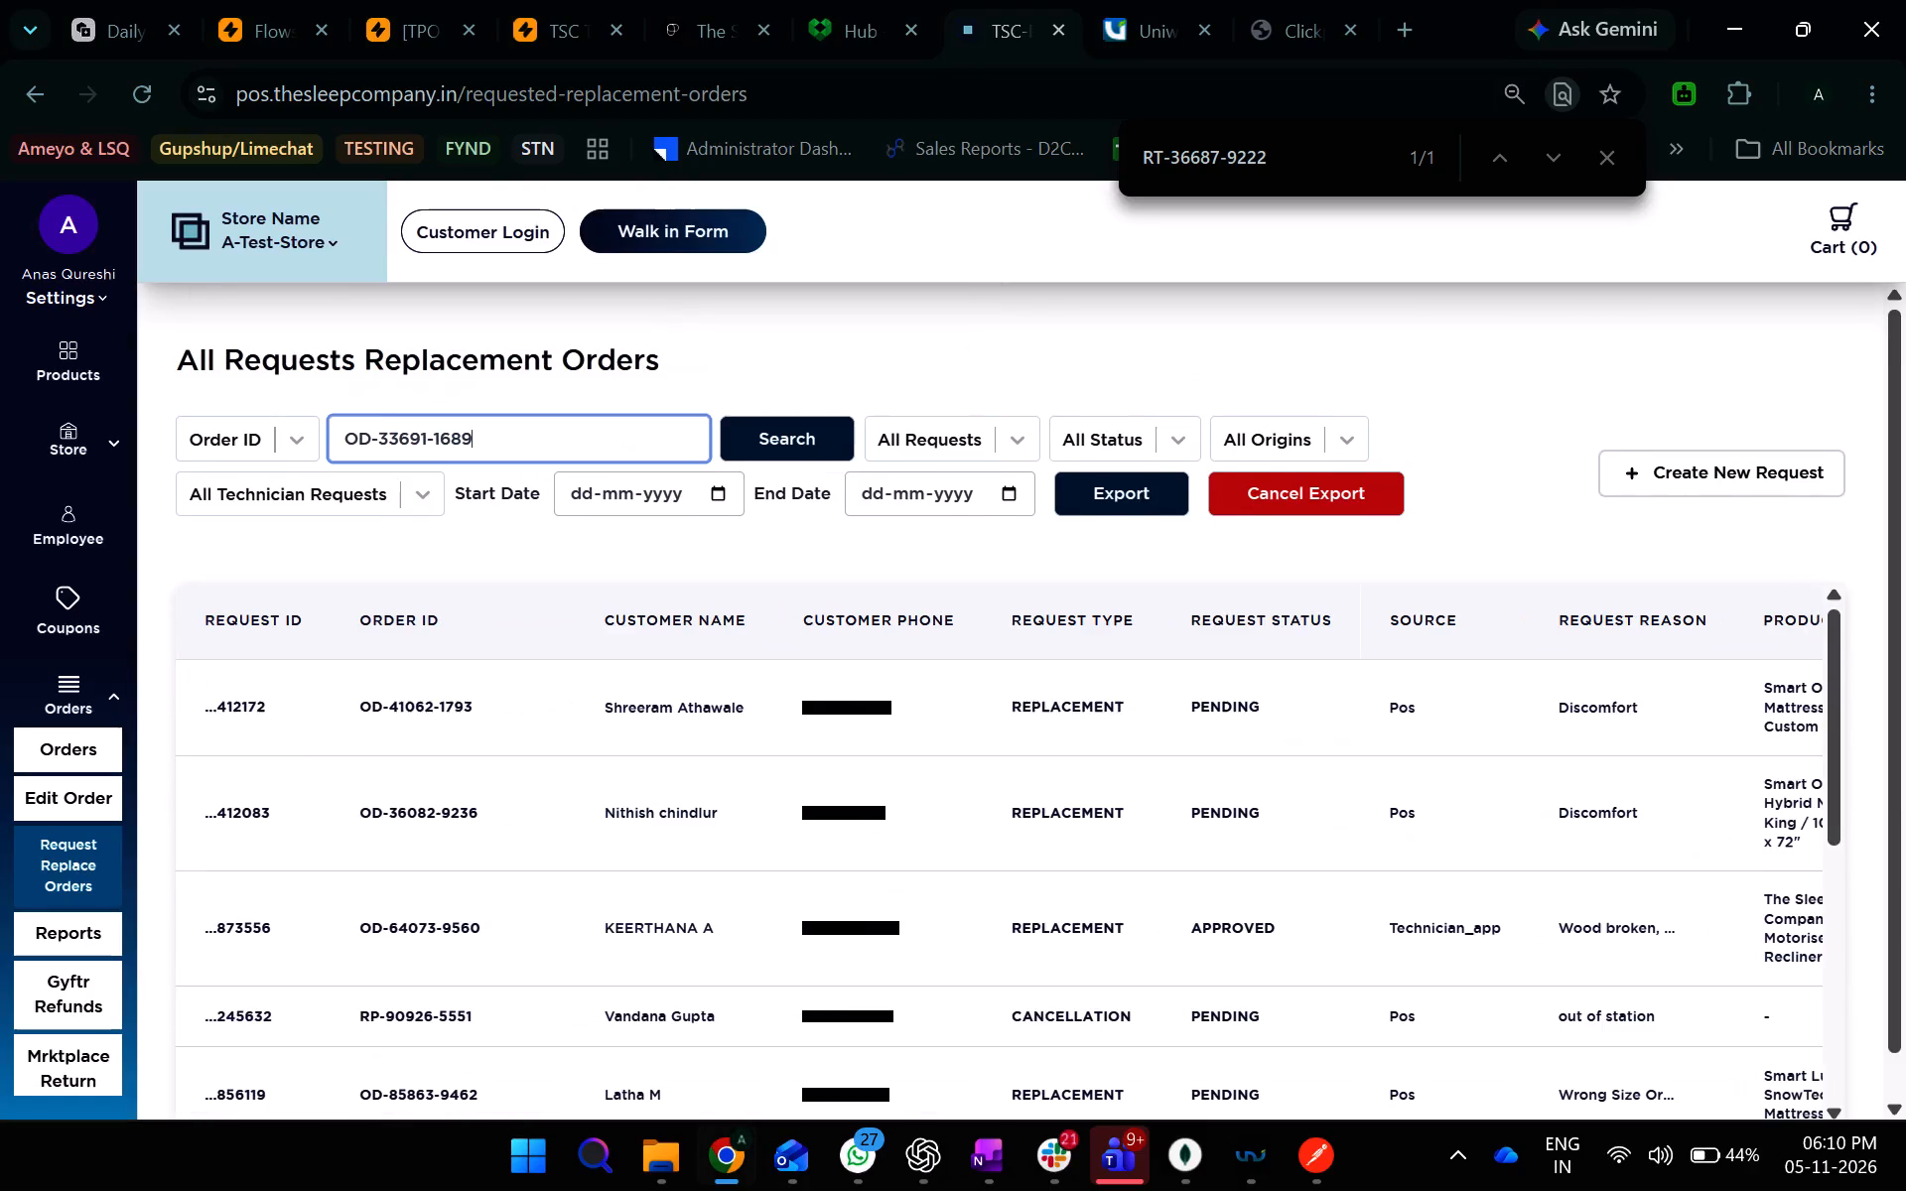
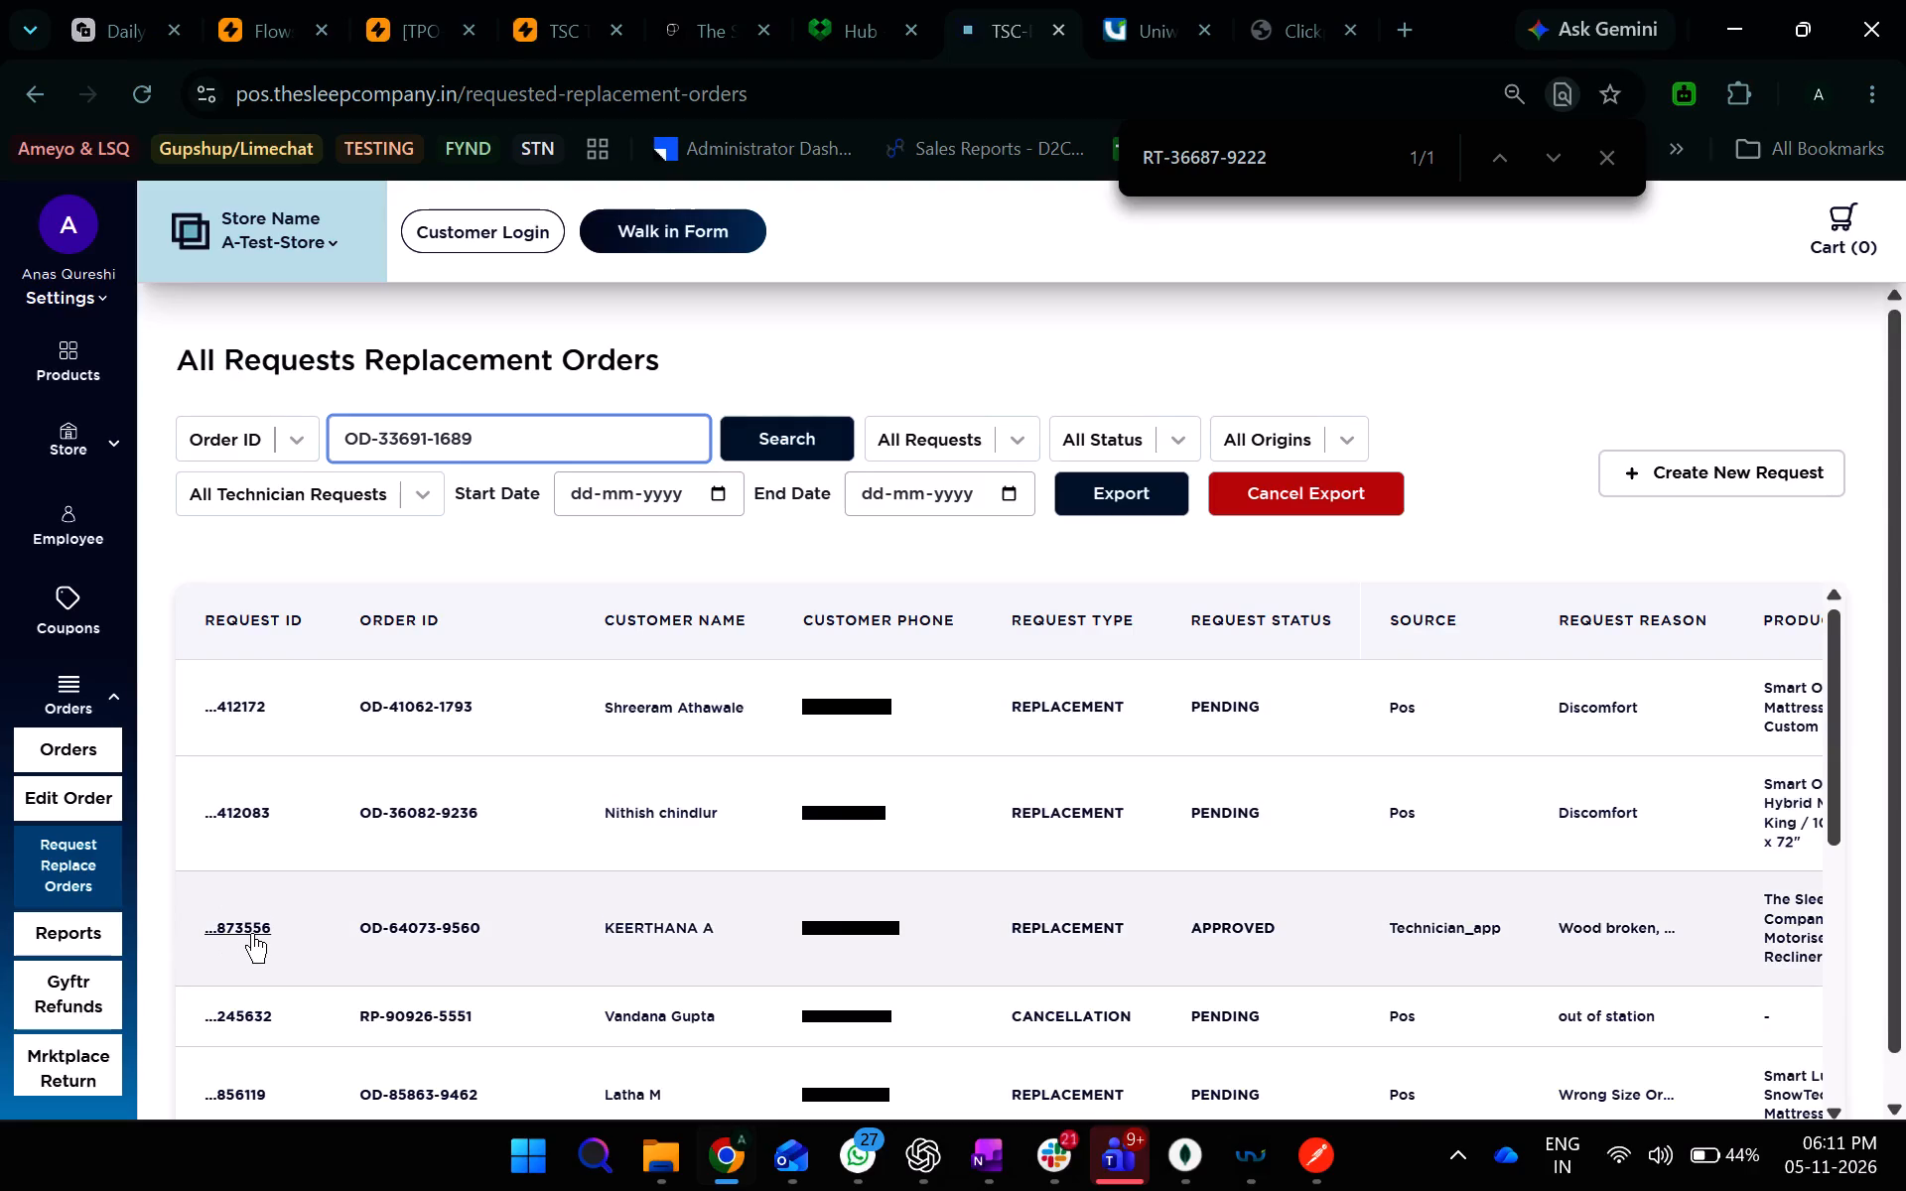
scroll(252, 933, "down", 1)
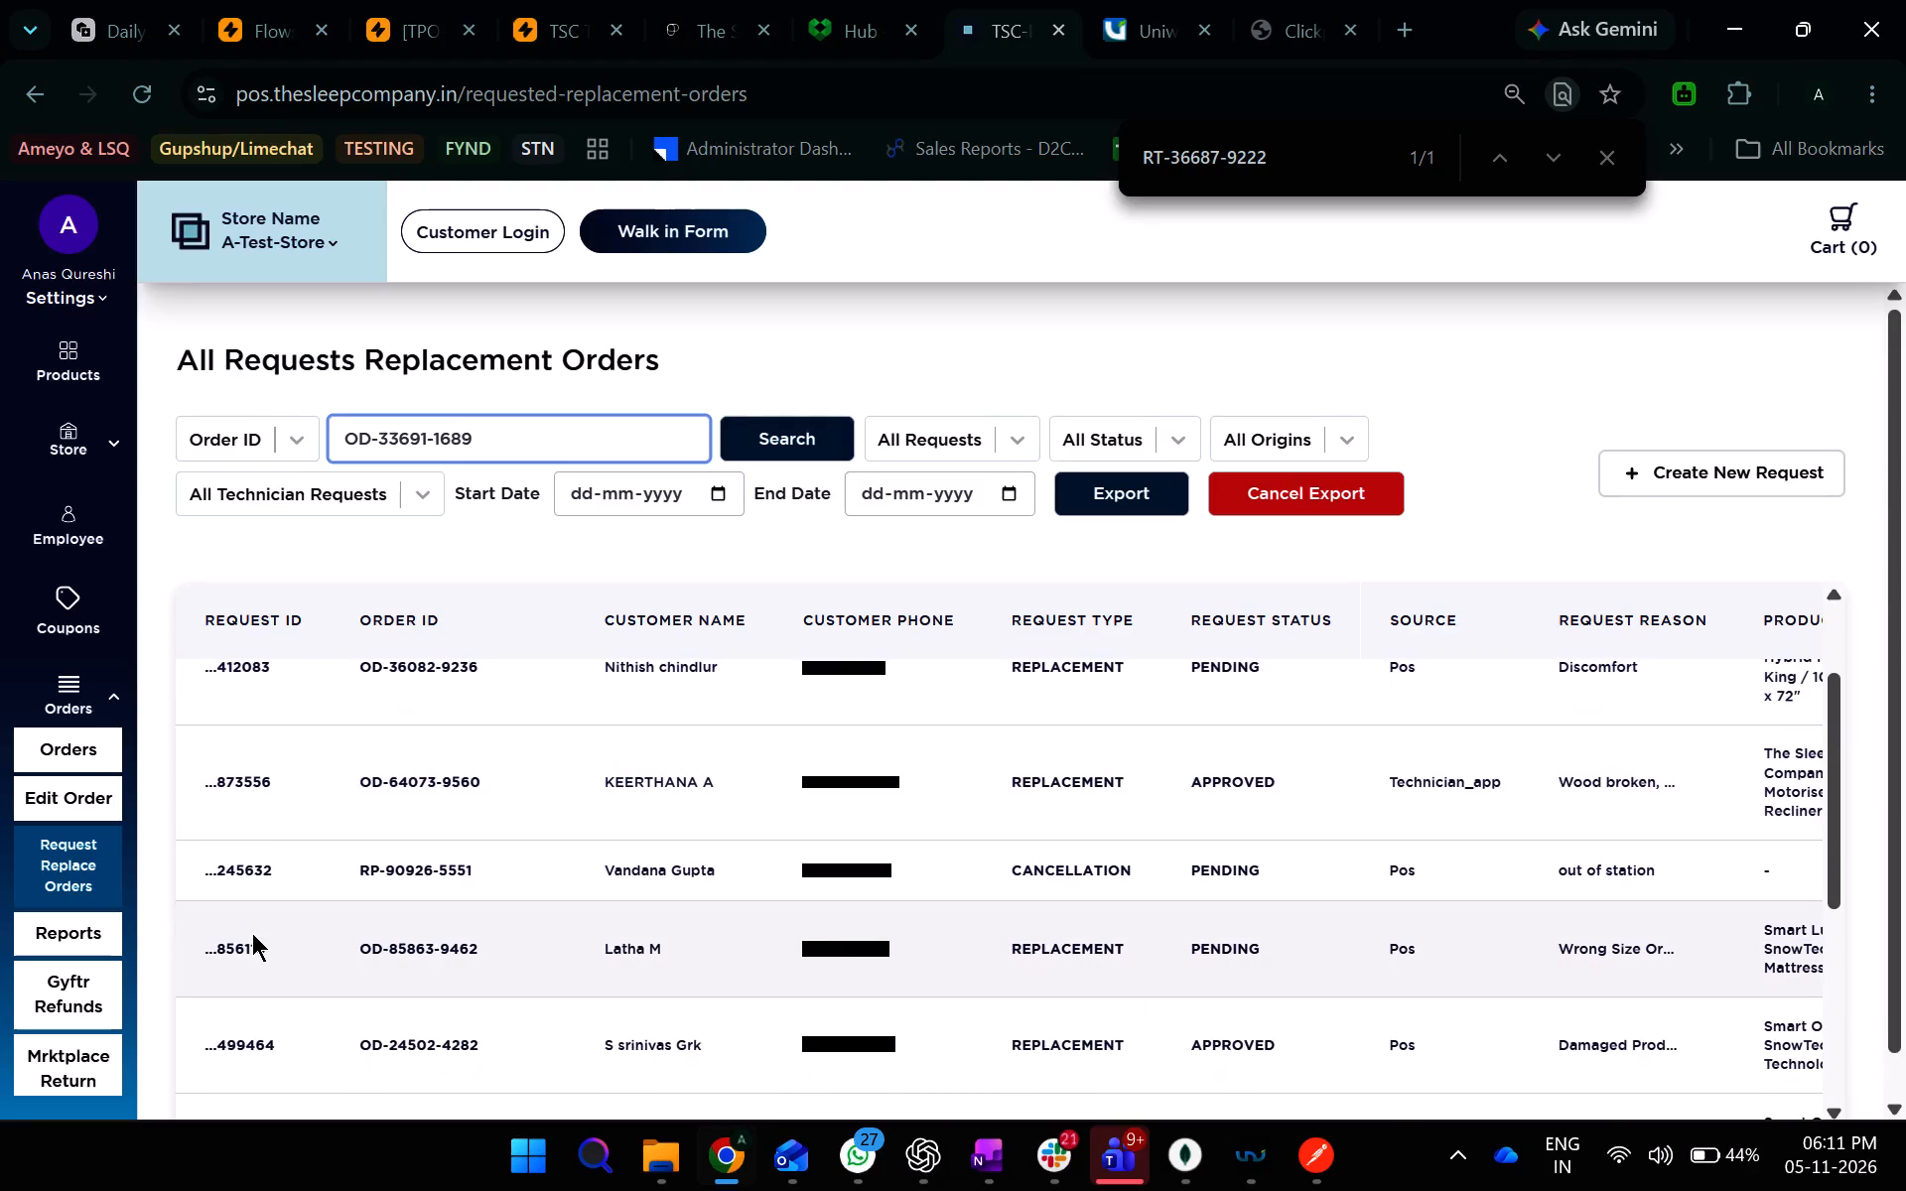
key("ctrl+f")
key("ctrl+v")
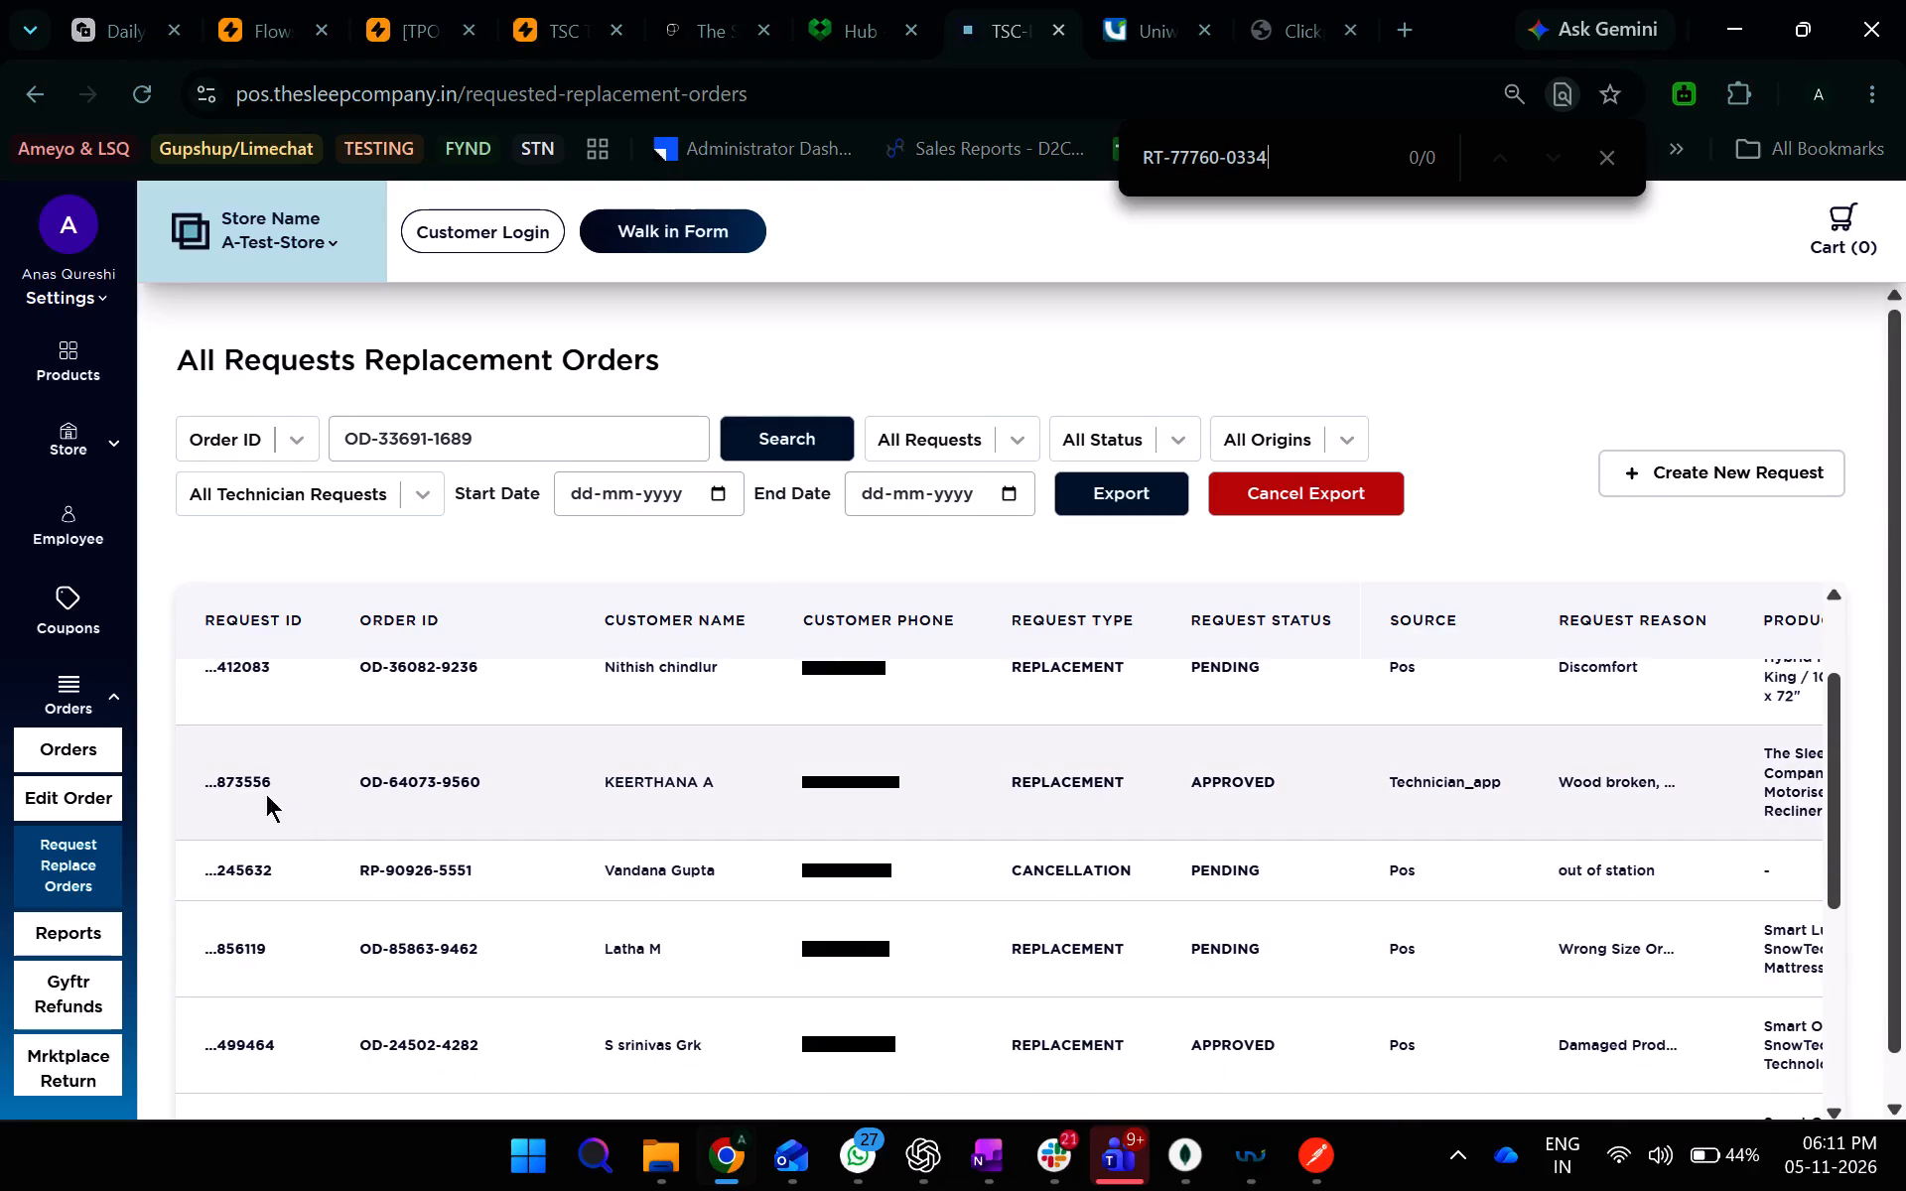
scroll(262, 788, "down", 1)
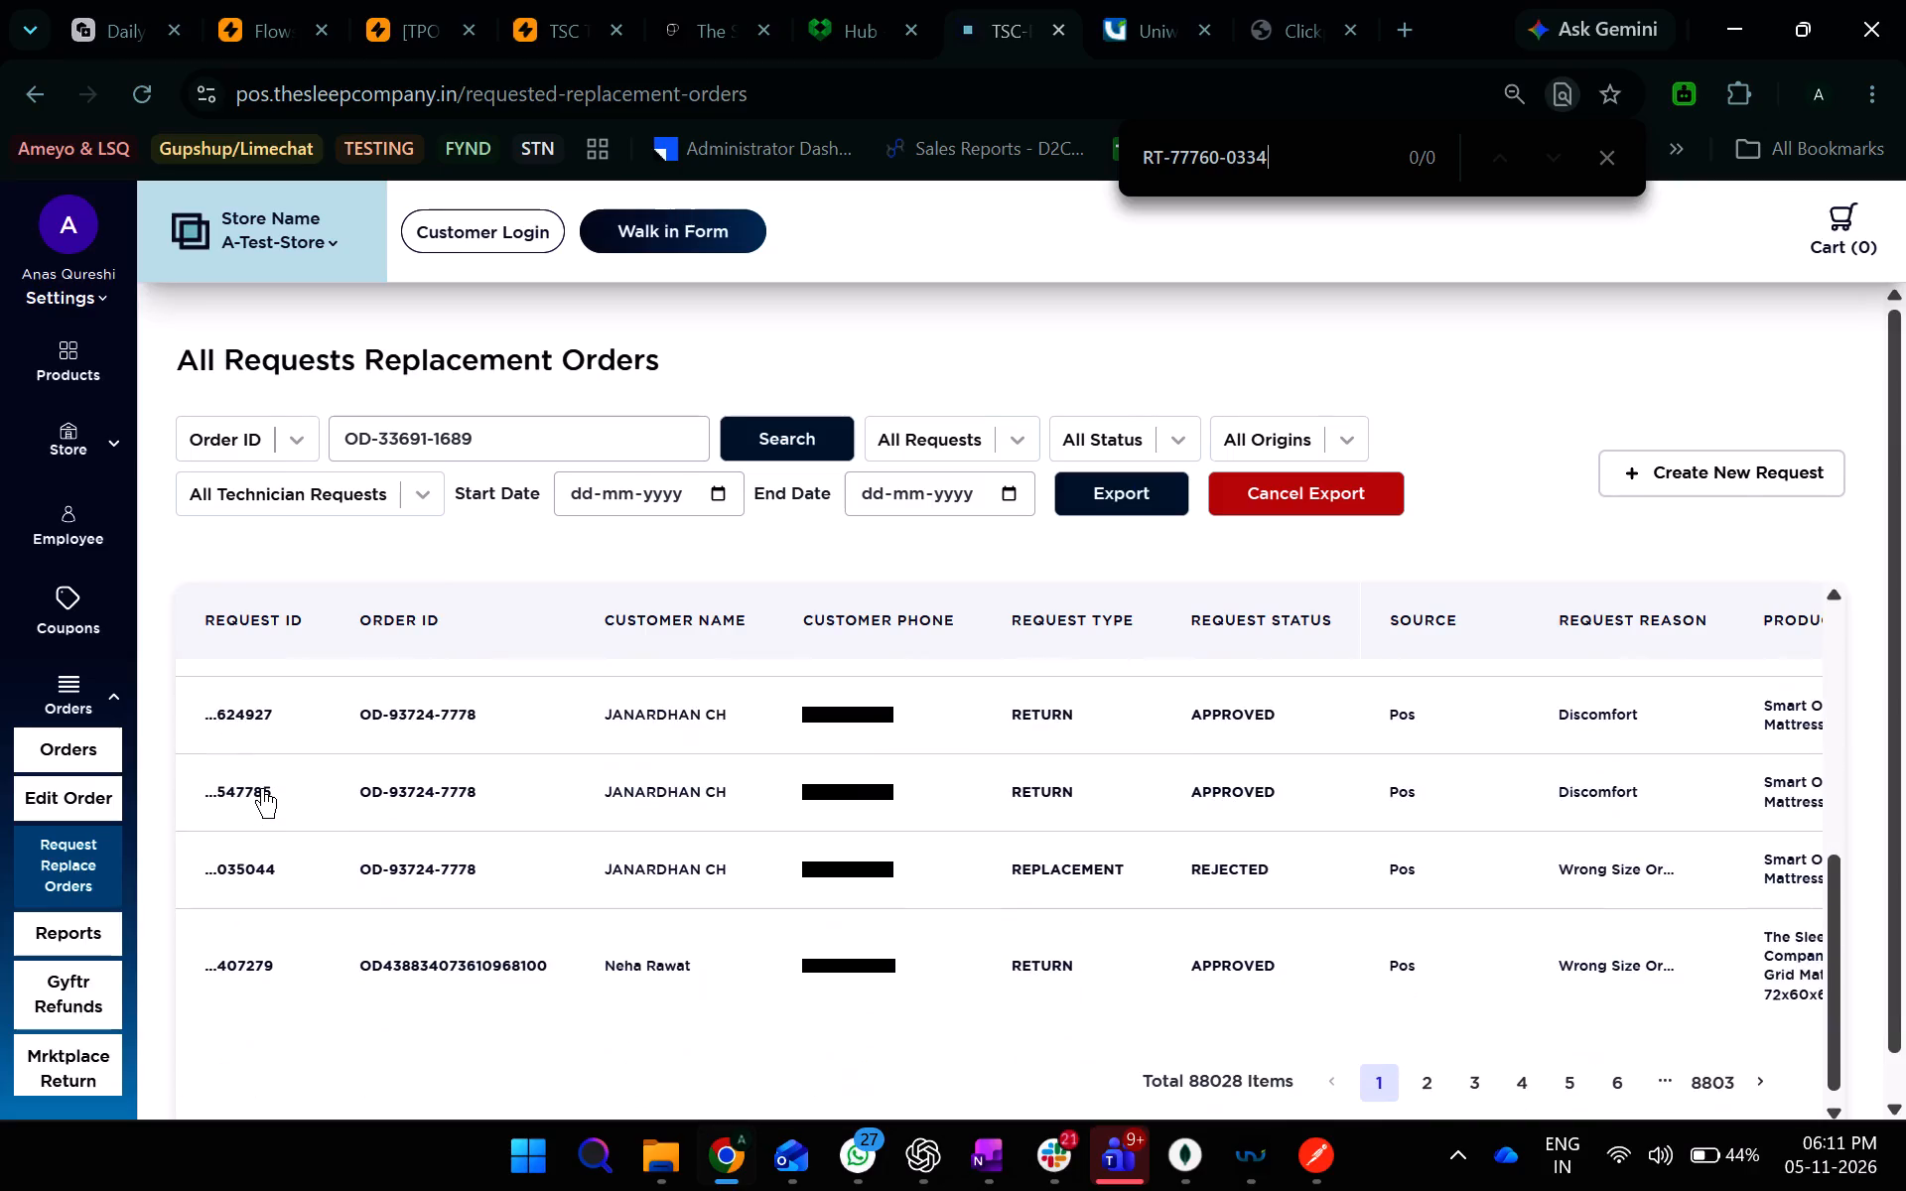
scroll(262, 788, "down", 1)
scroll(262, 788, "up", 5)
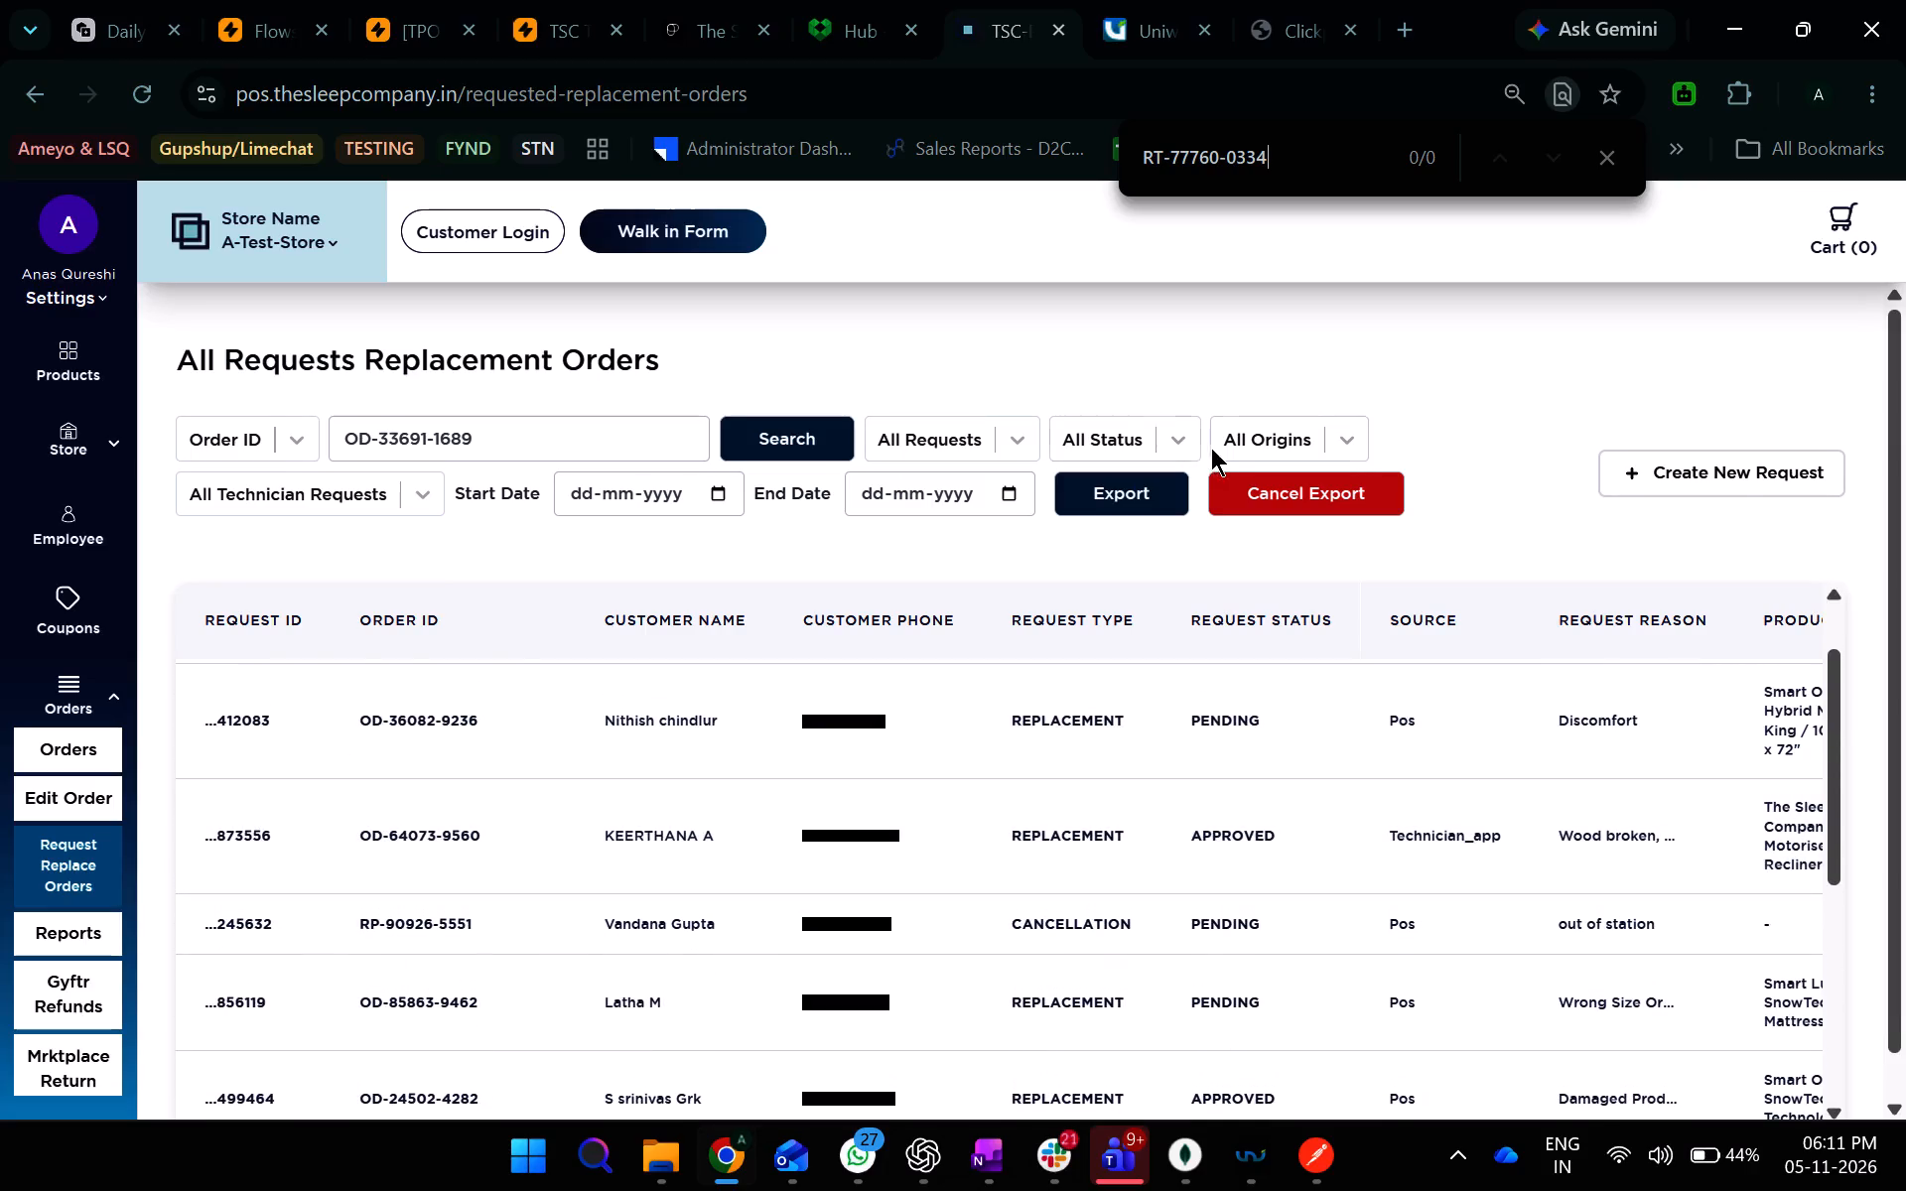
left_click(1169, 444)
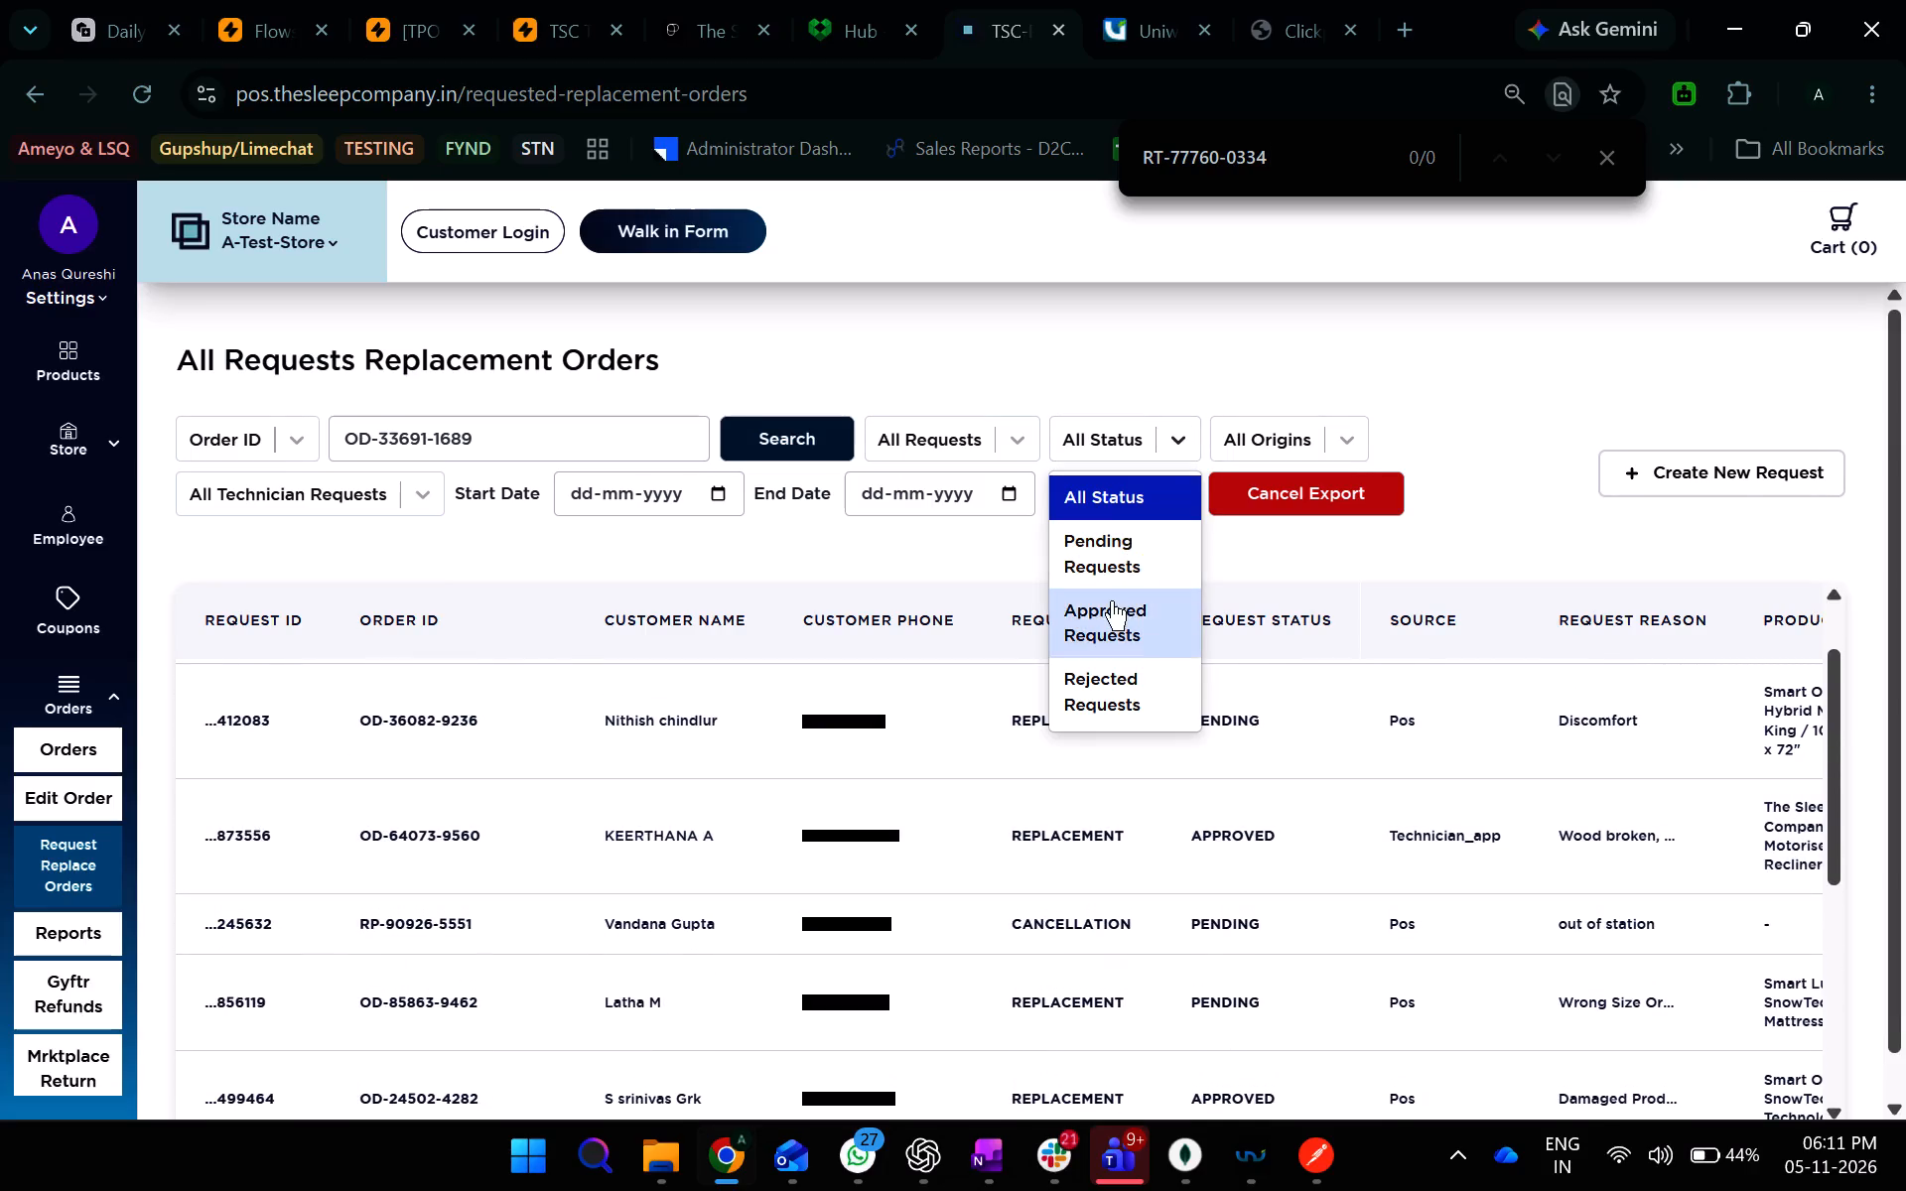
left_click(1112, 600)
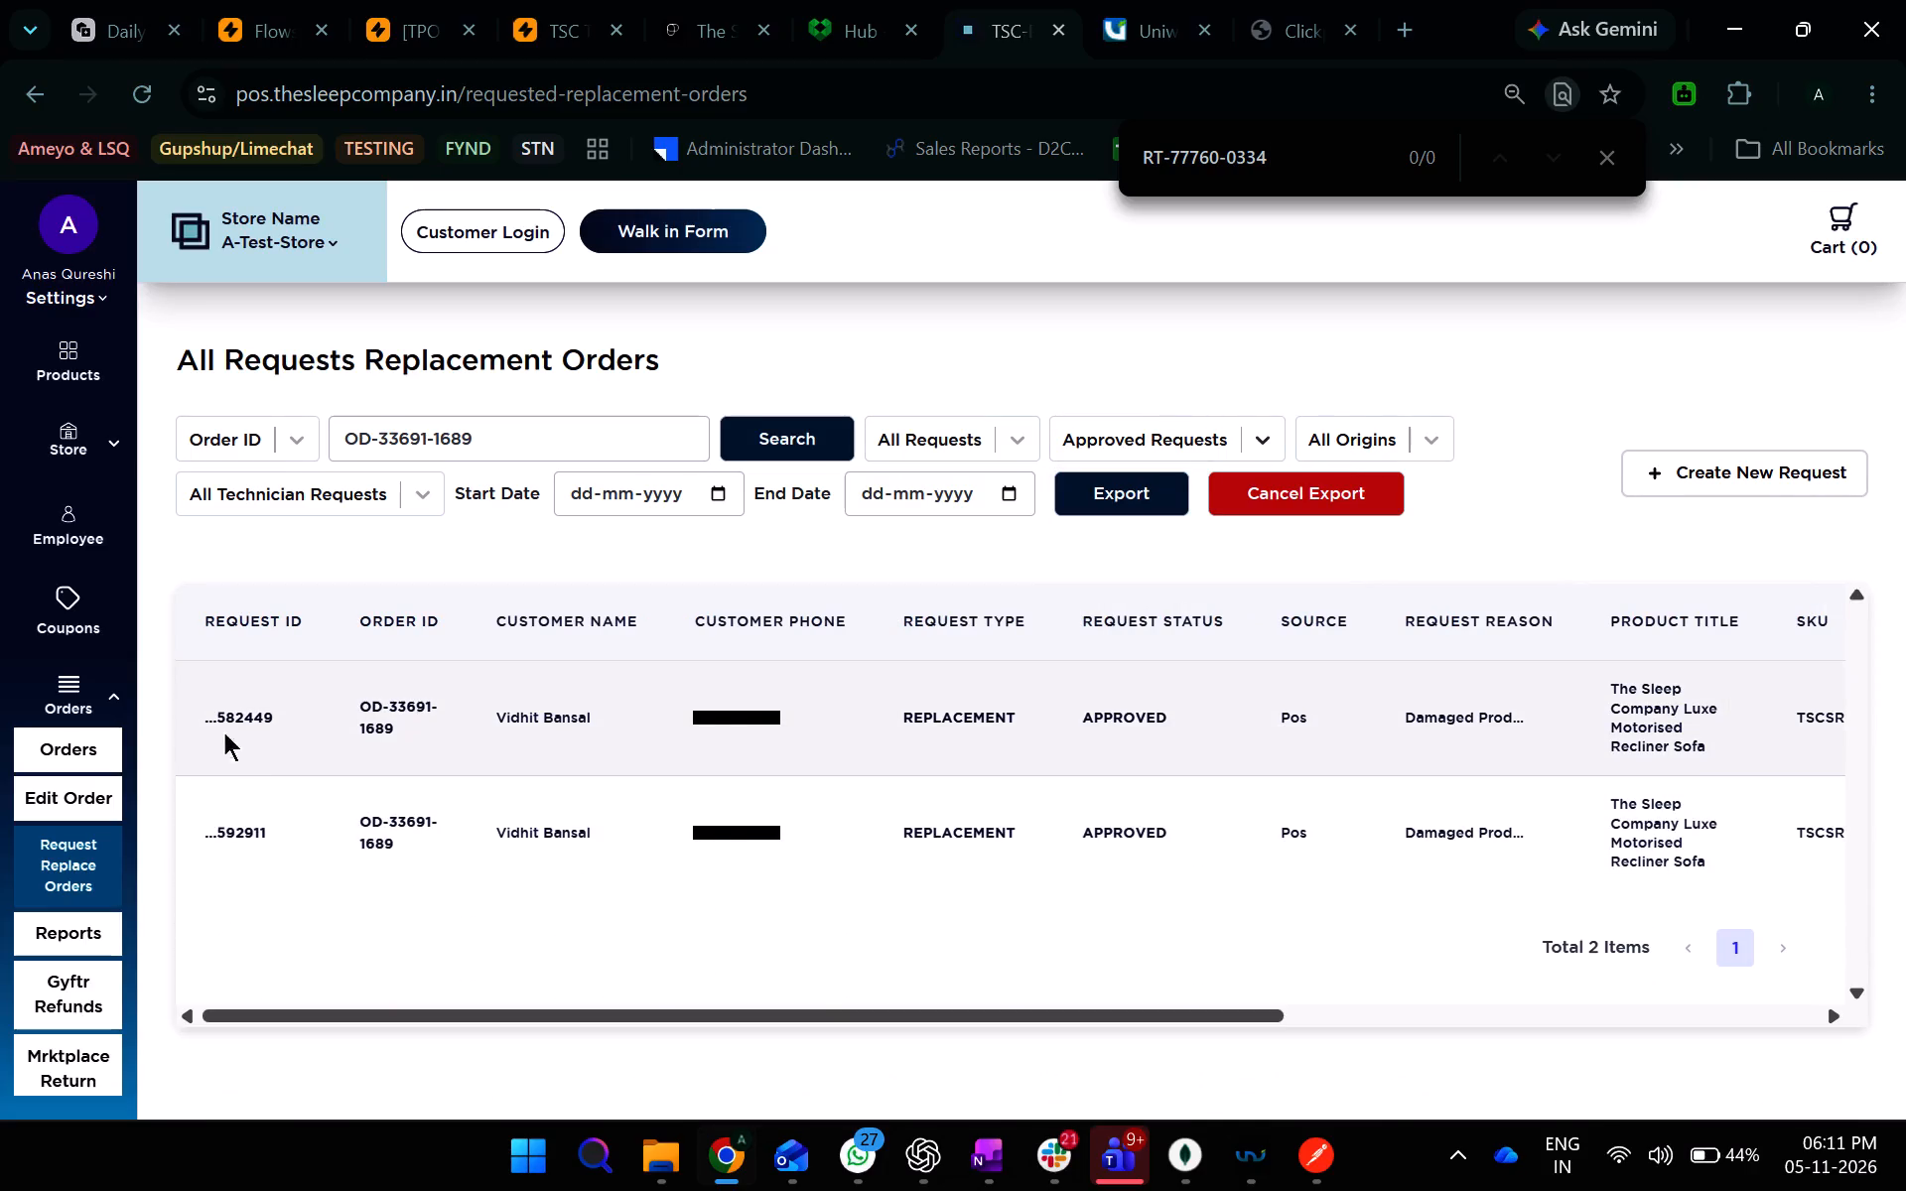
left_click_drag(212, 702, 240, 712)
left_click(240, 712)
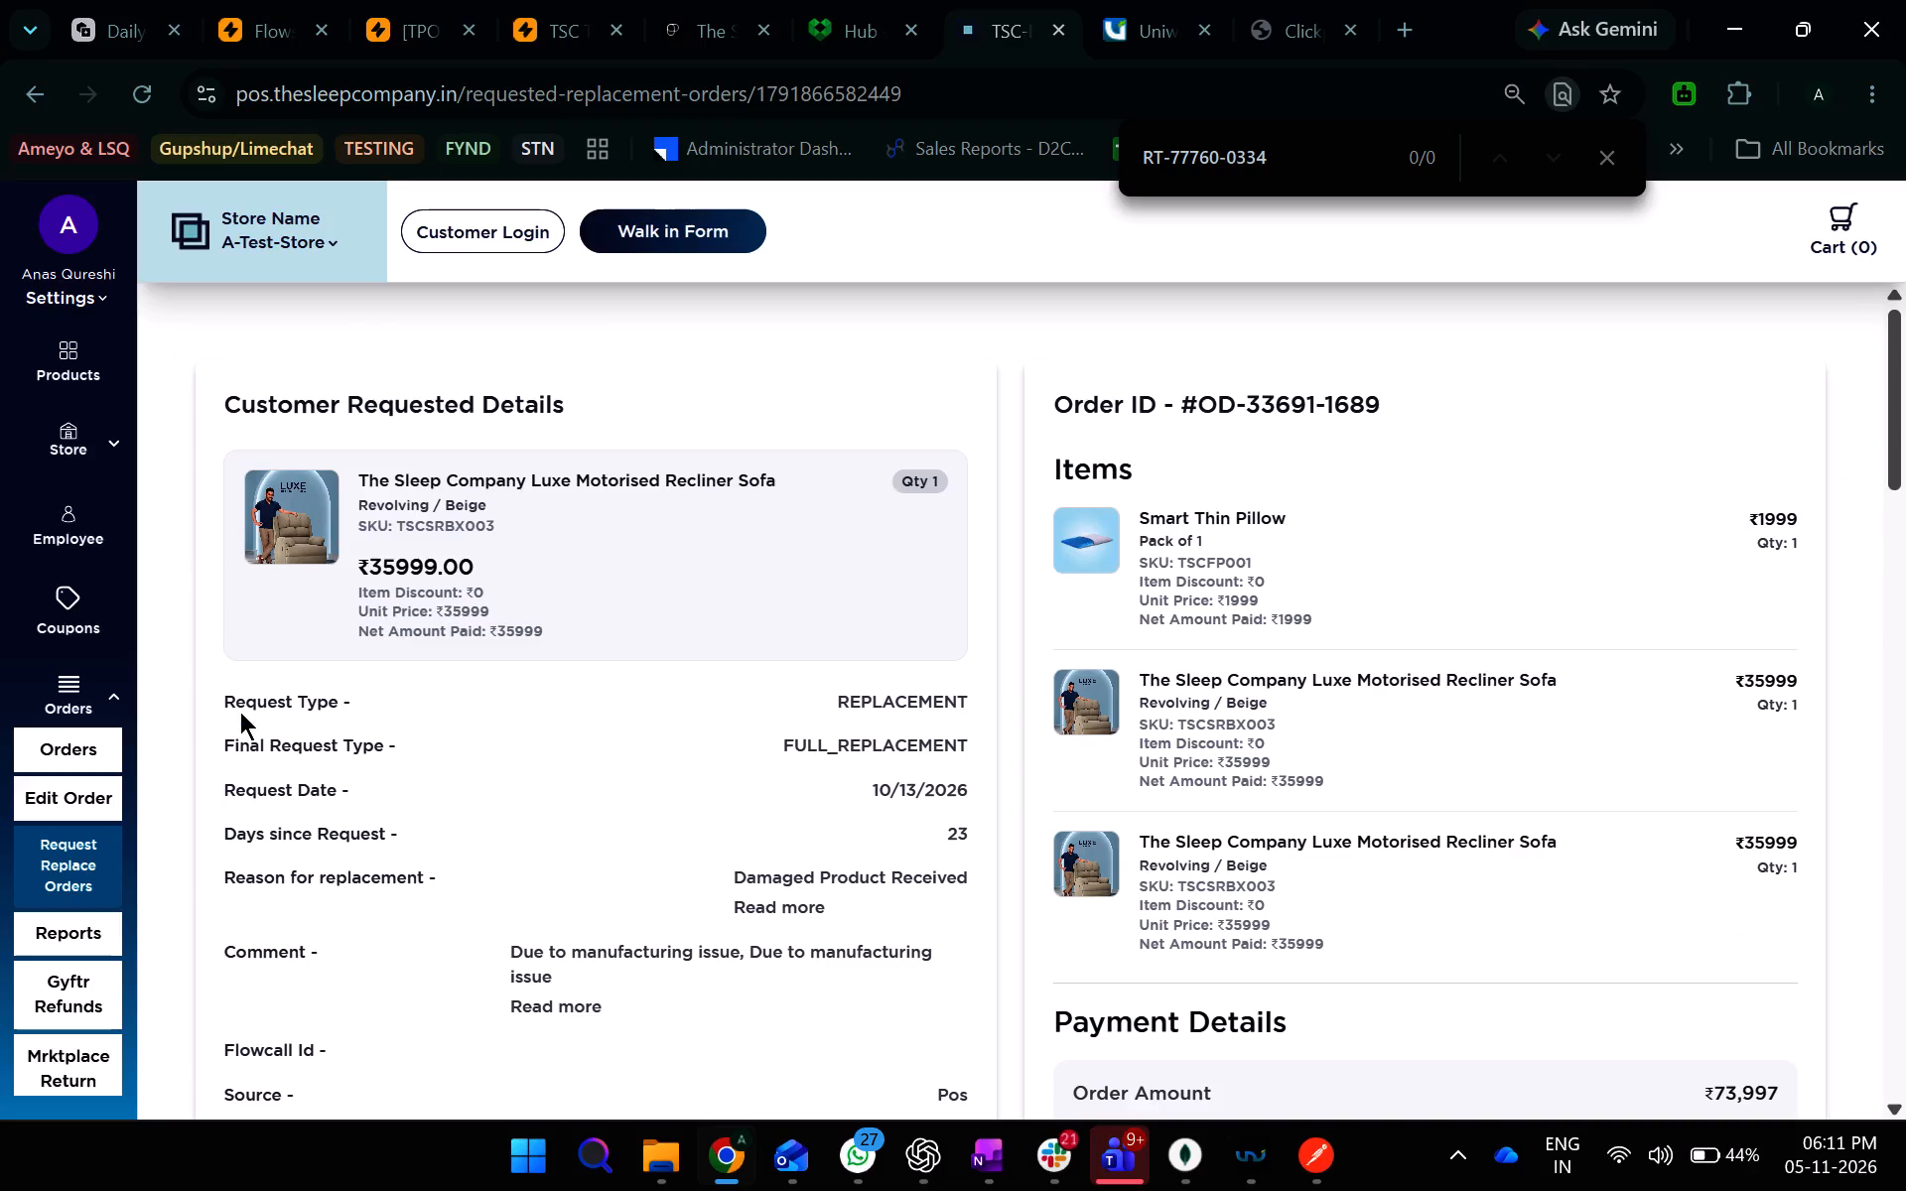
key("ctrl+f")
key("ctrl+v")
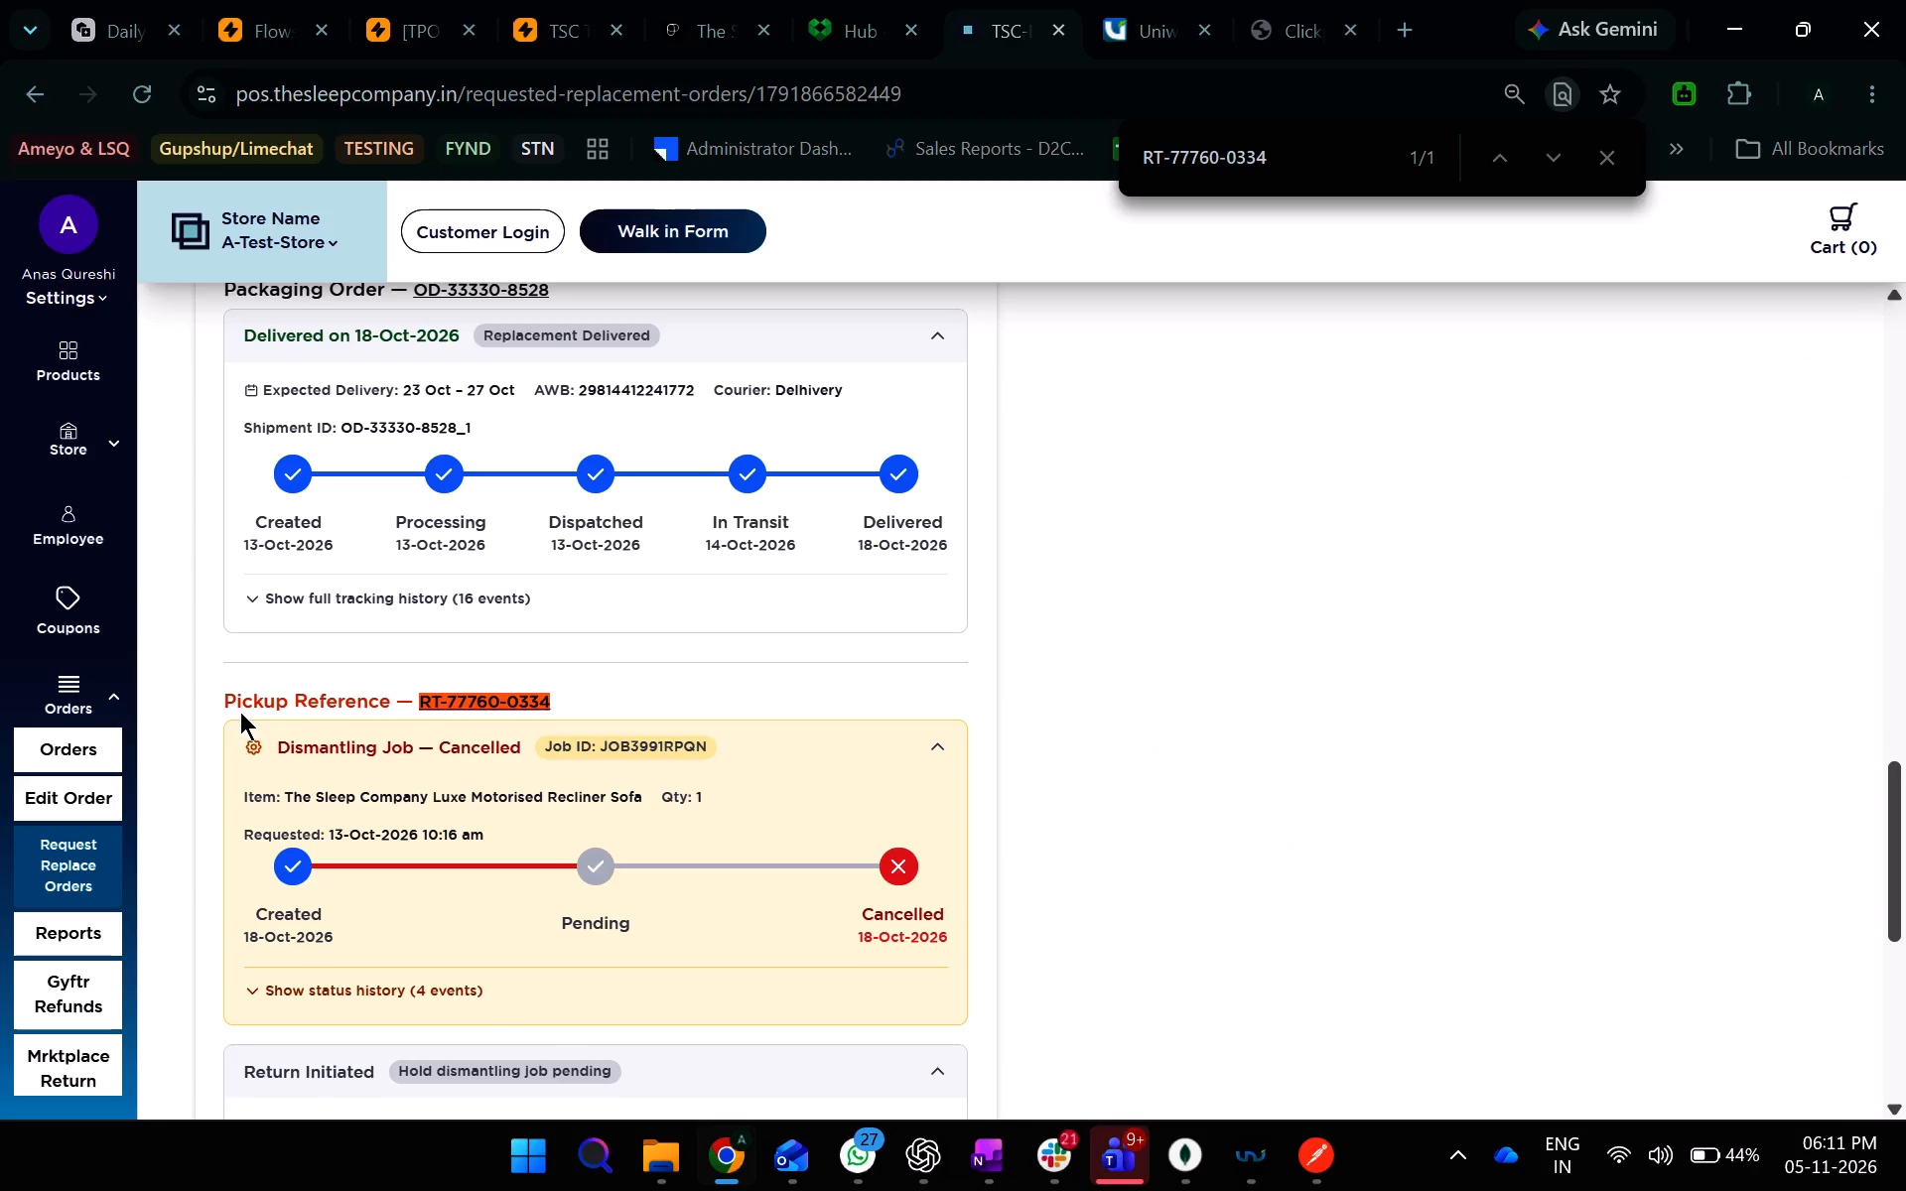
scroll(567, 1007, "down", 1)
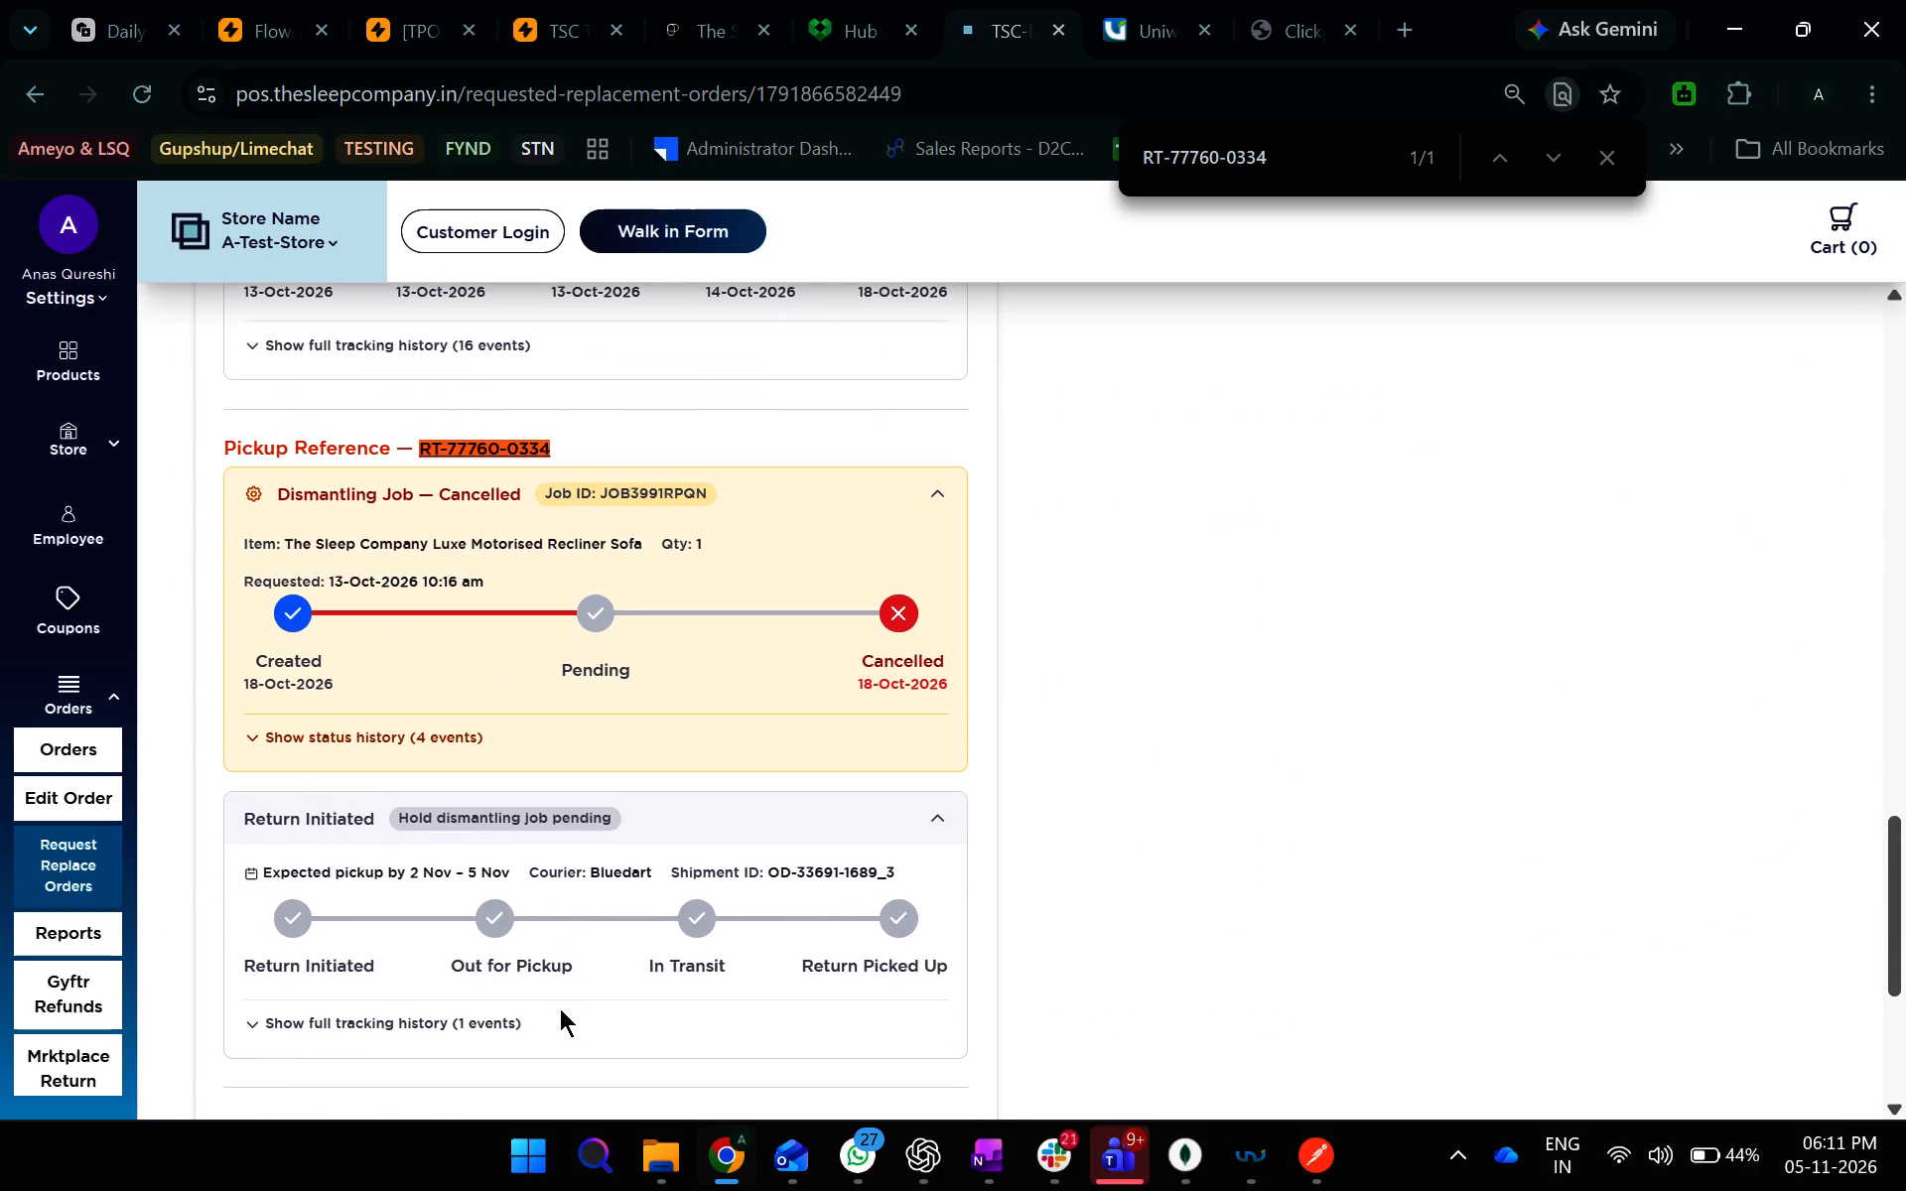
left_click(472, 1026)
scroll(728, 992, "down", 1)
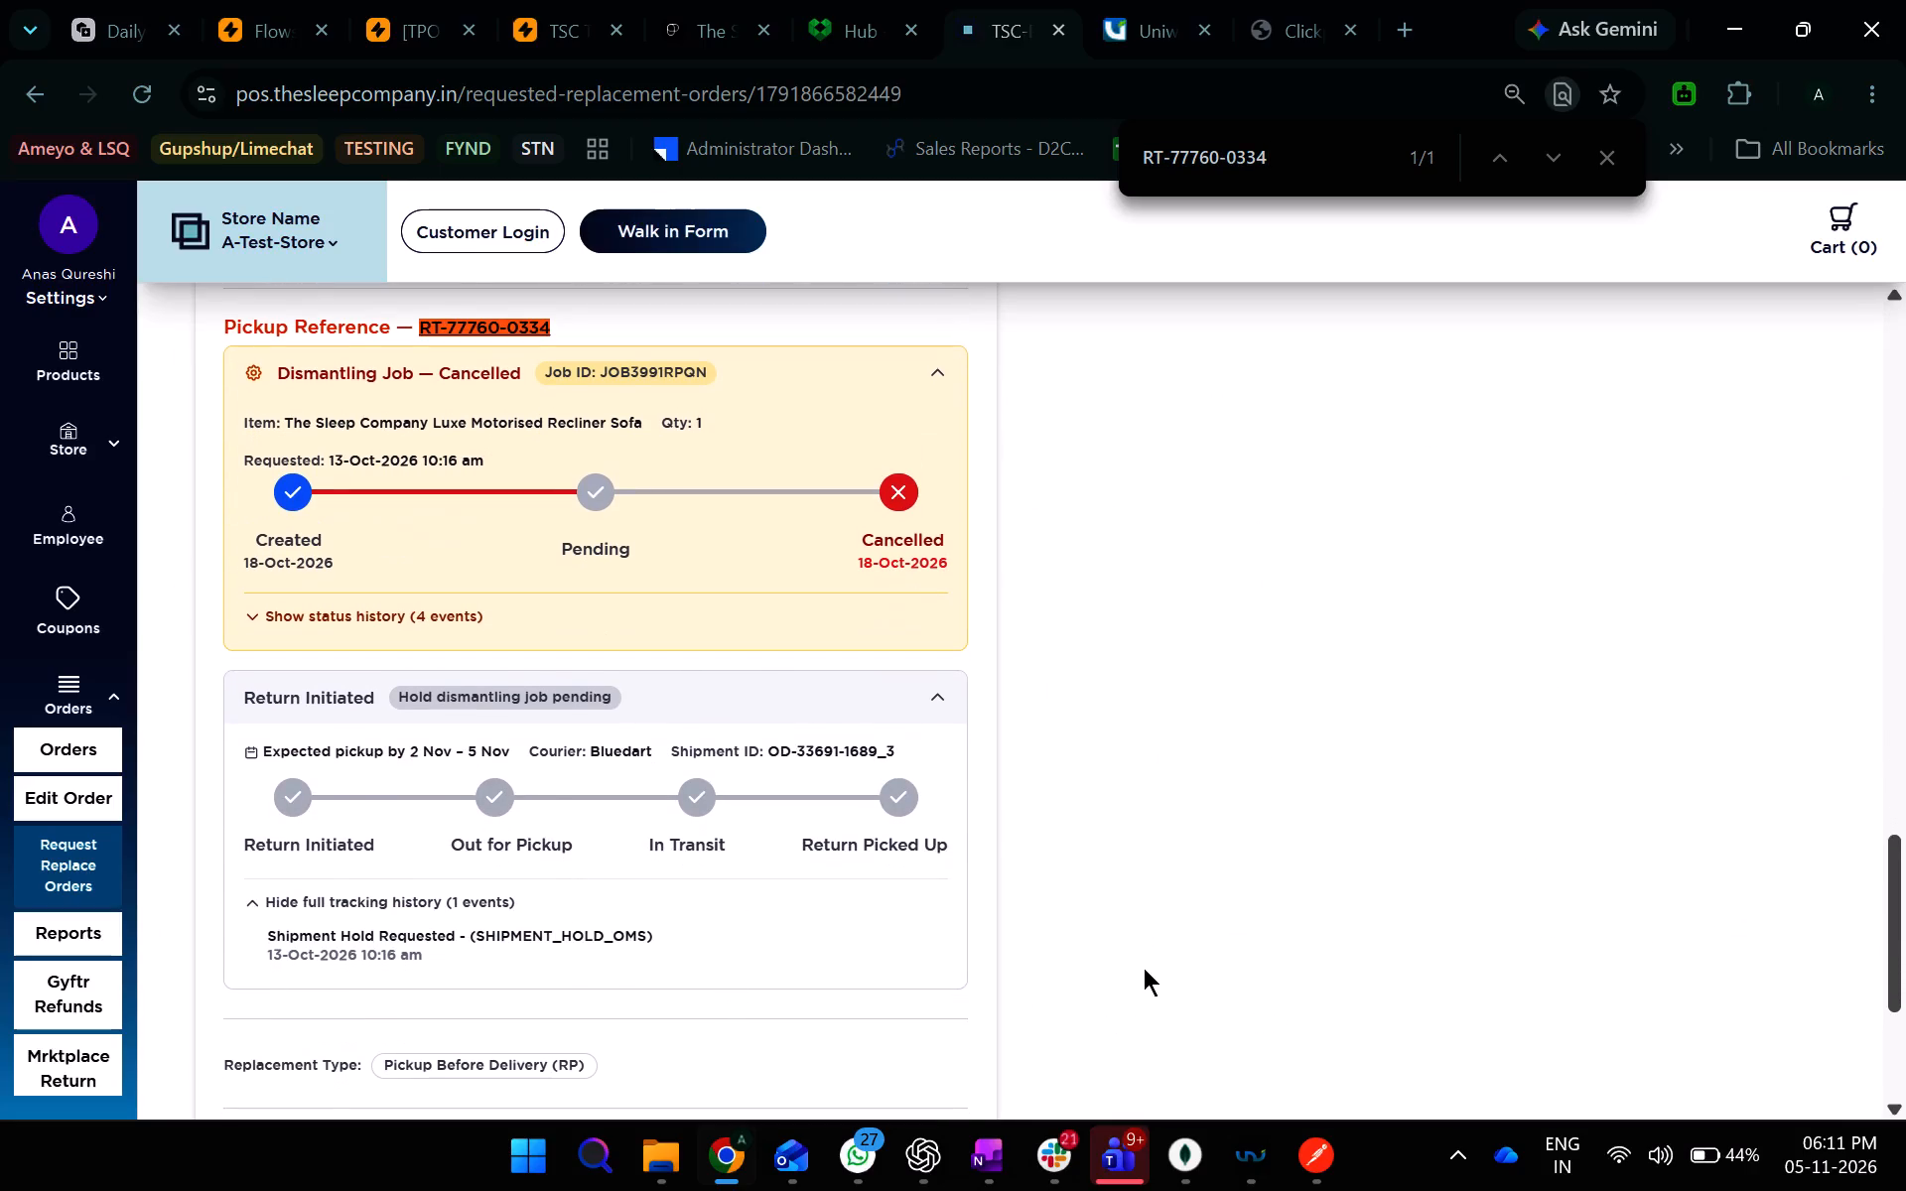
left_click(1307, 1153)
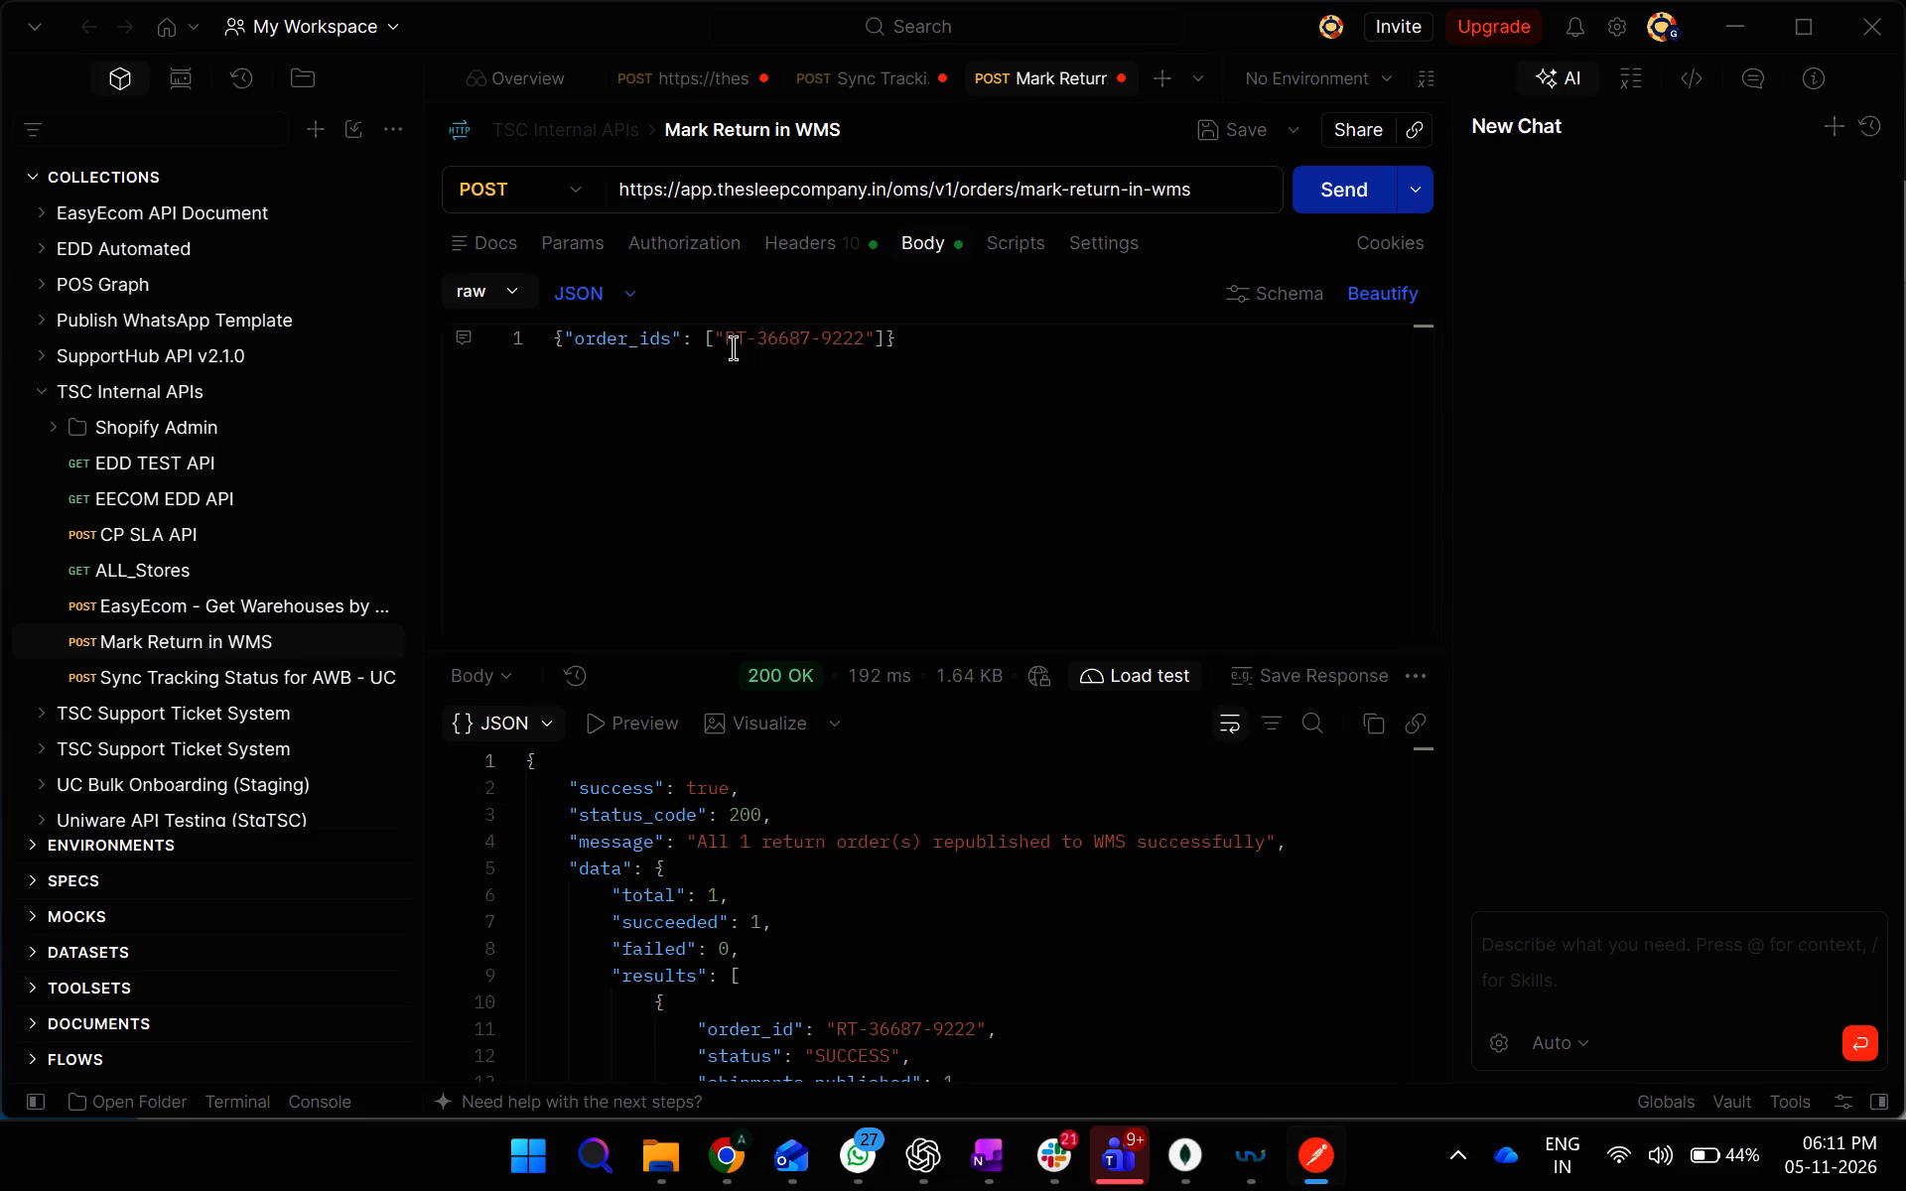
left_click(735, 347)
left_click_drag(735, 347, 853, 334)
key("ctrl+shift+v")
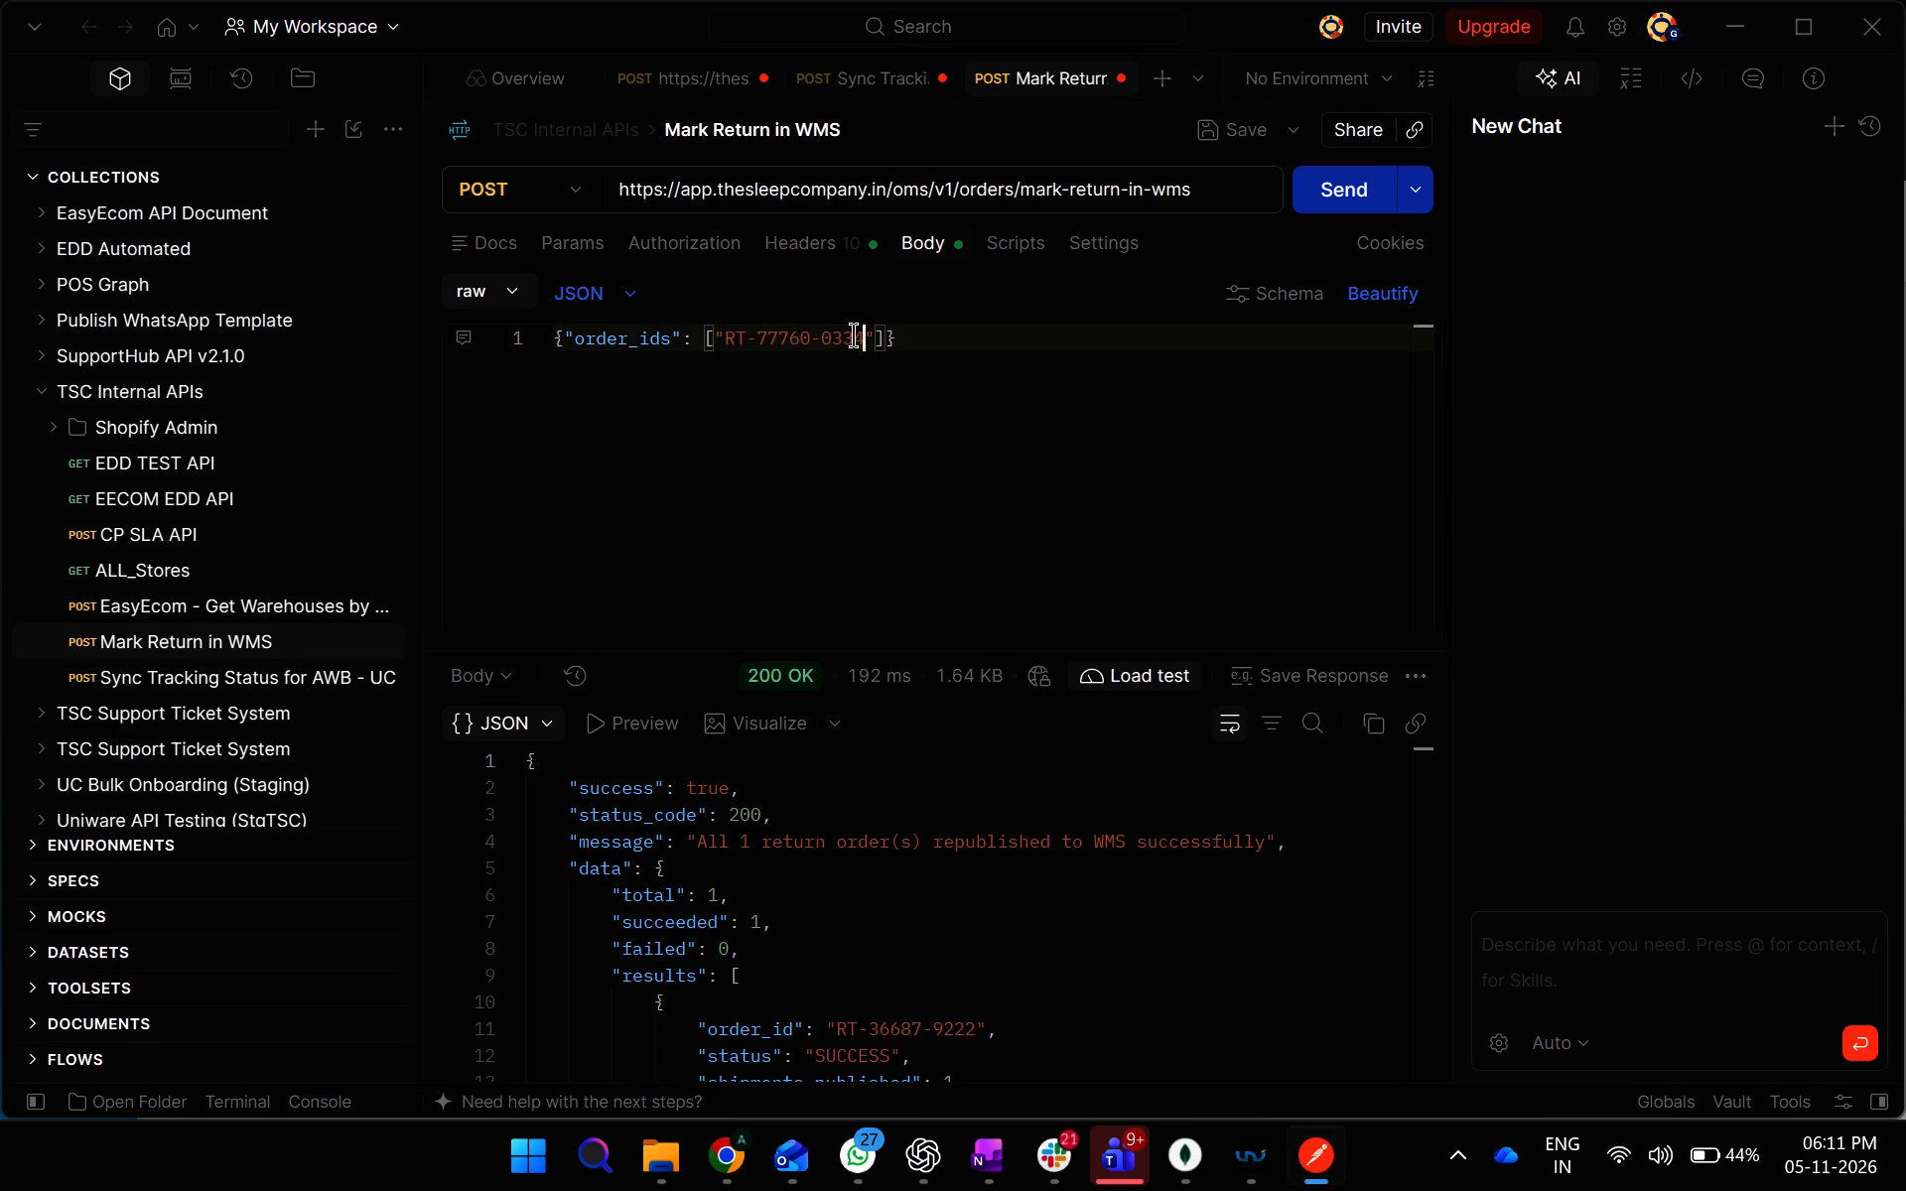
left_click(1311, 196)
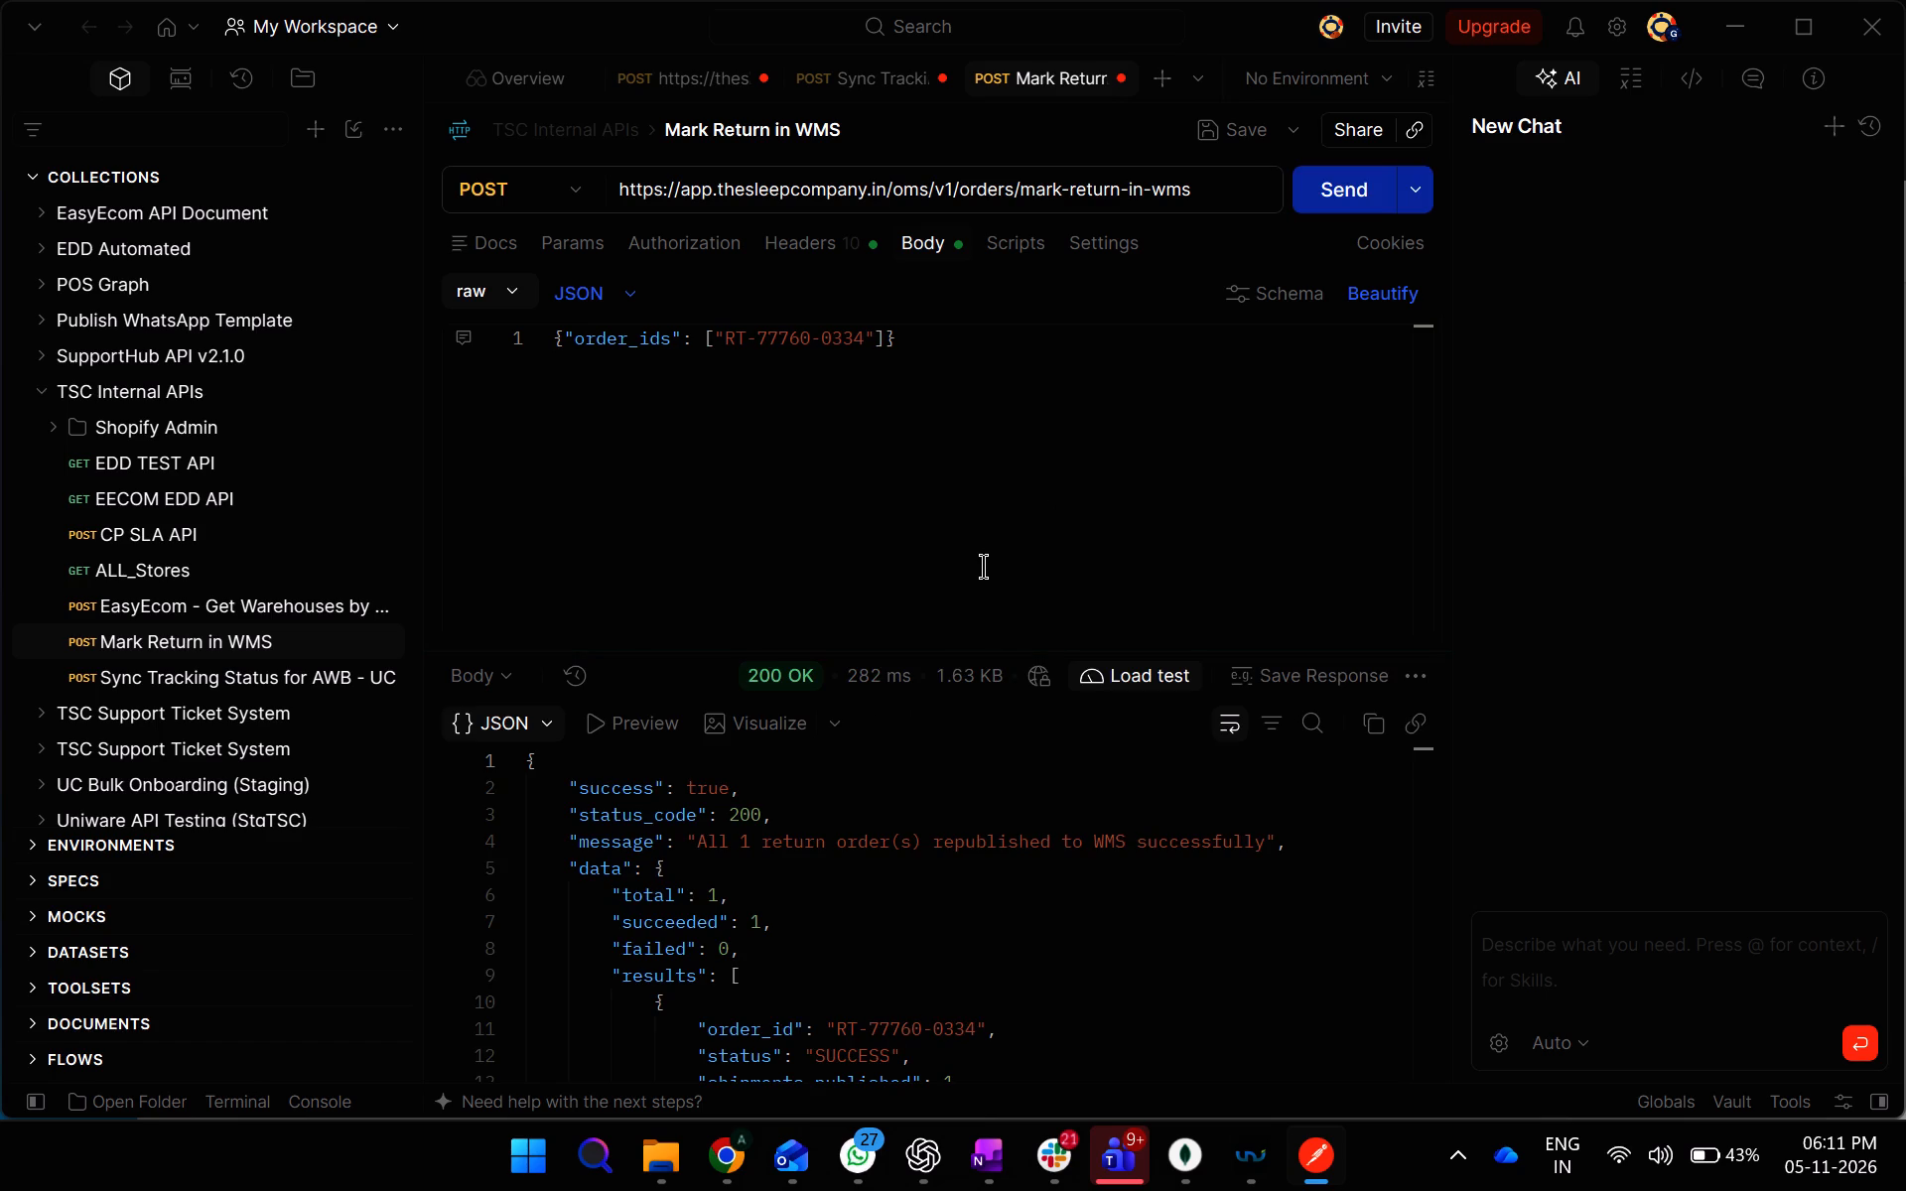
key("alt+Tab")
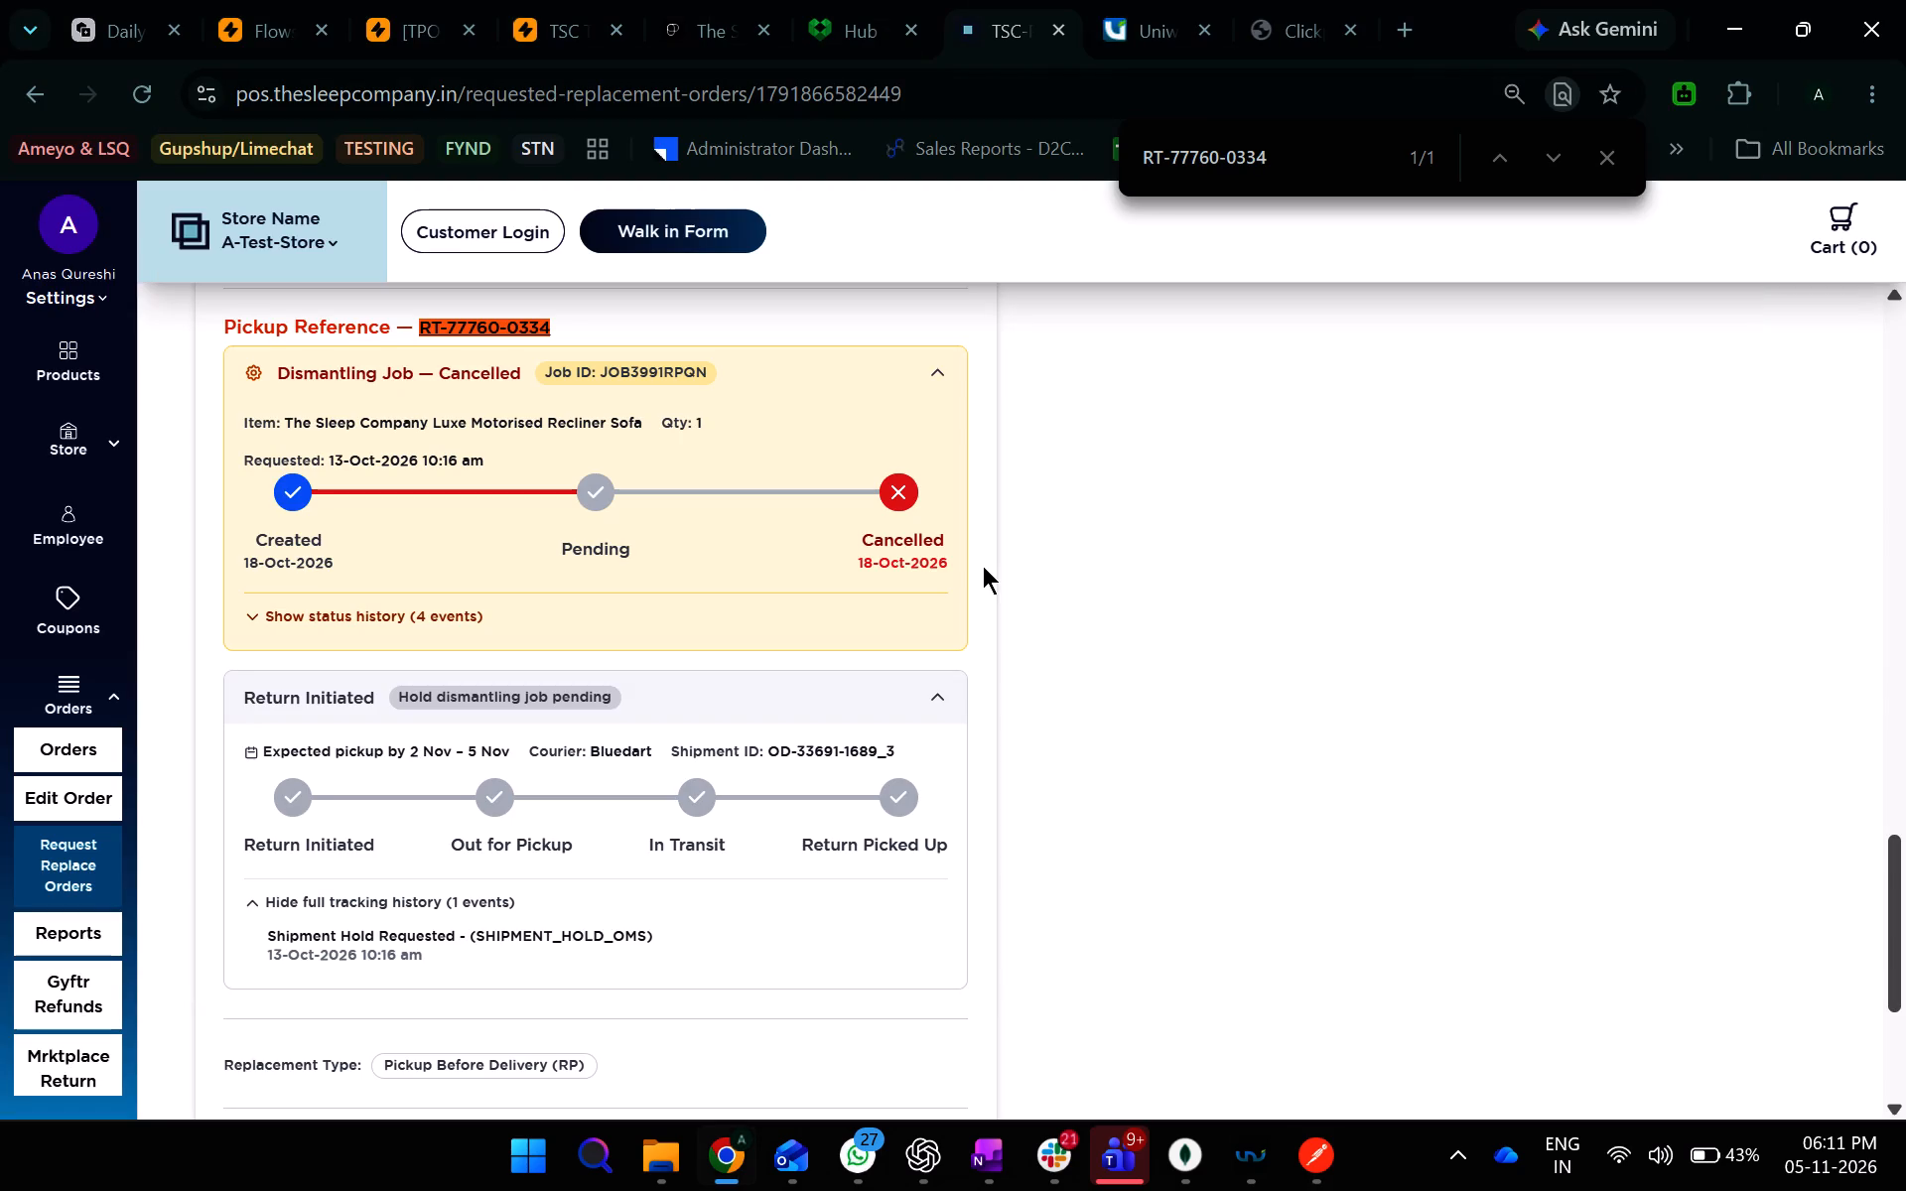
key("ctrl+shift+r")
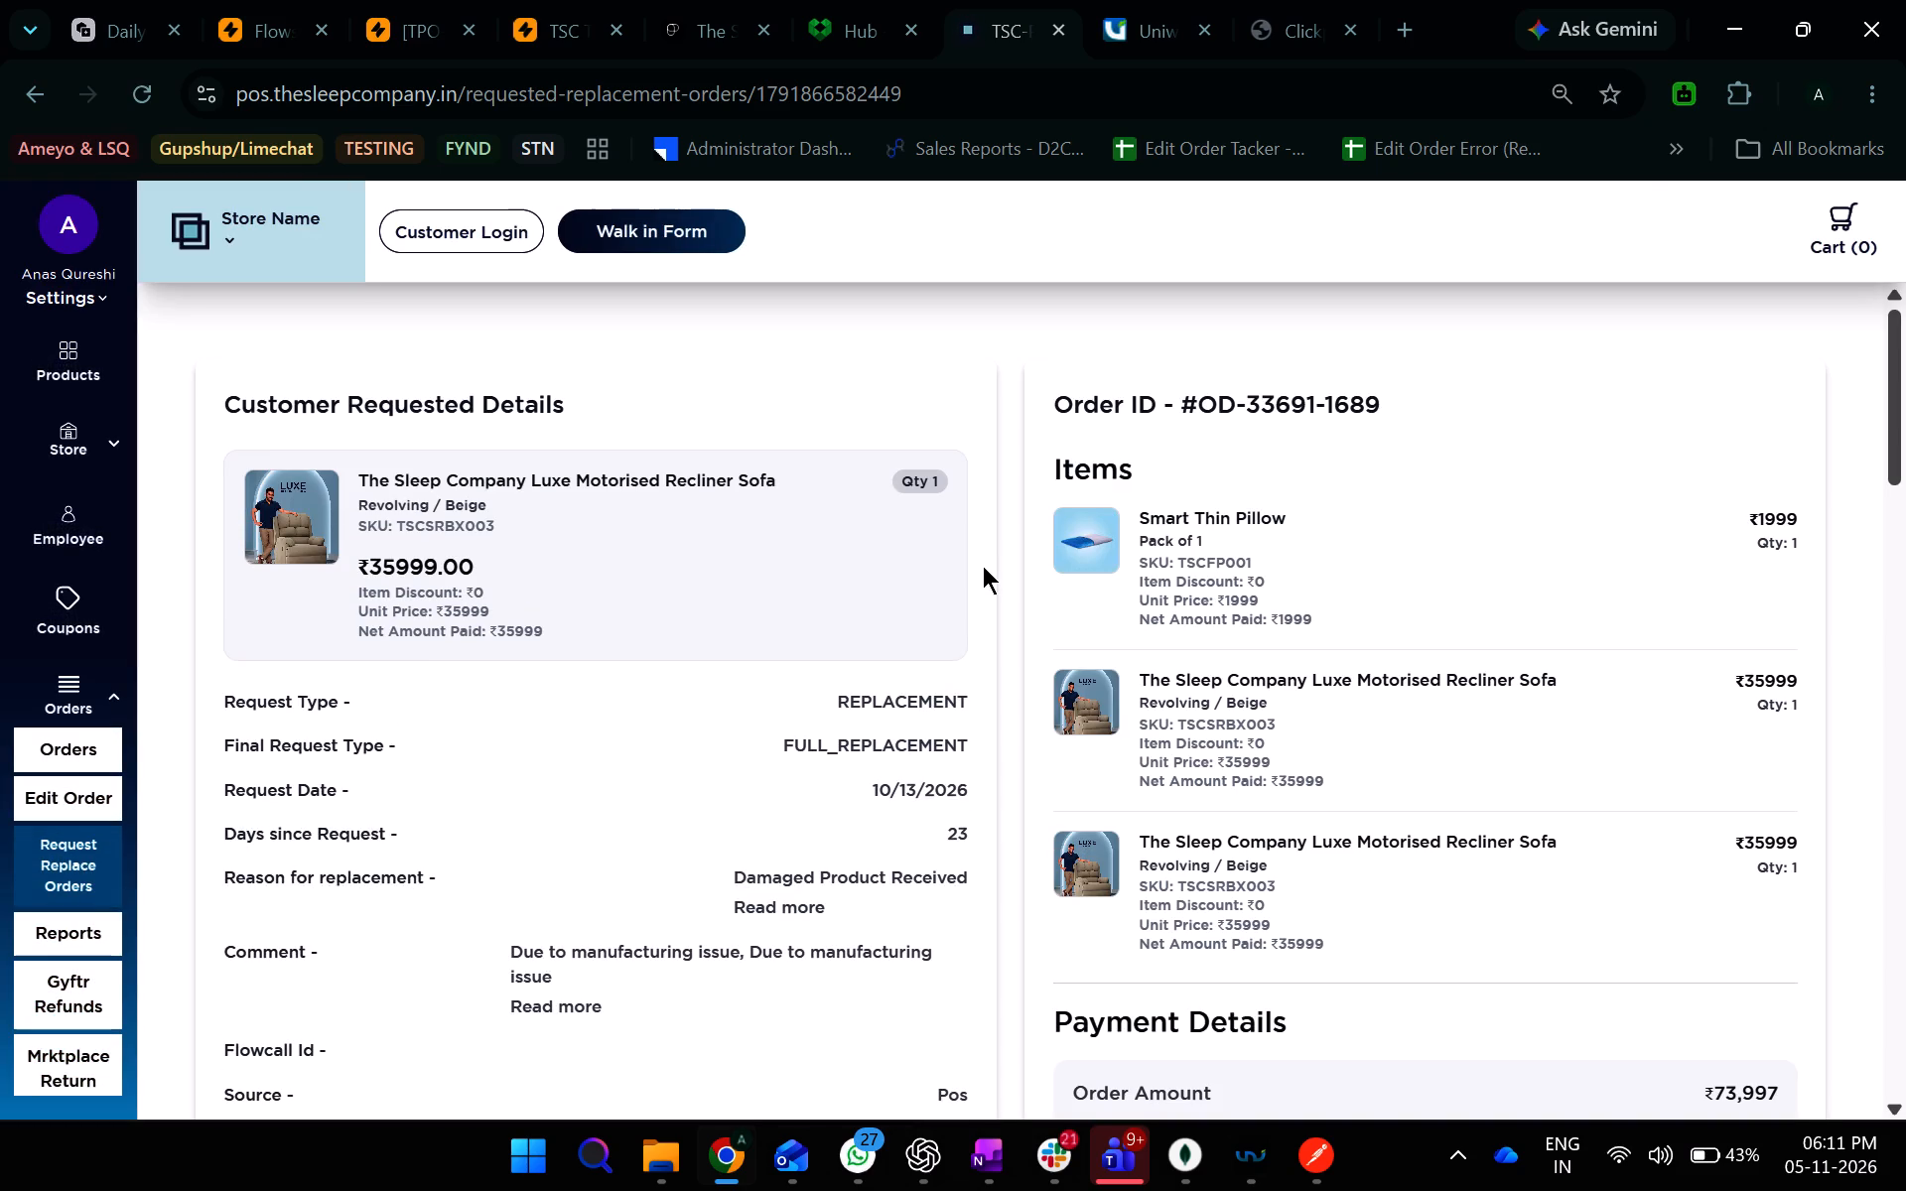
key("ctrl+f")
key("Return")
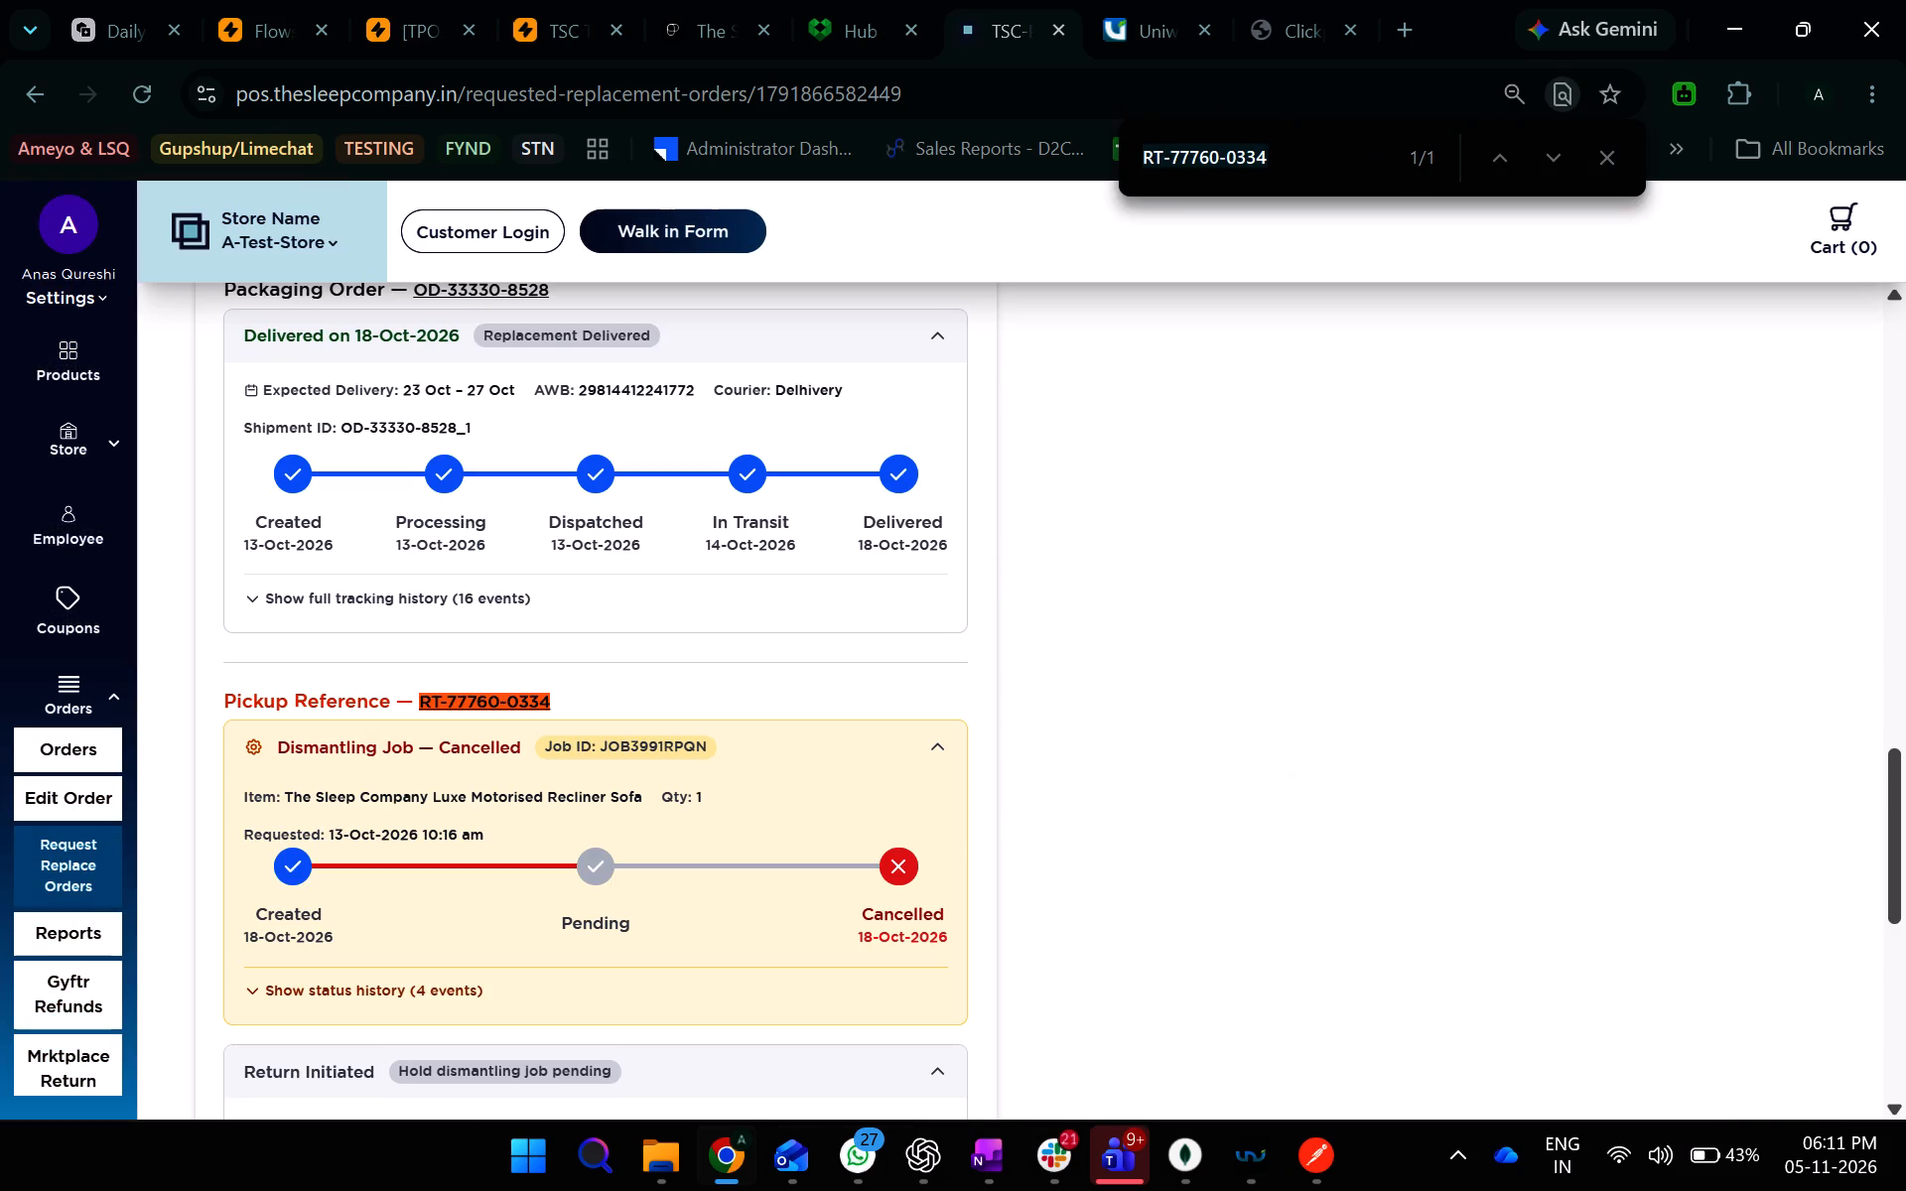
scroll(950, 912, "down", 3)
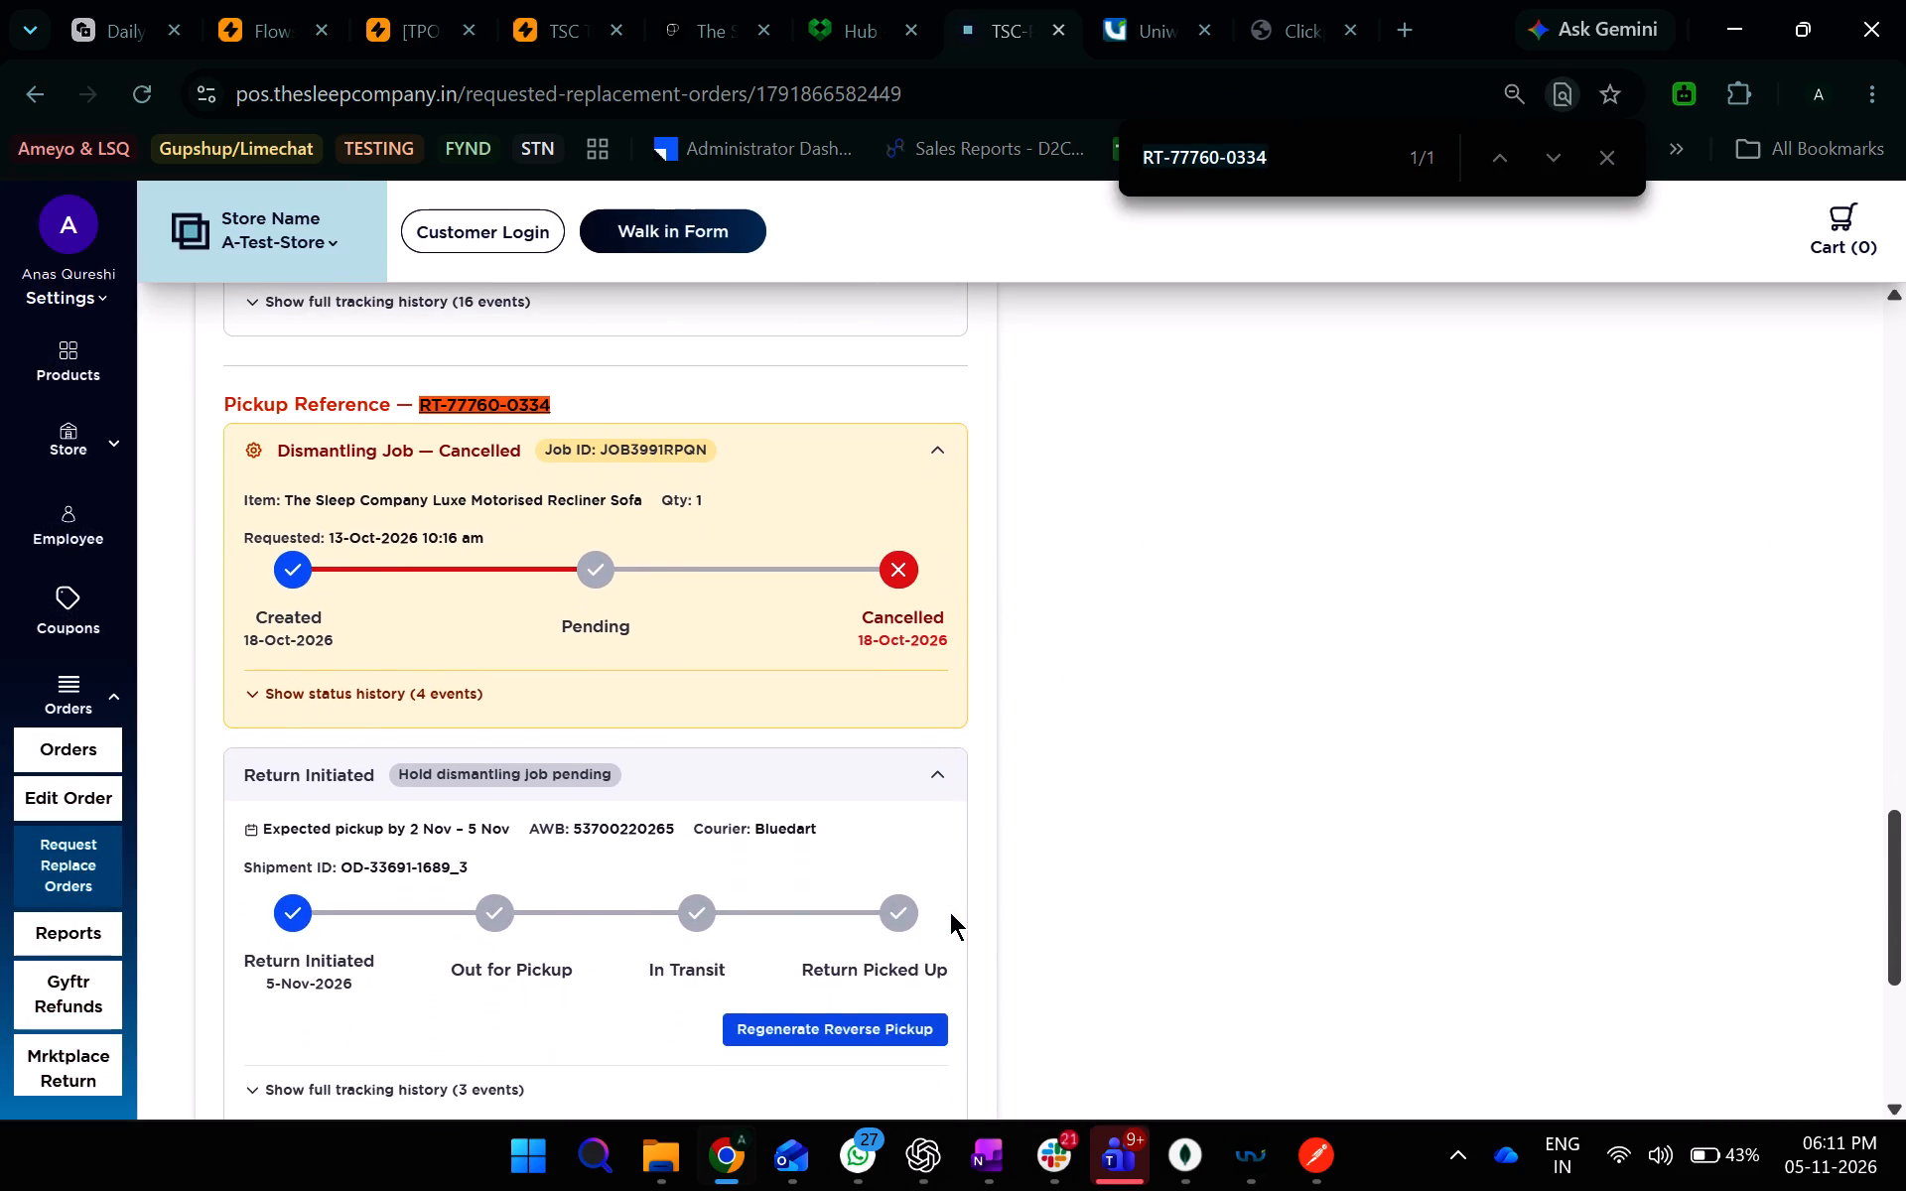
scroll(950, 912, "down", 2)
left_click(633, 925)
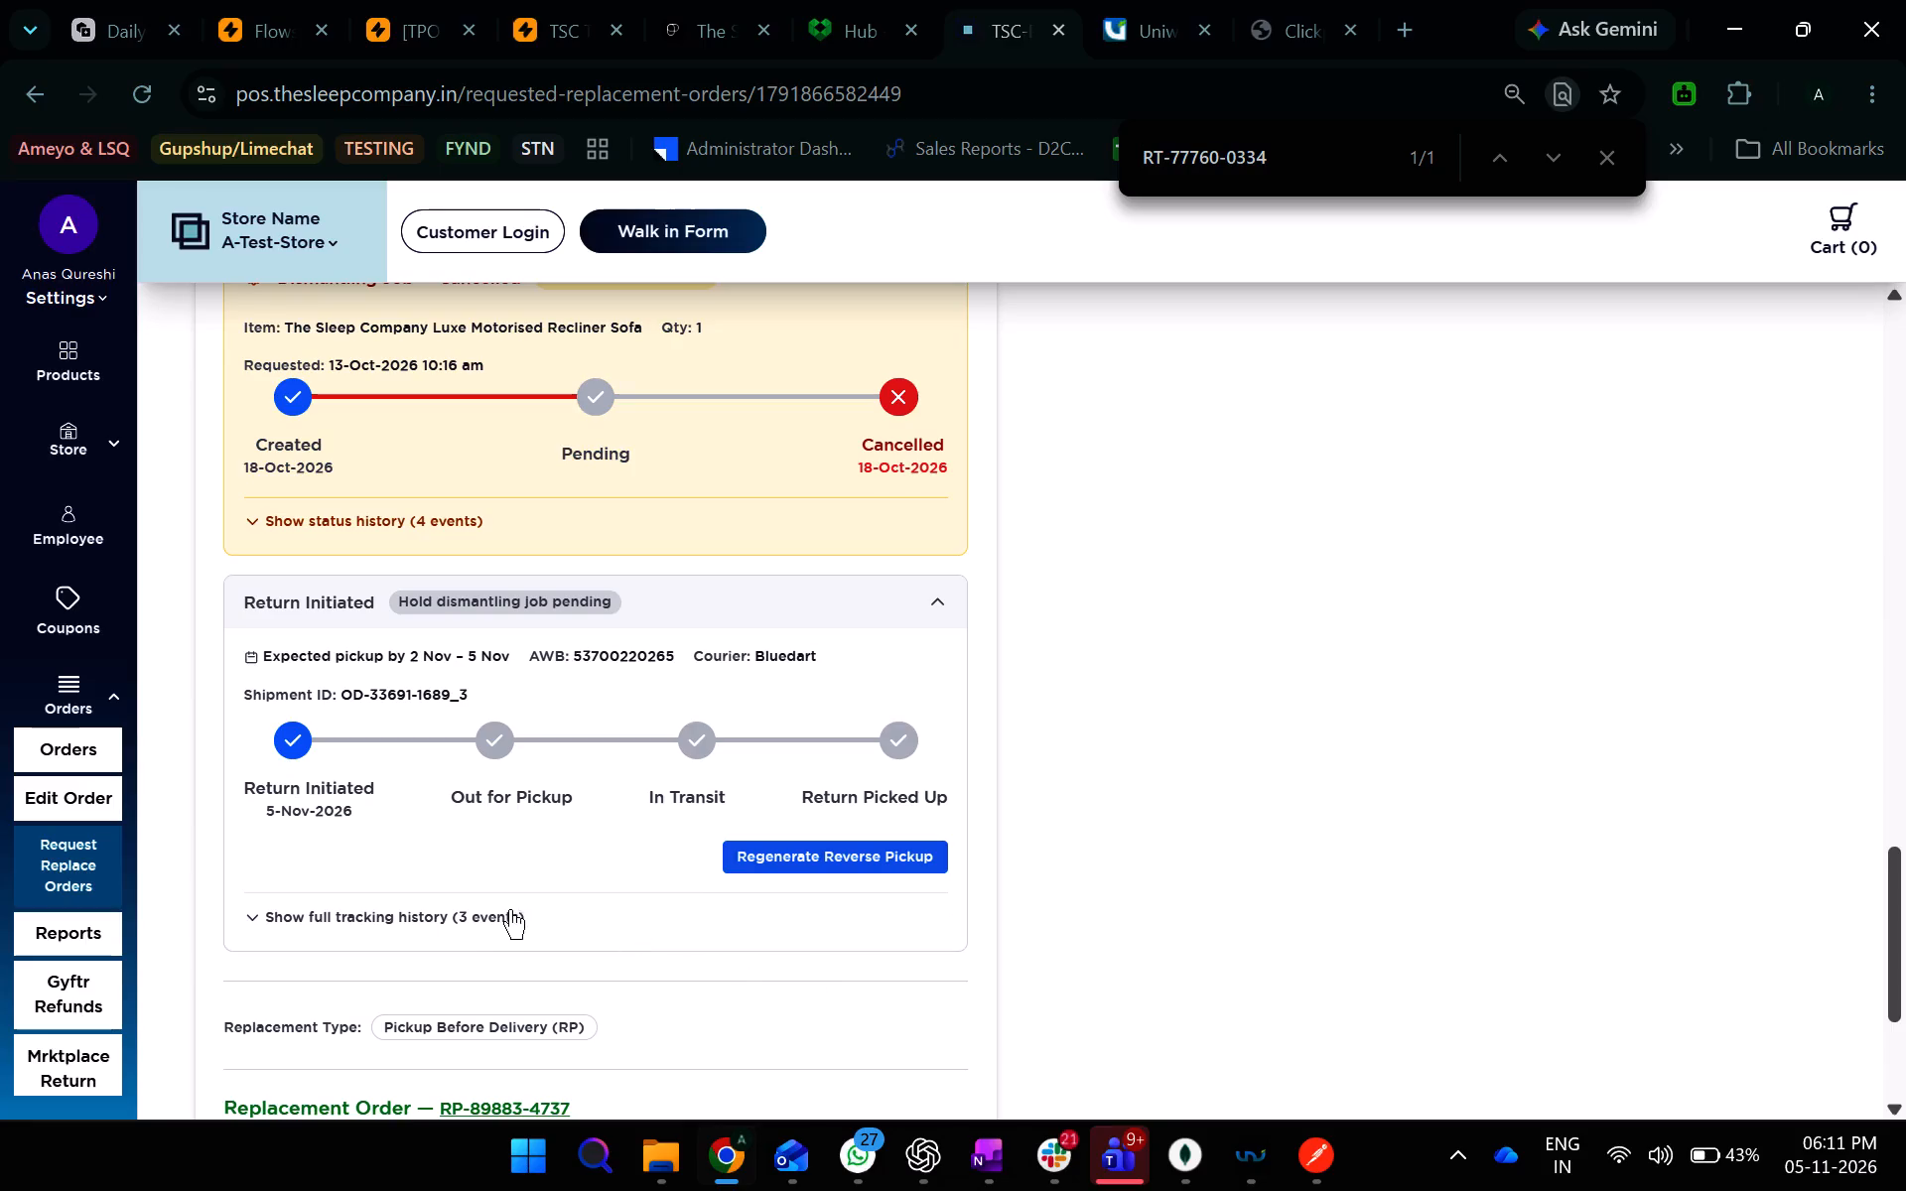
left_click(495, 907)
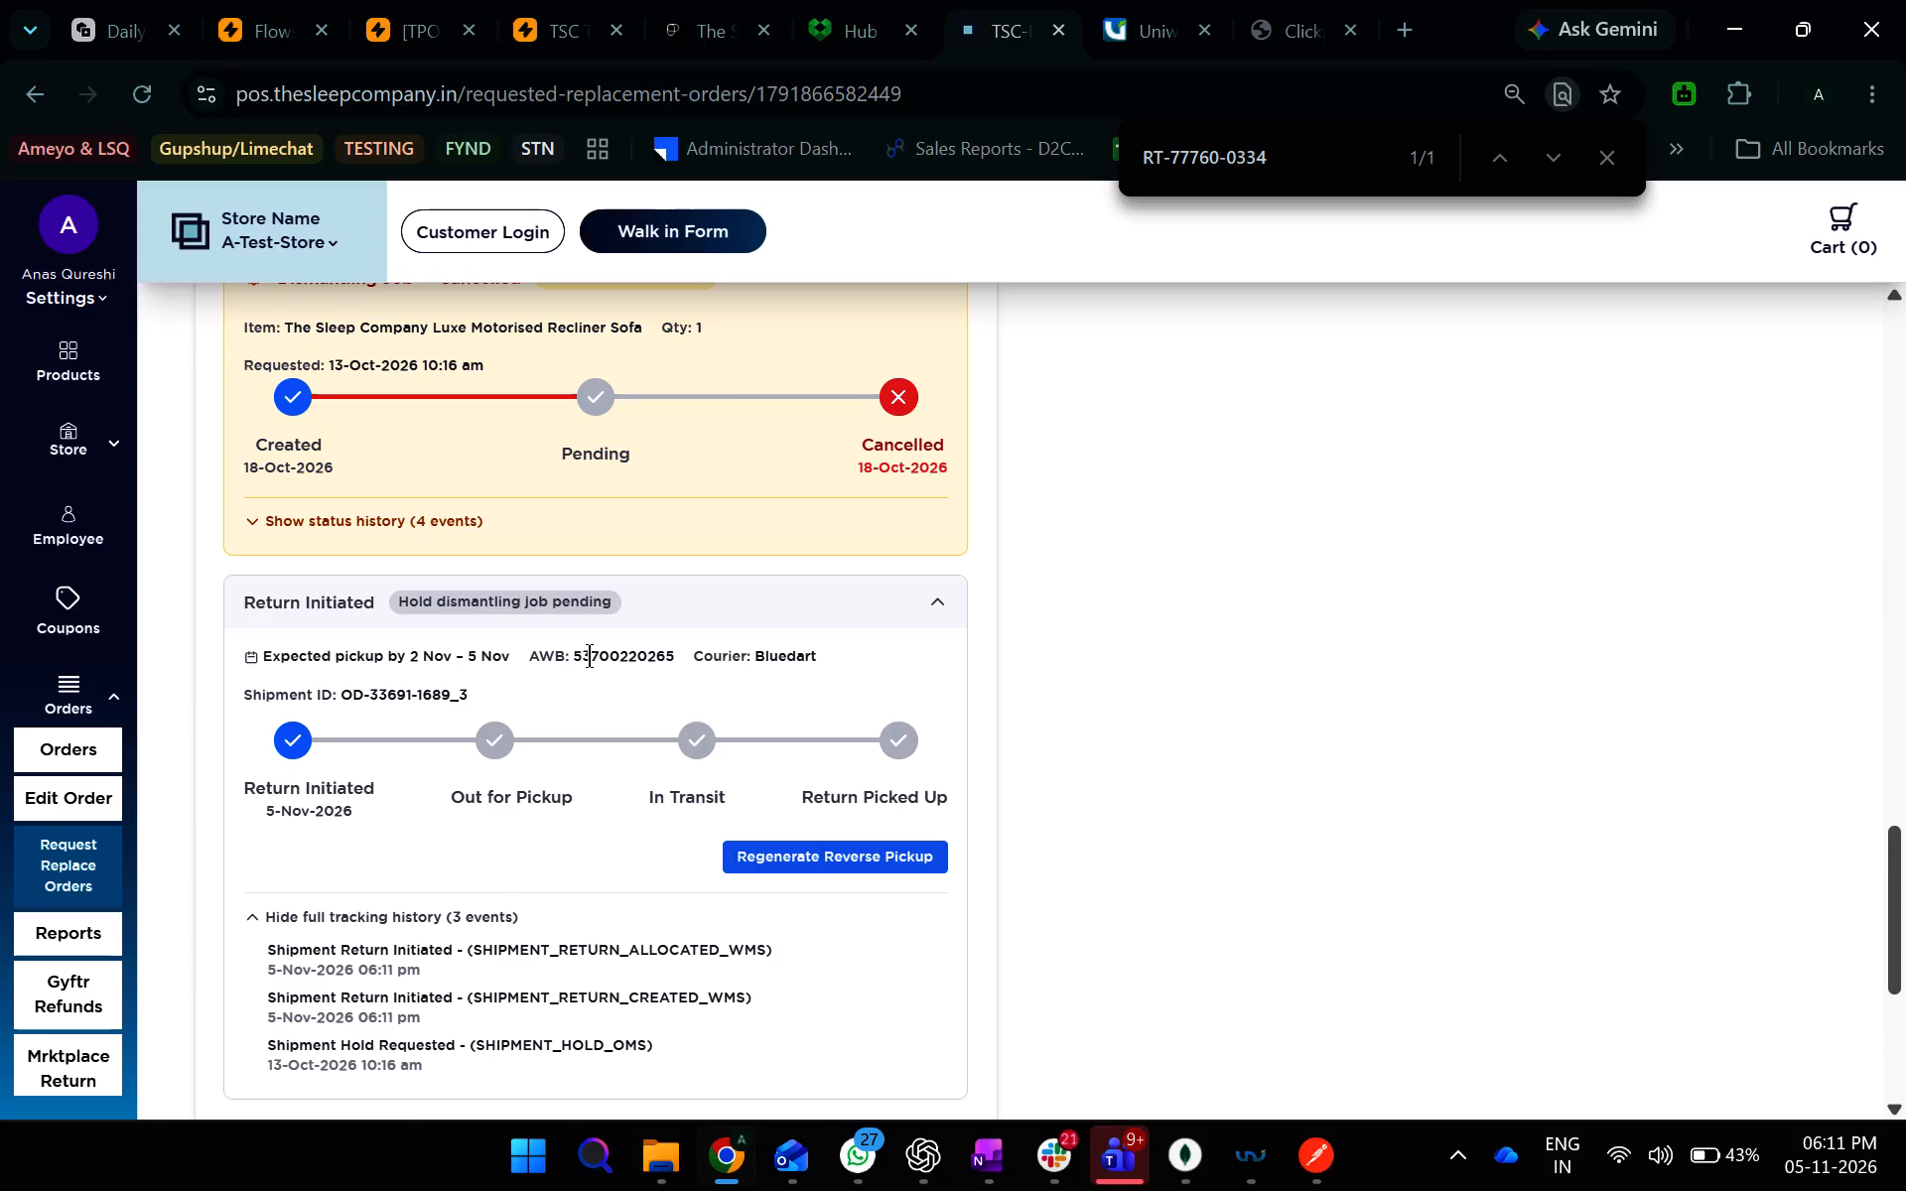
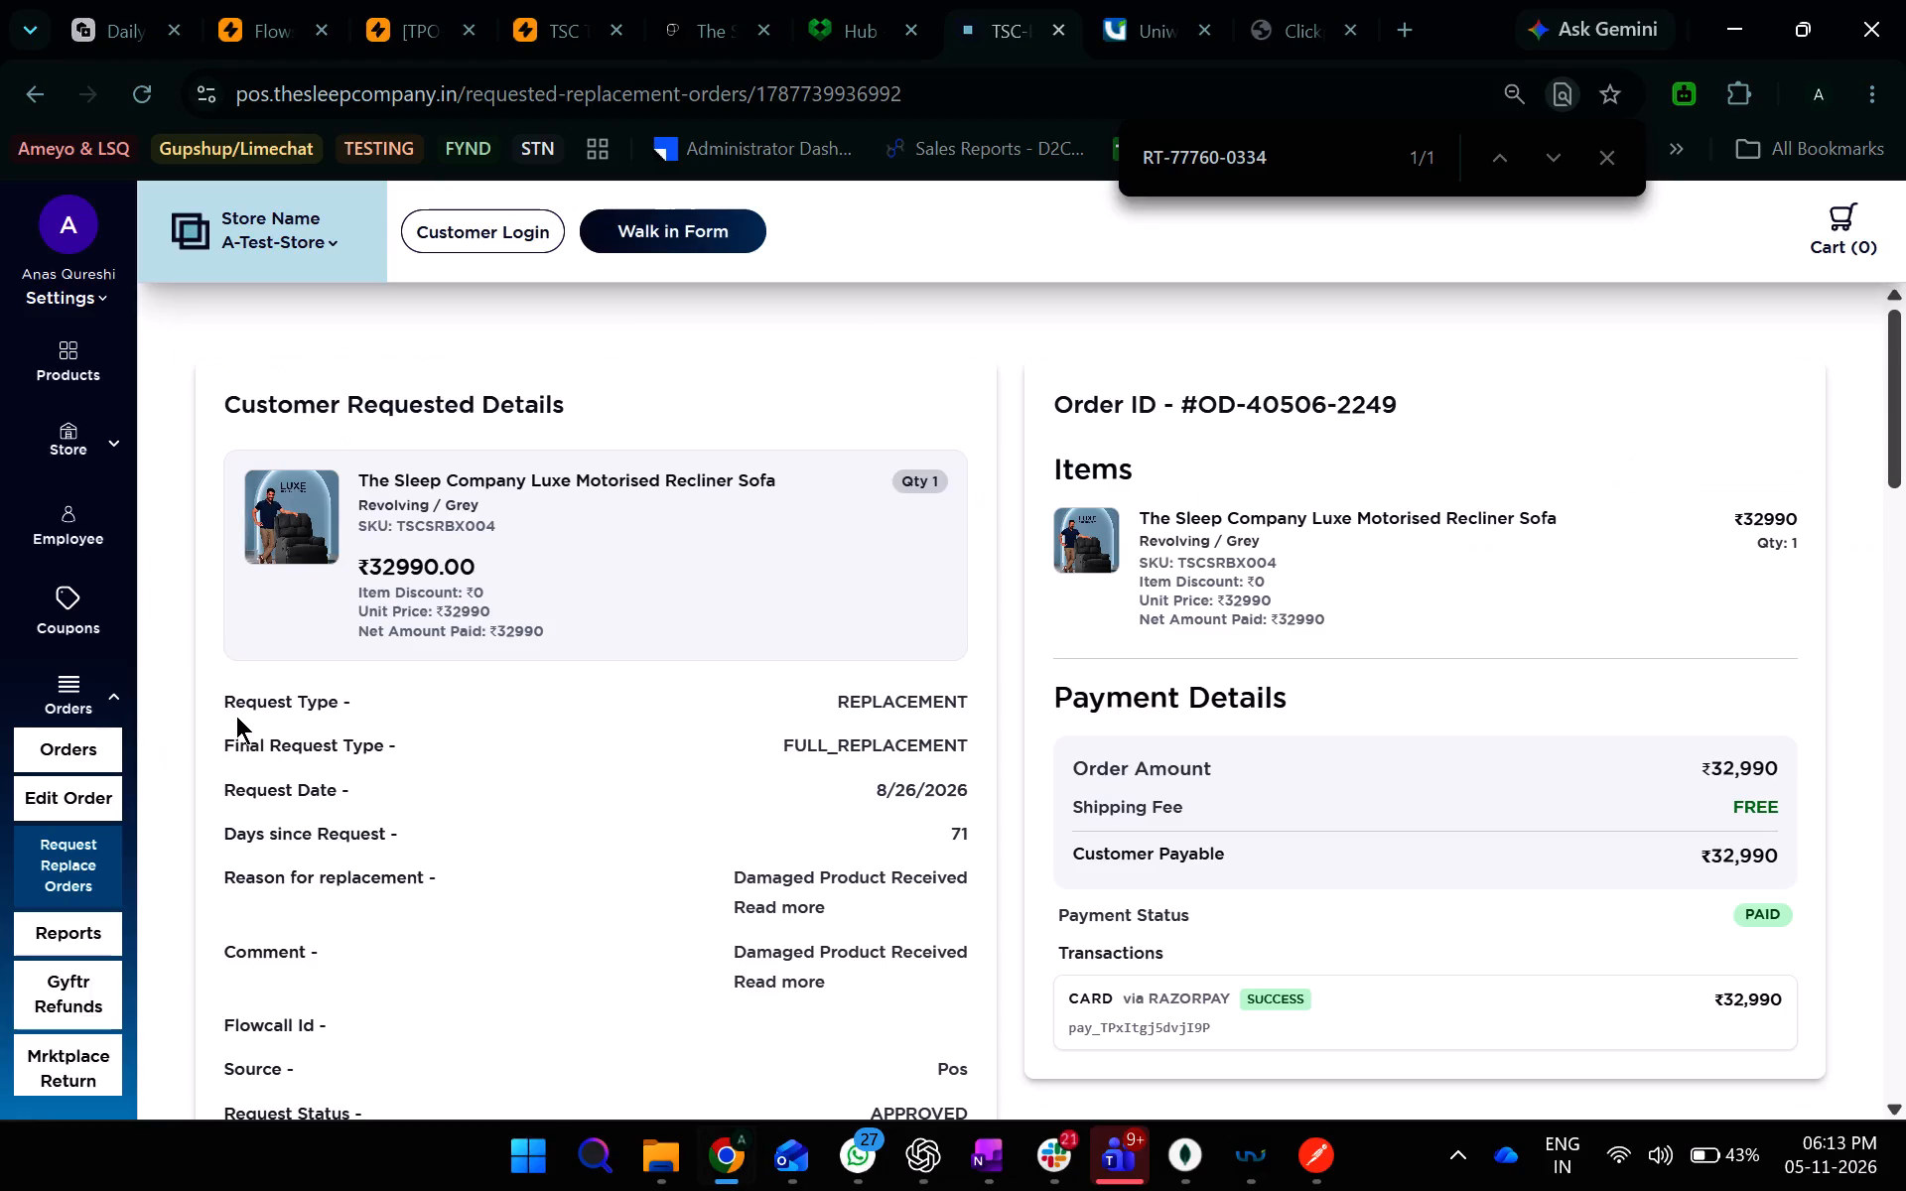
key("ctrl+f")
key("ctrl+v")
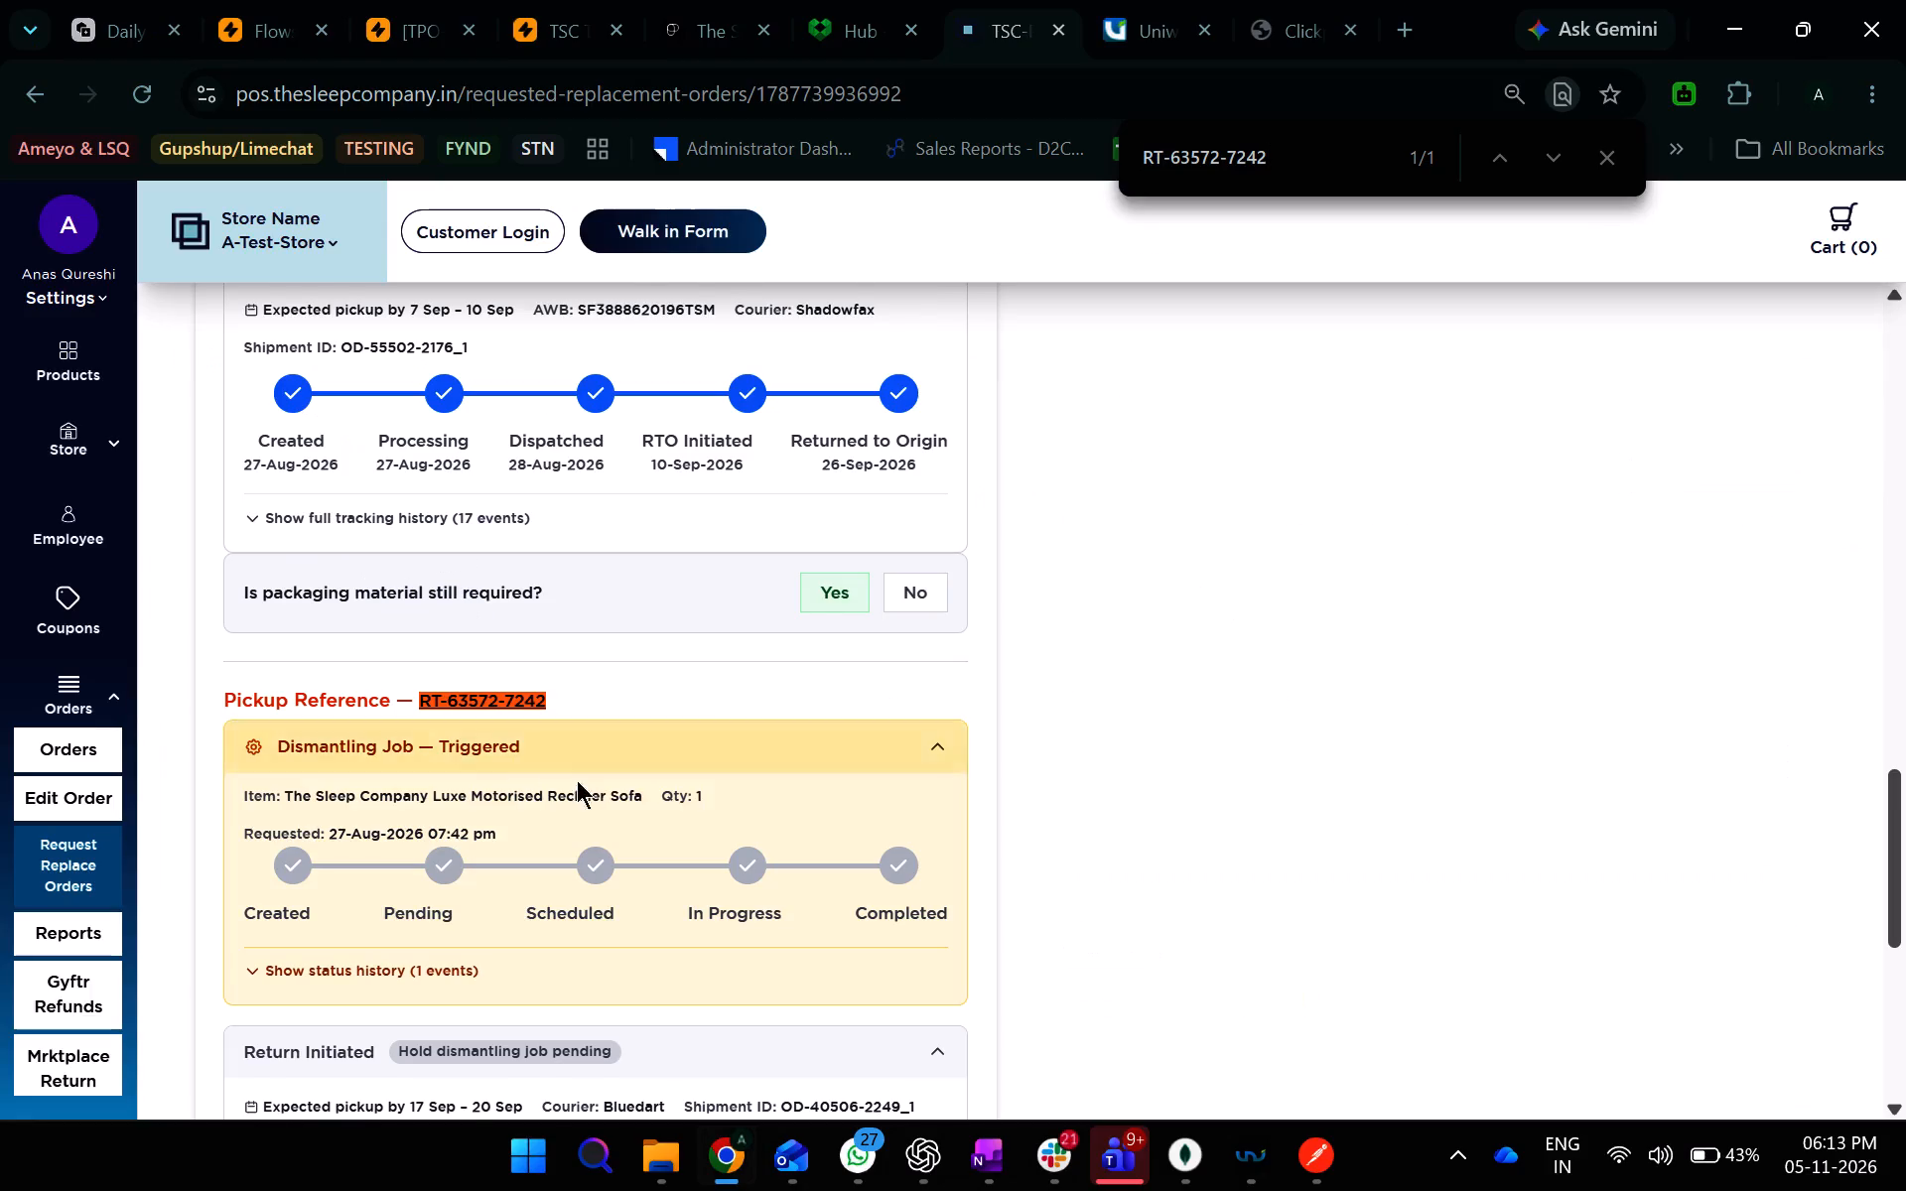
scroll(630, 791, "down", 3)
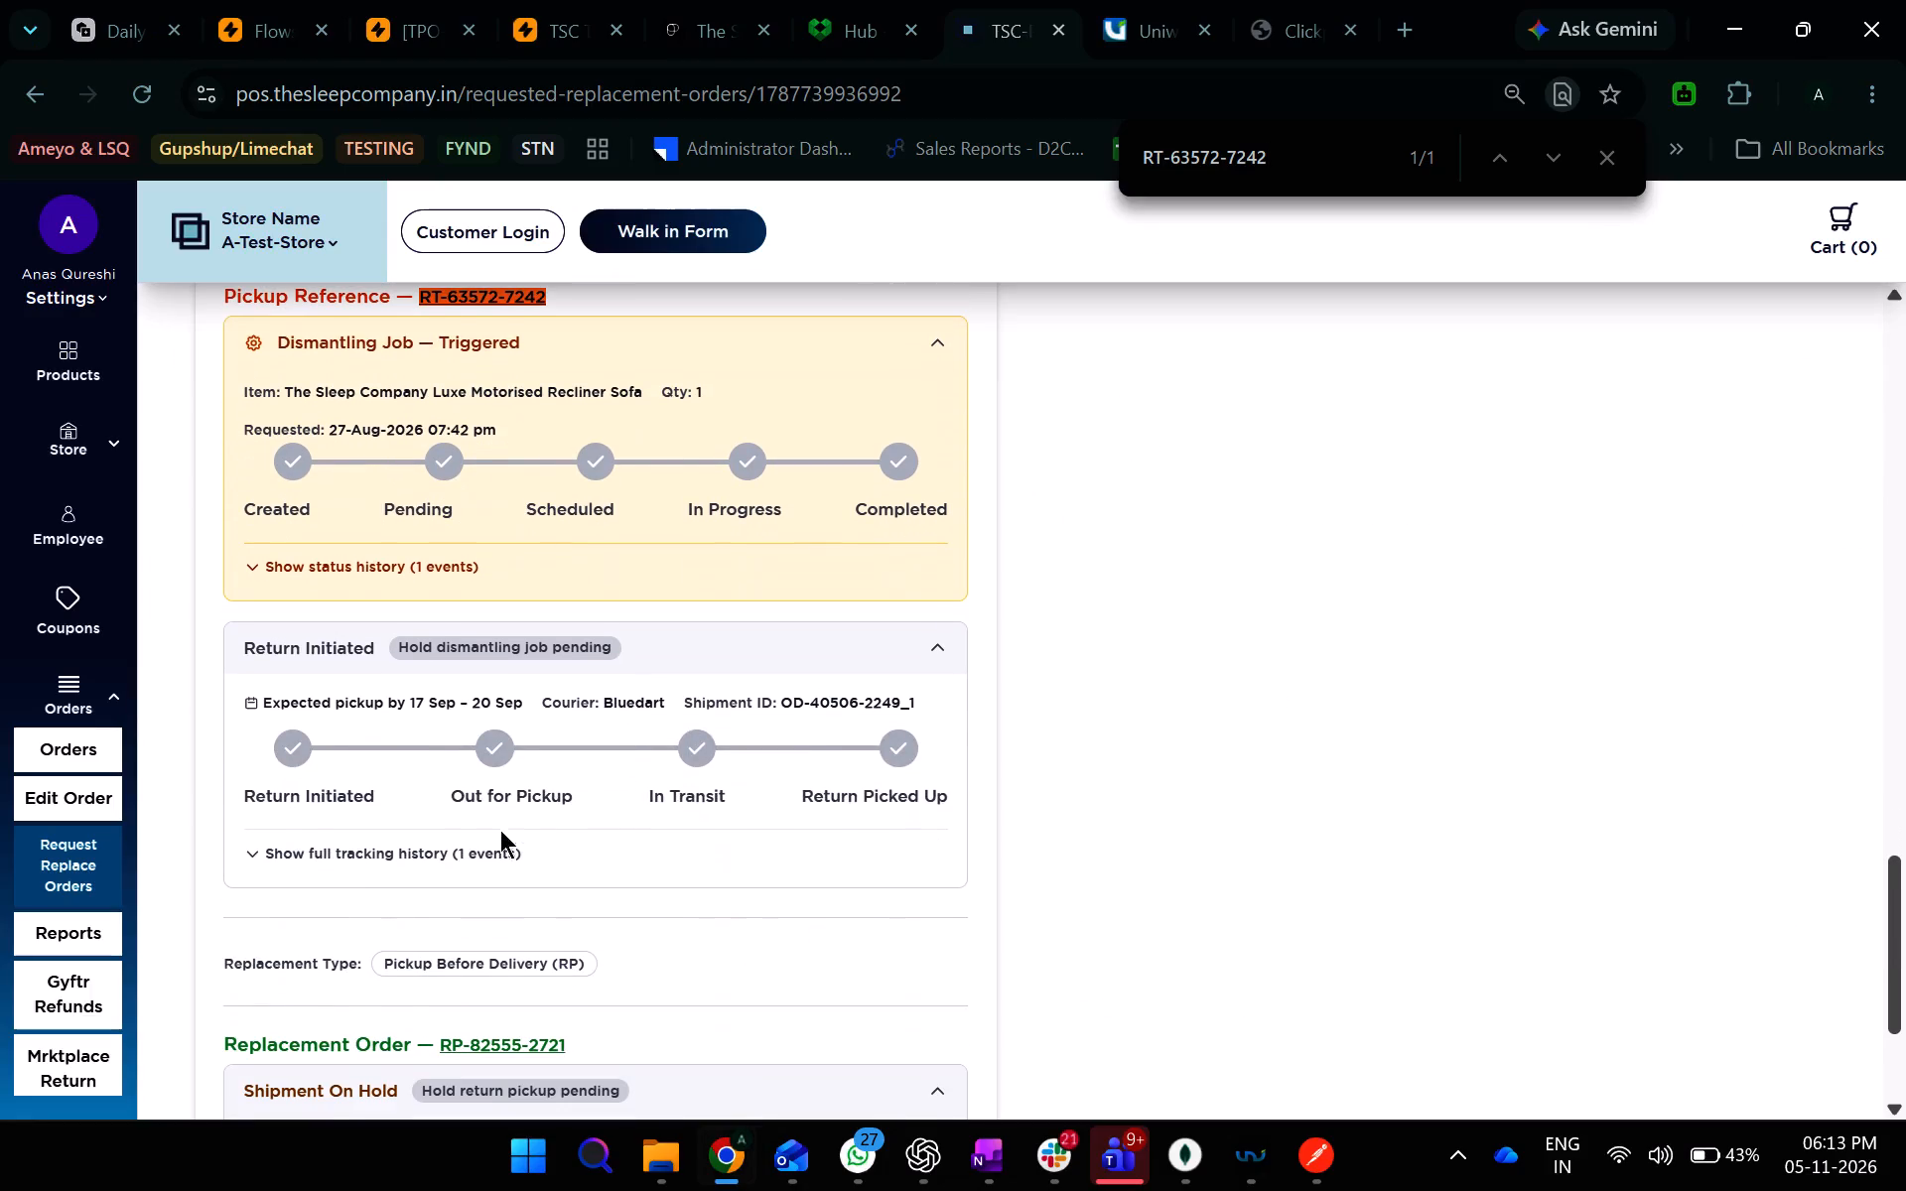
left_click(474, 848)
key("alt+Tab")
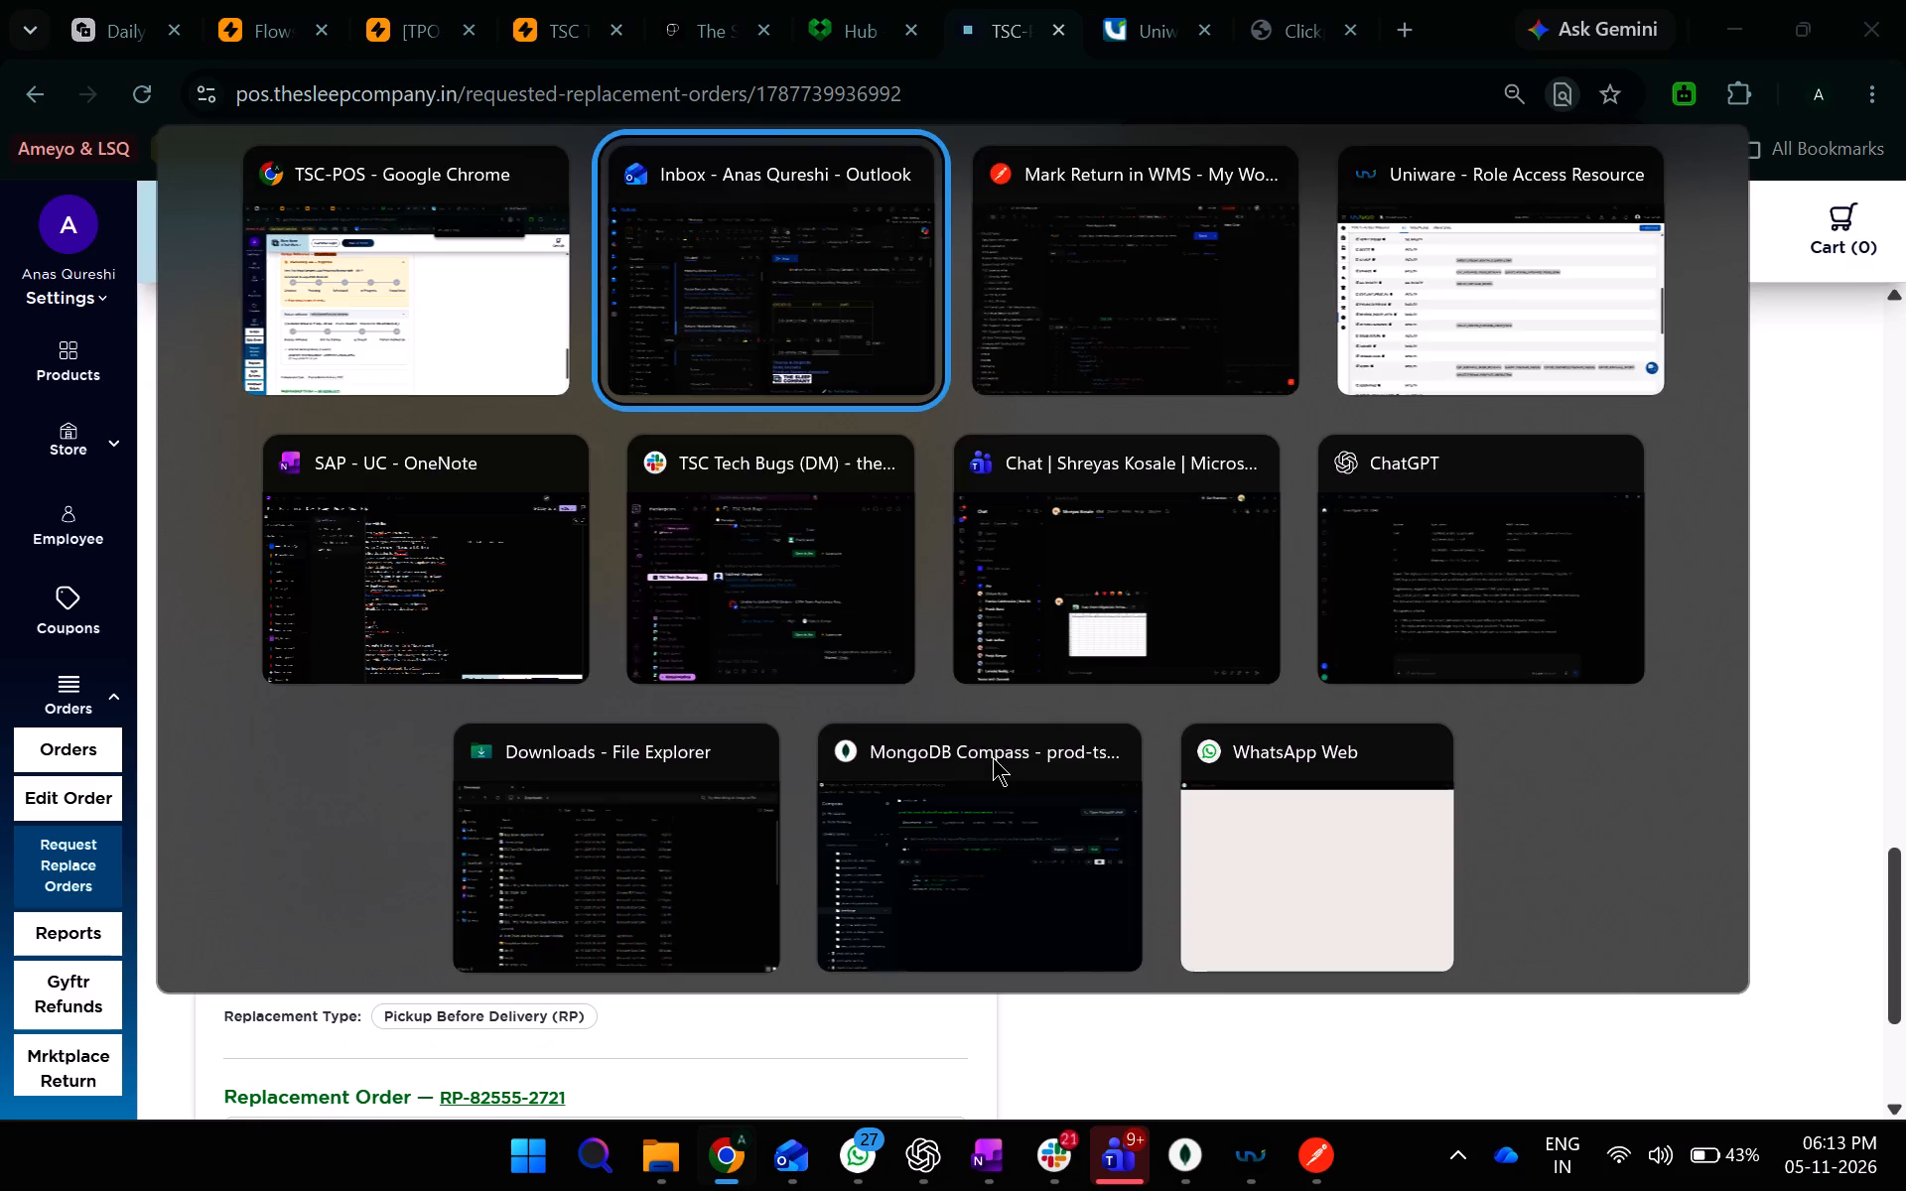
key("alt+Tab")
left_click(736, 337)
left_click_drag(736, 337, 851, 335)
key("ctrl+shift+v")
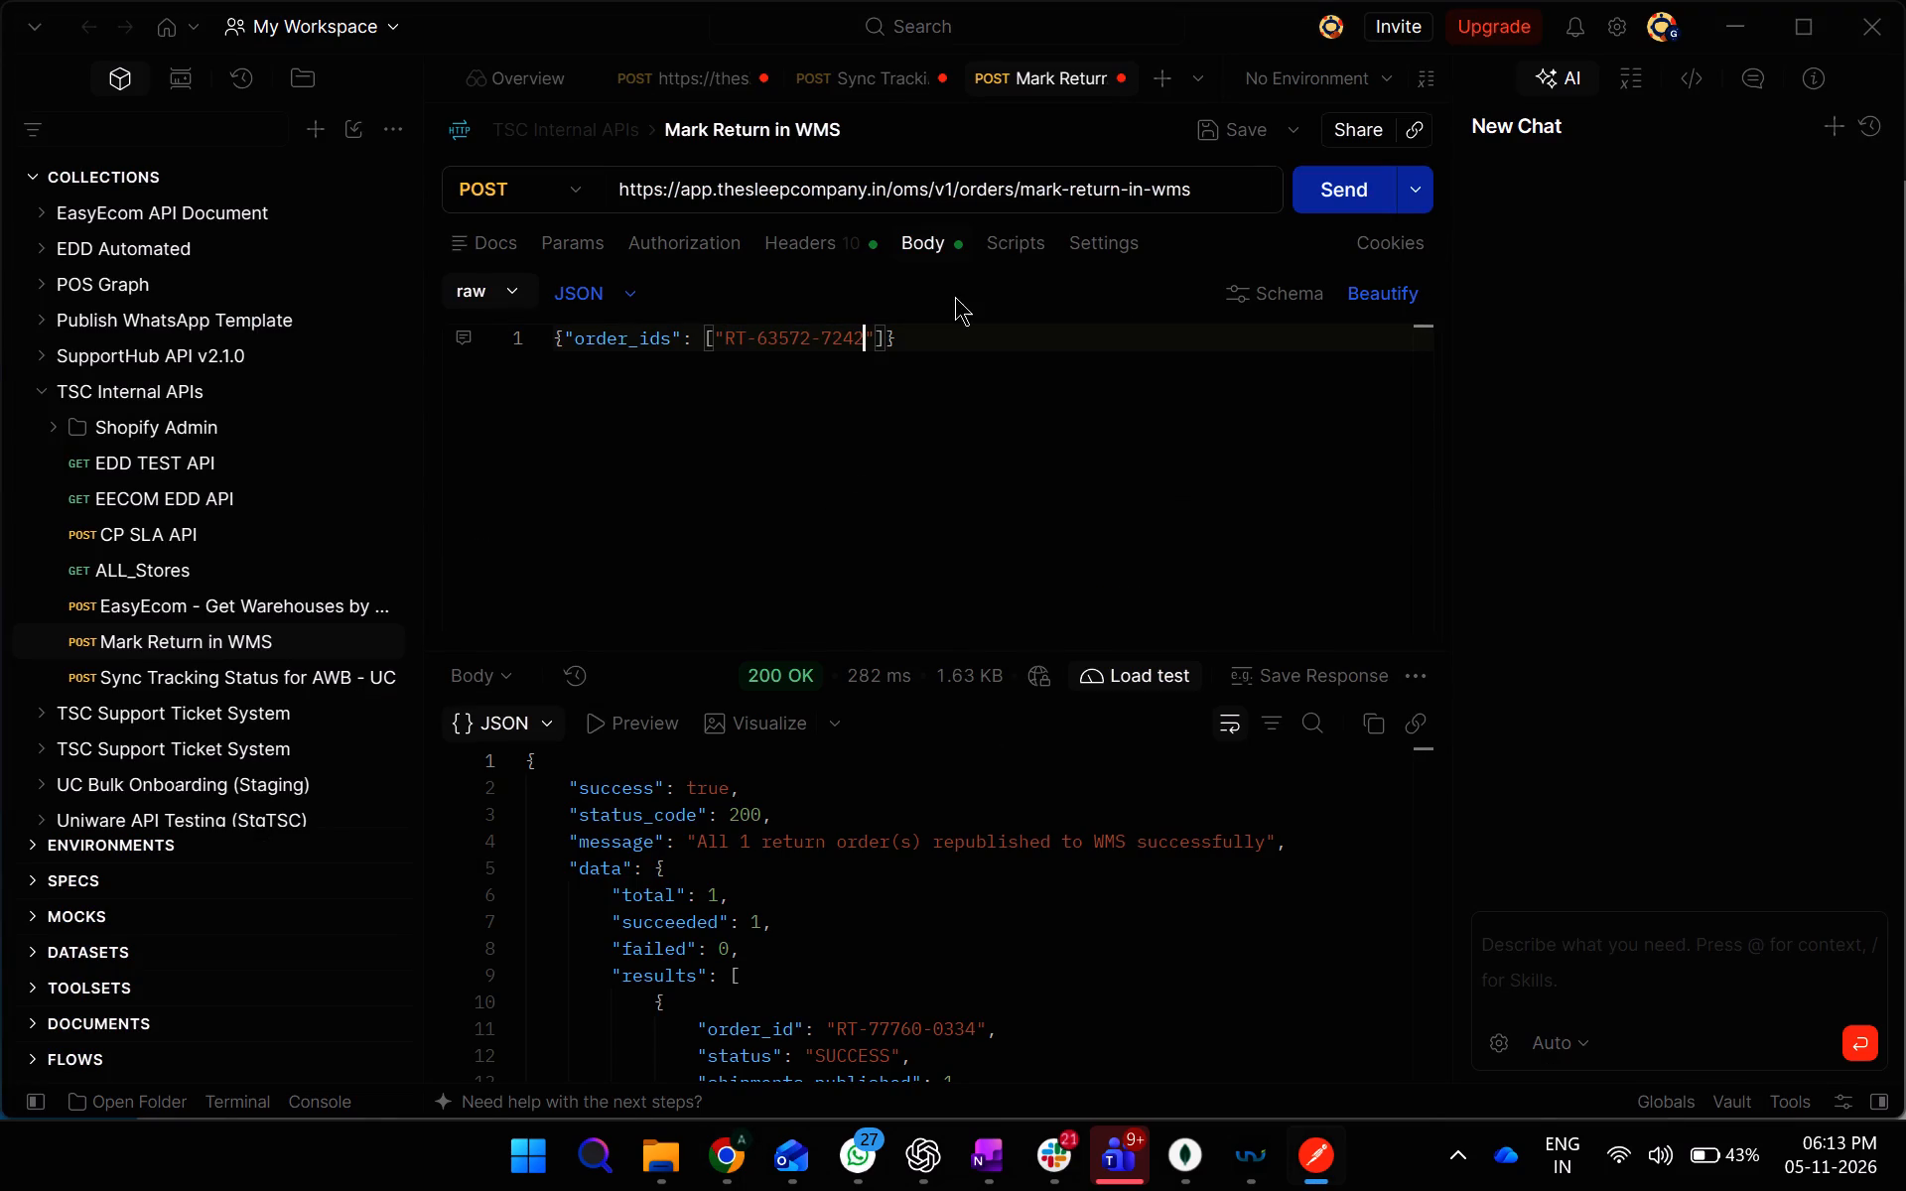
left_click(1336, 198)
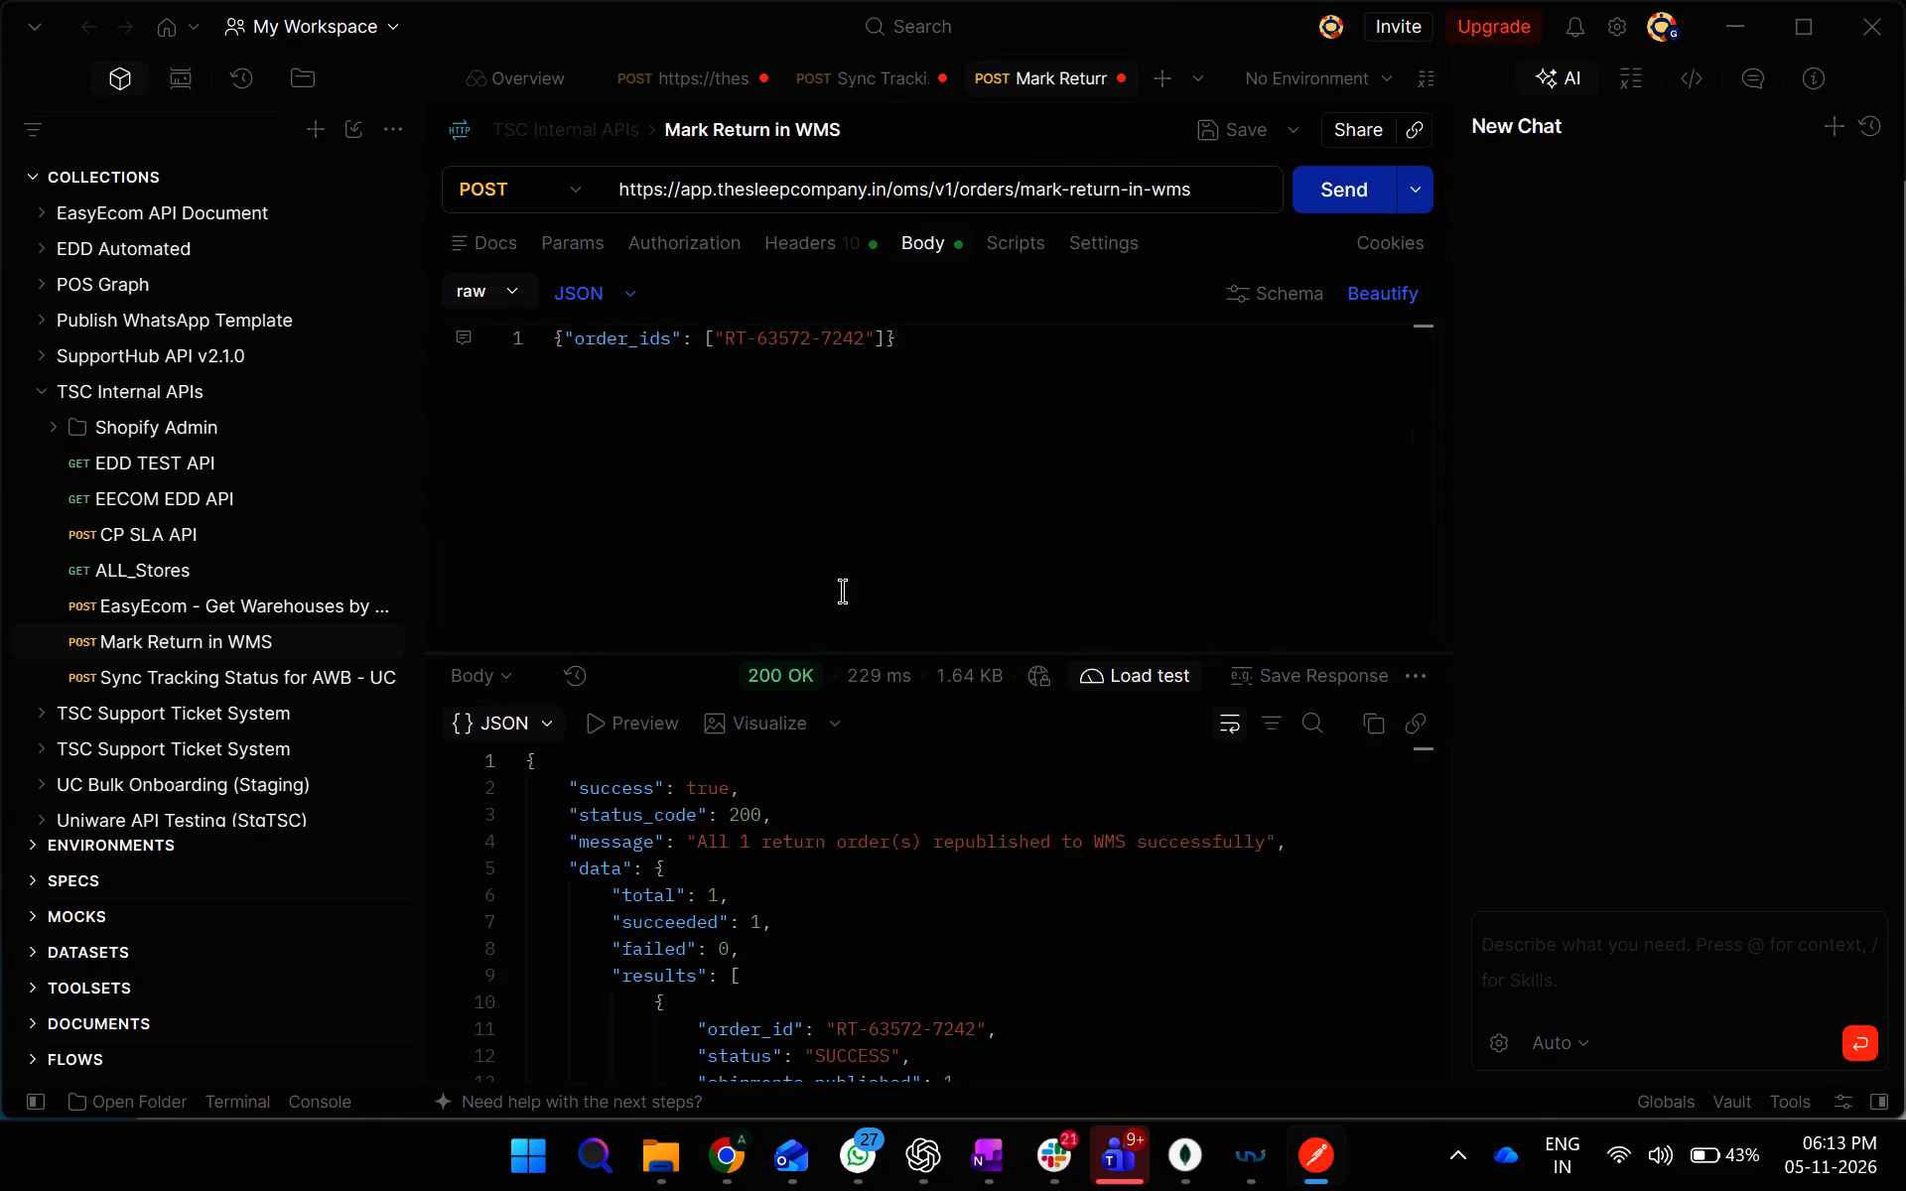
key("alt+Tab")
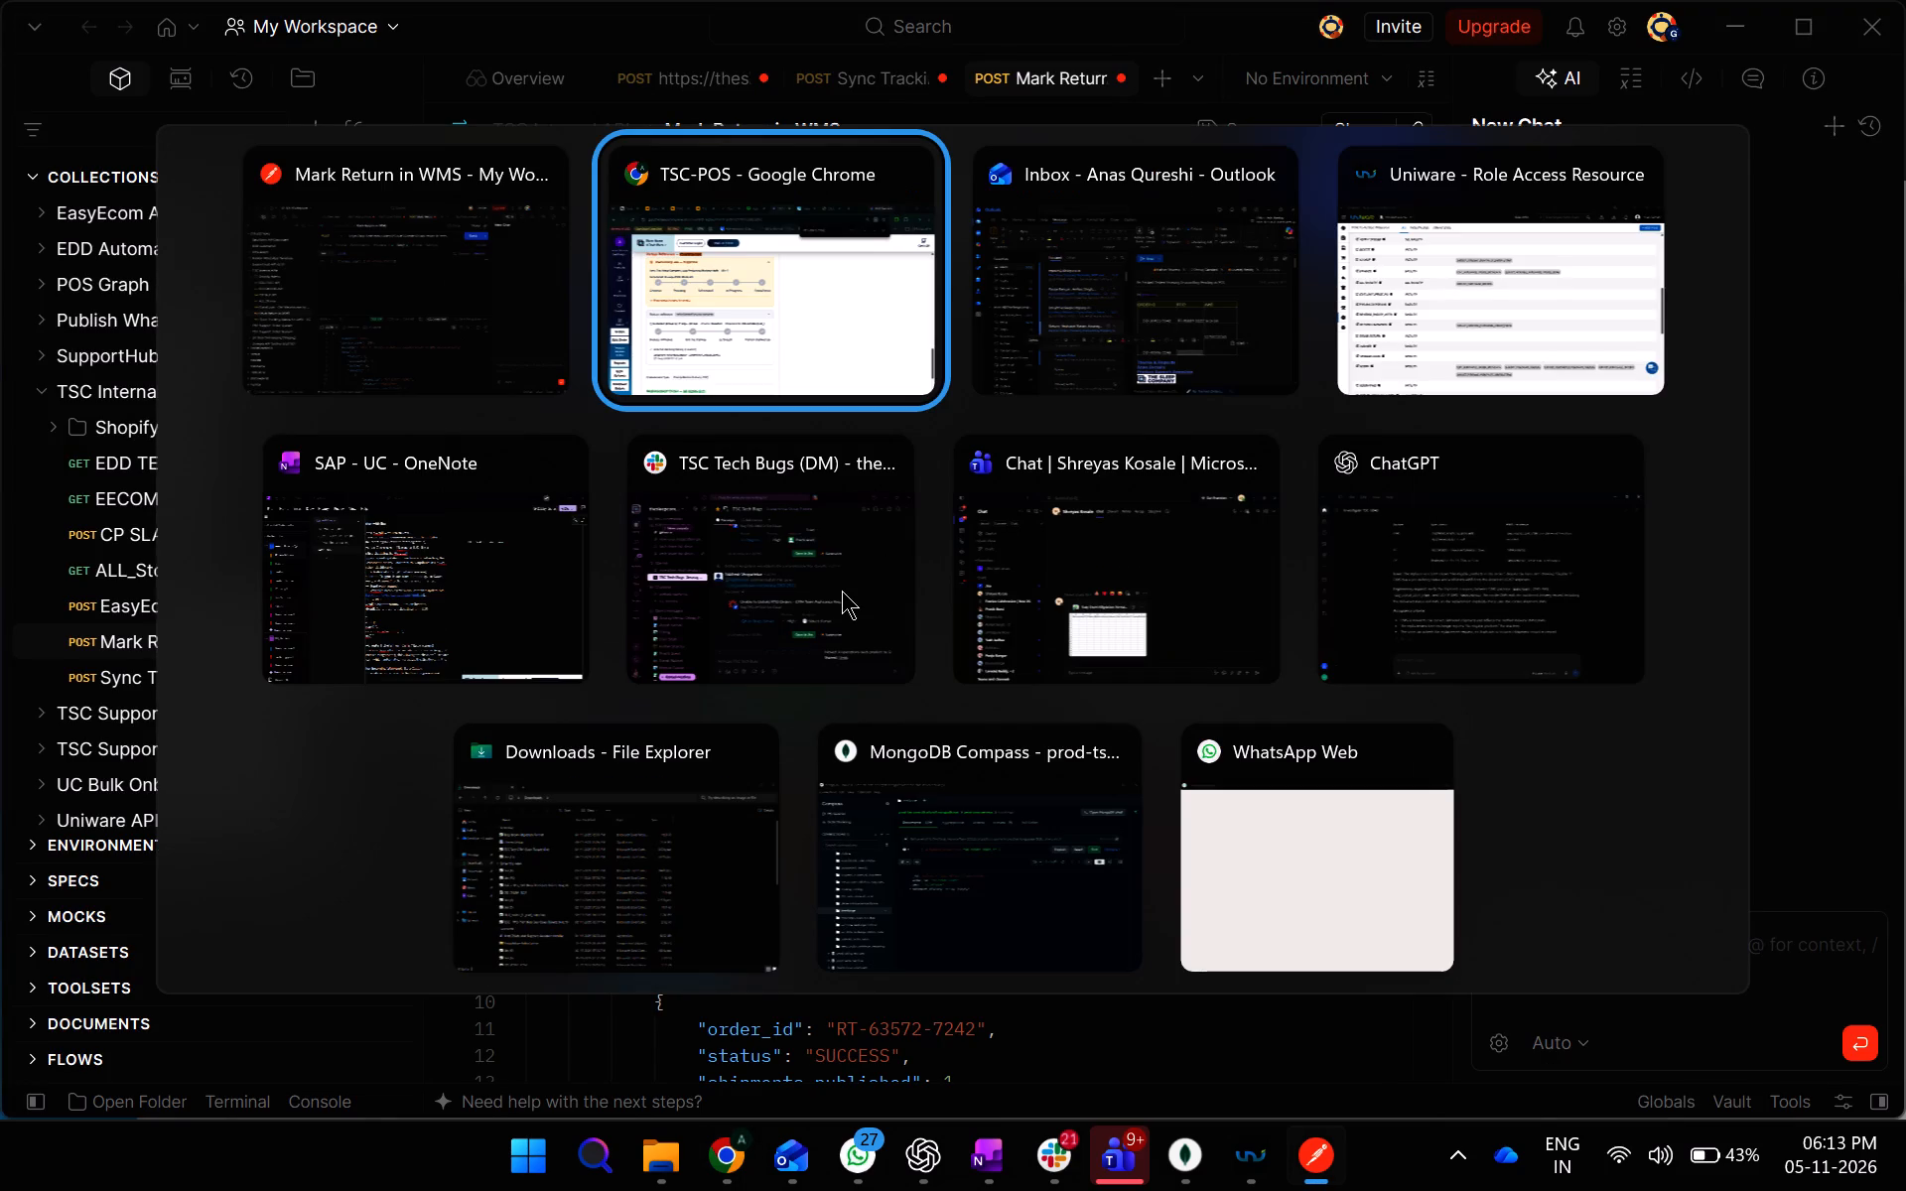
key("ctrl+shift+r")
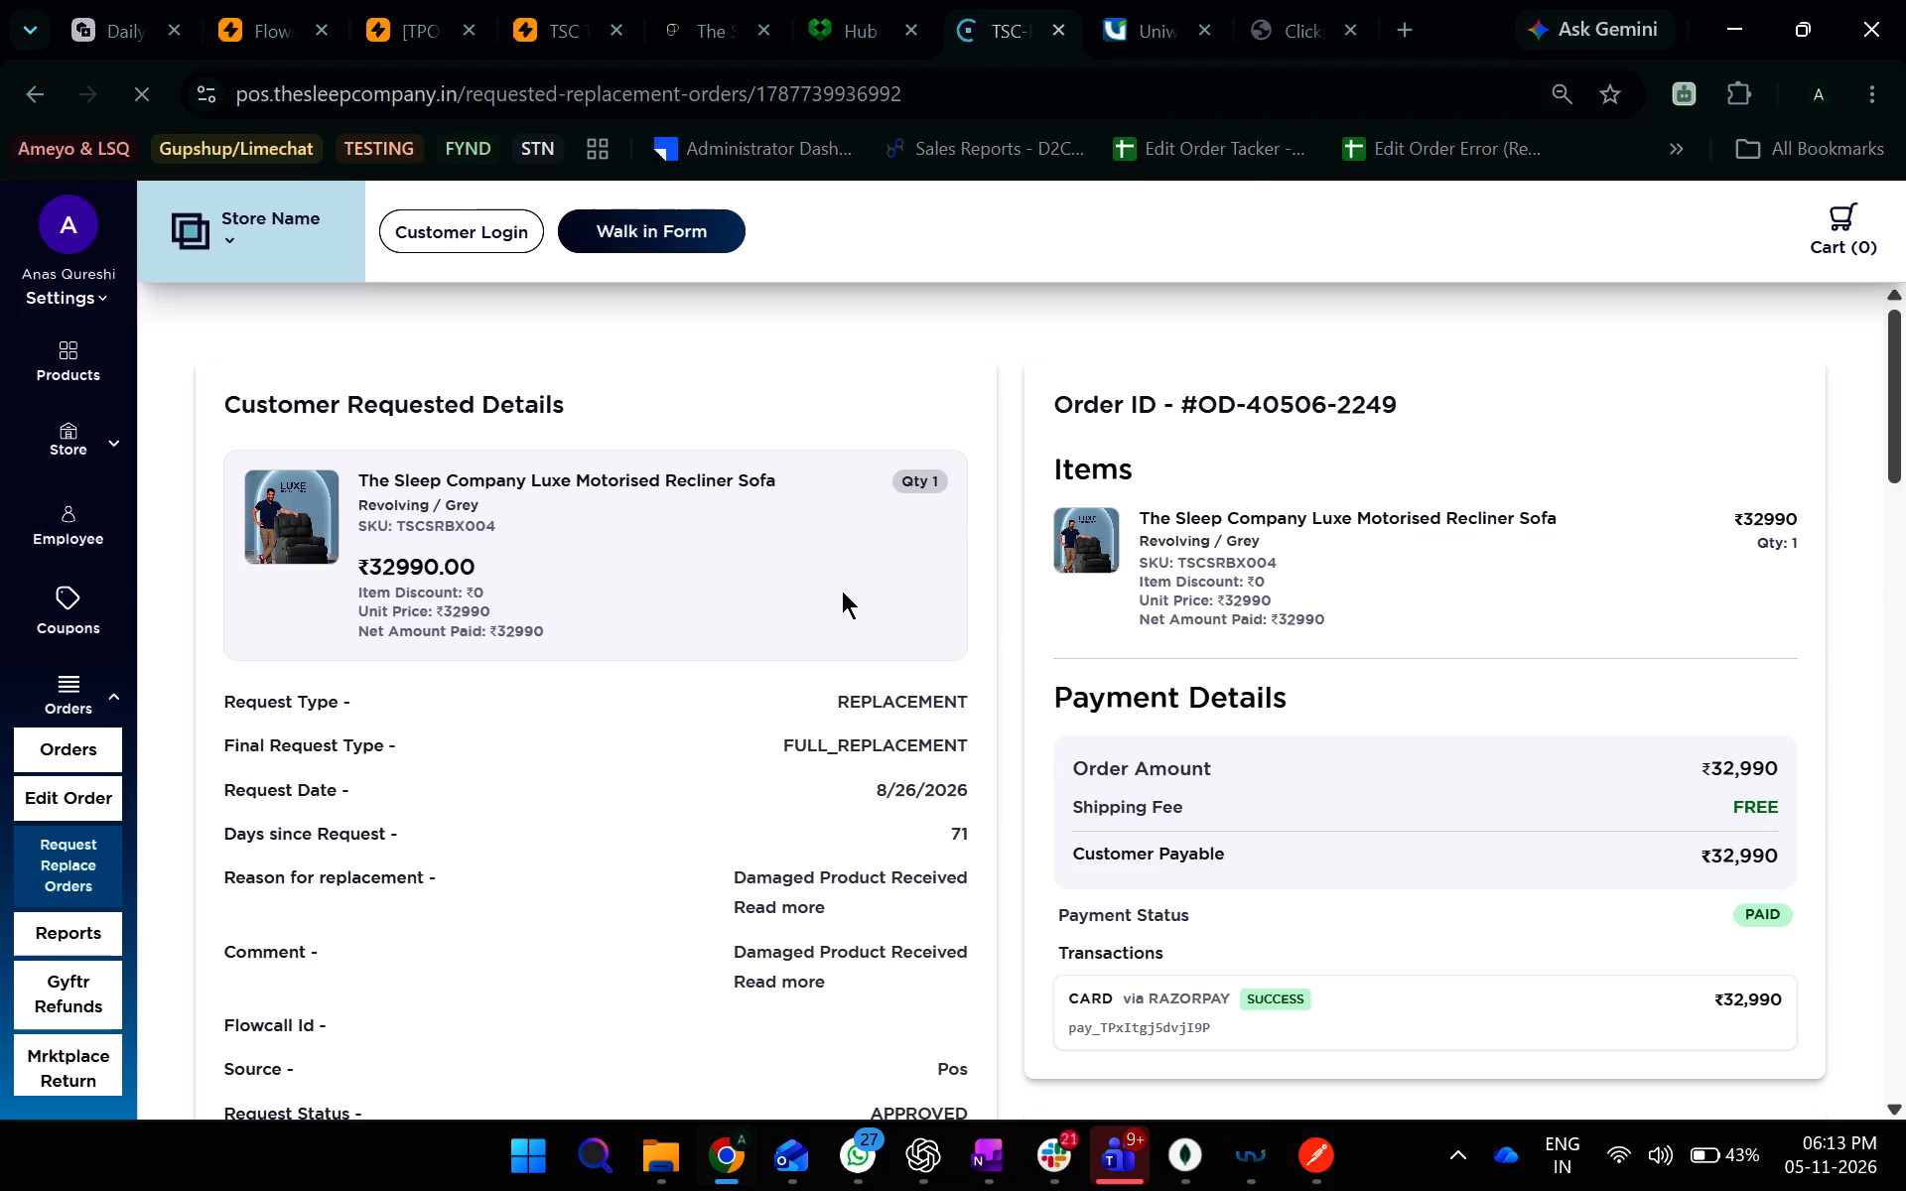
key("ctrl+f")
key("Return")
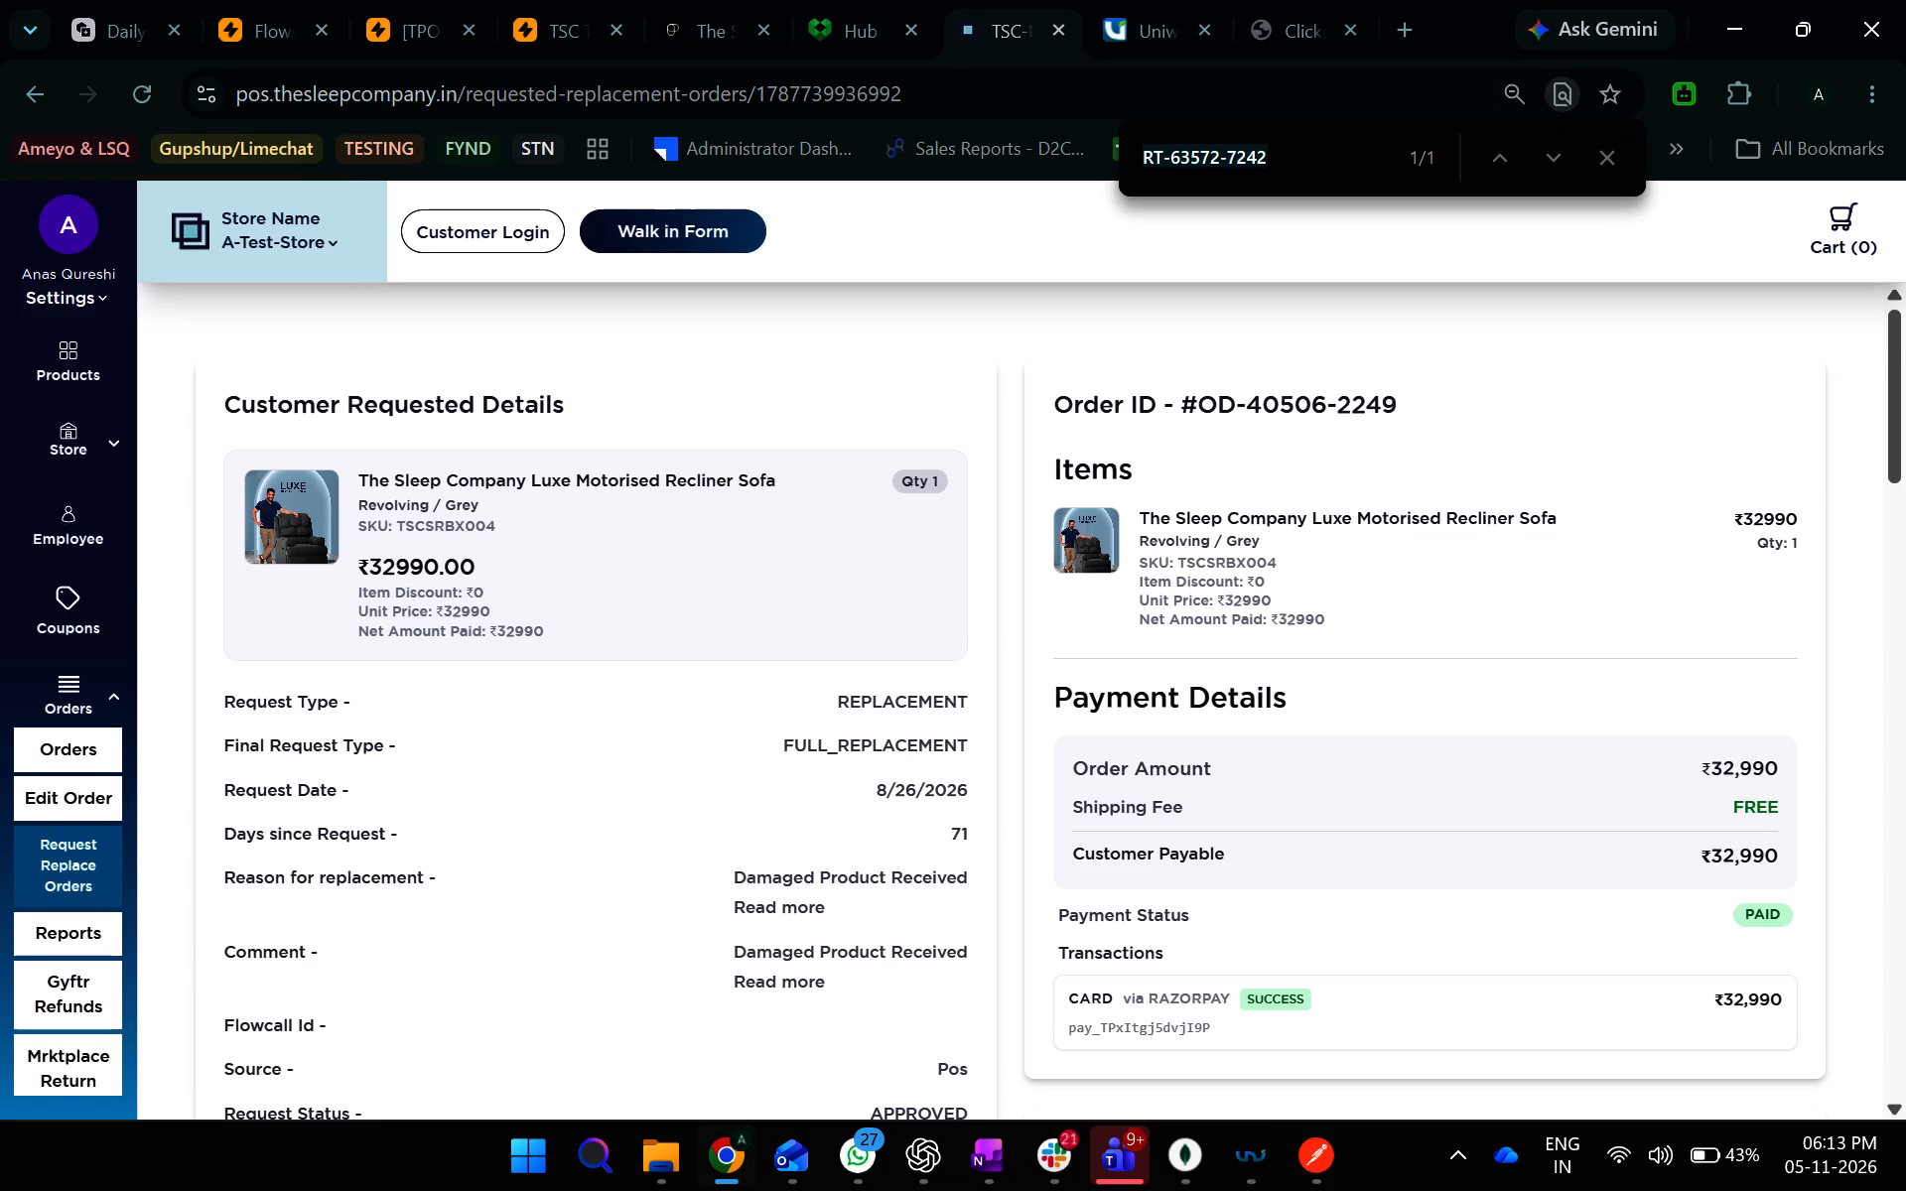
scroll(607, 838, "down", 1)
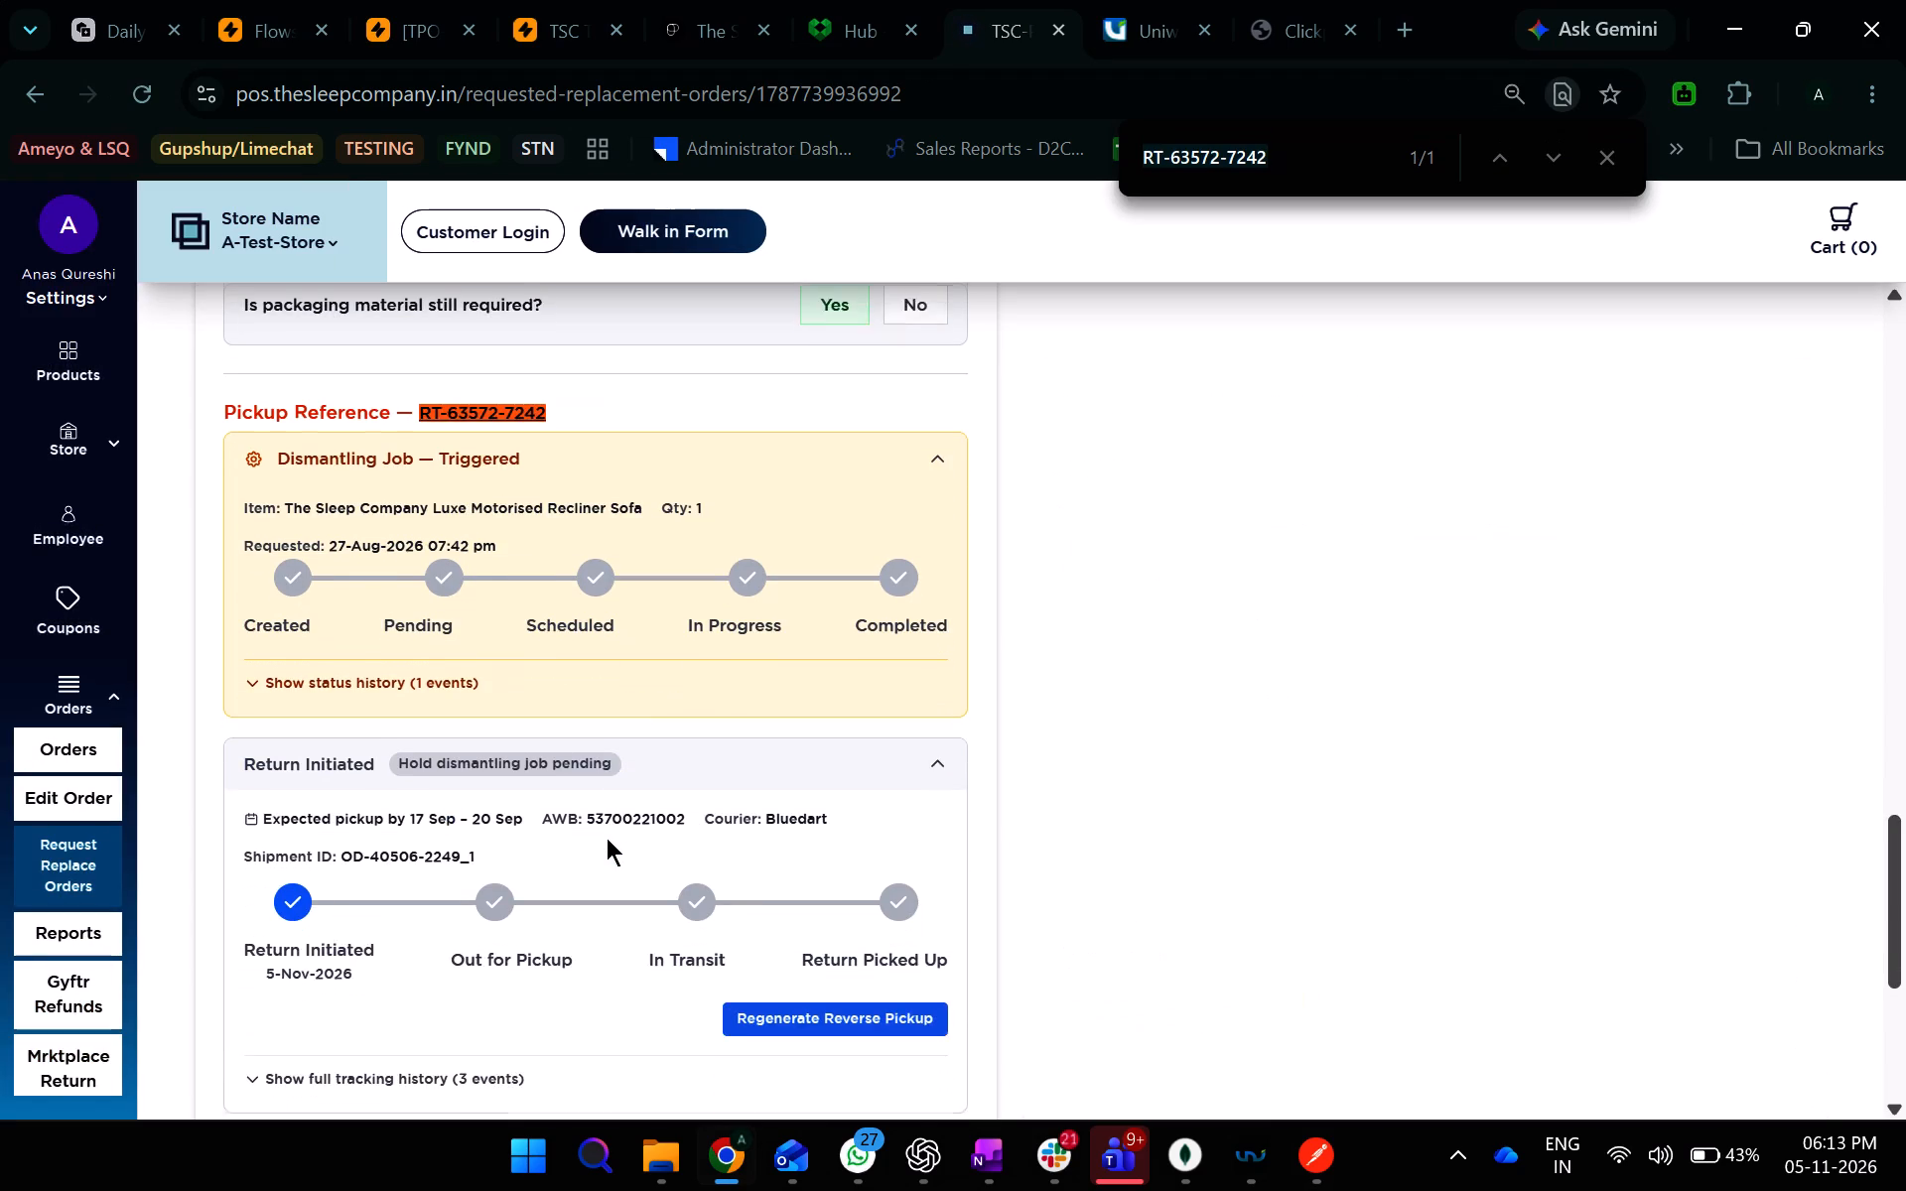
scroll(607, 838, "down", 1)
left_click(492, 1060)
scroll(492, 1060, "down", 1)
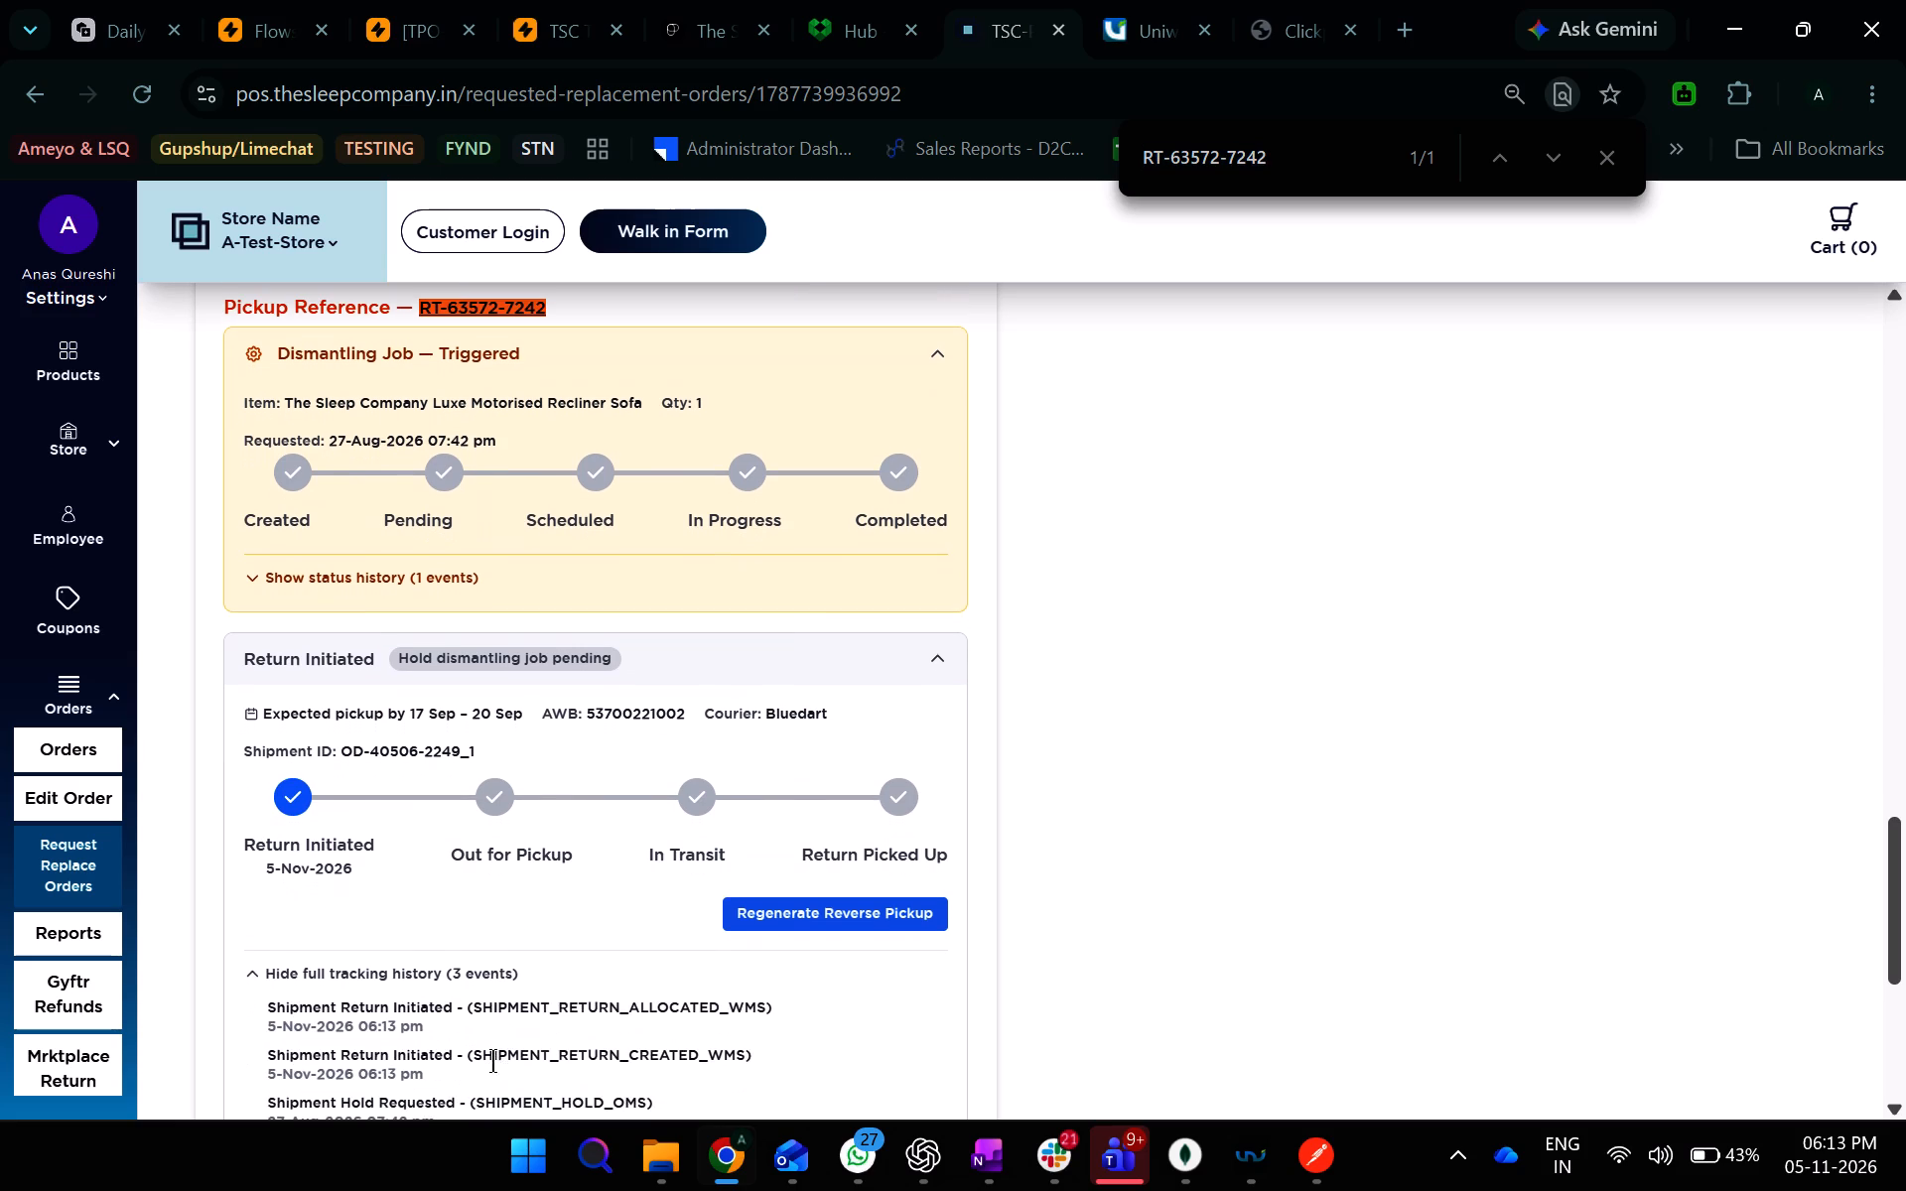
double_click(634, 705)
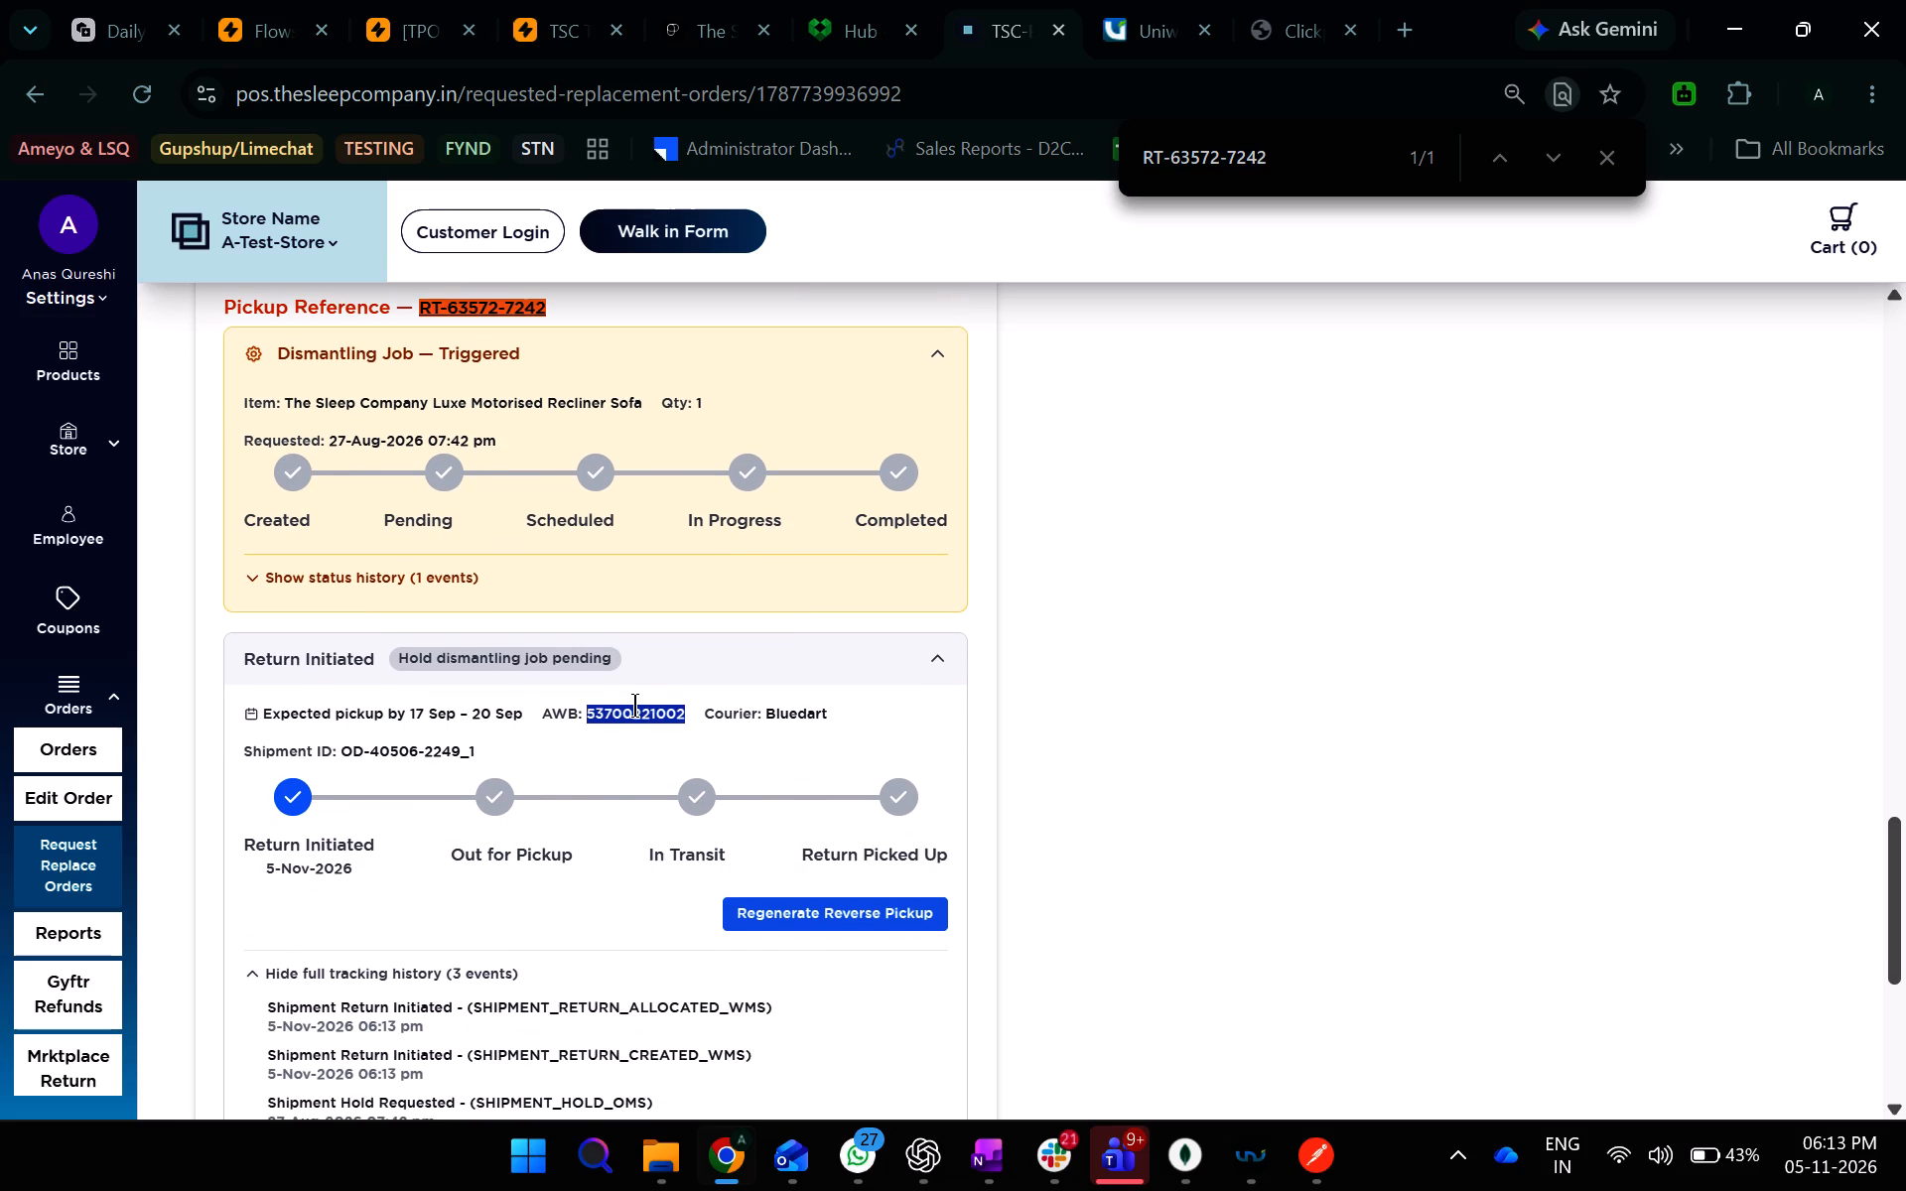